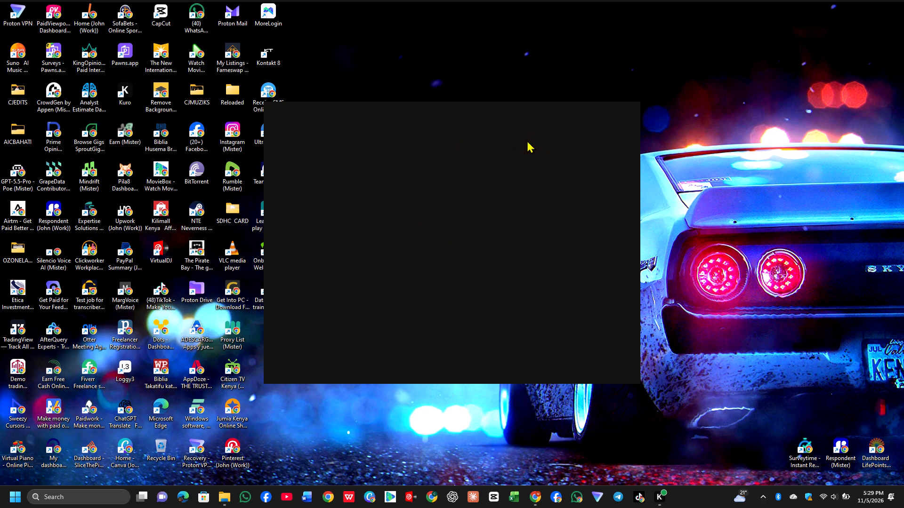
Launch the CapCut video editor.
{"action": "double_click", "coordinate": [487, 498]}
{"action": "double_click", "coordinate": [491, 499]}
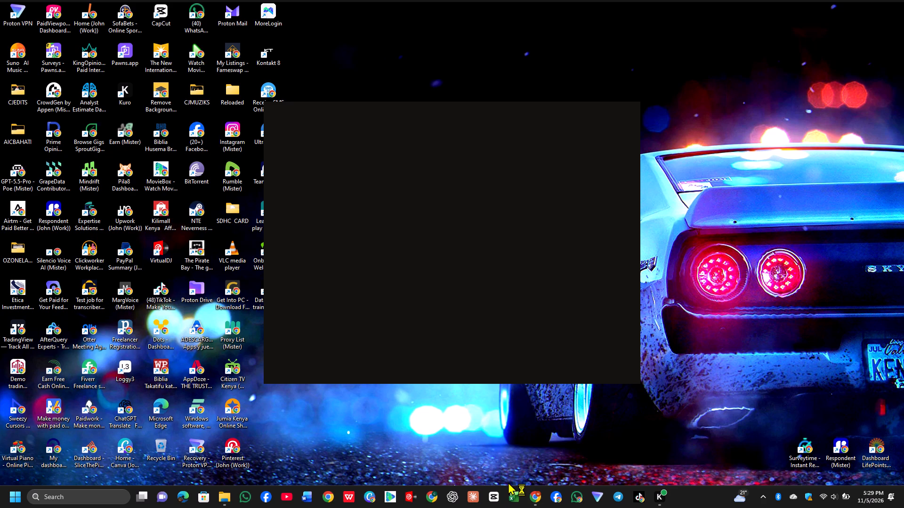
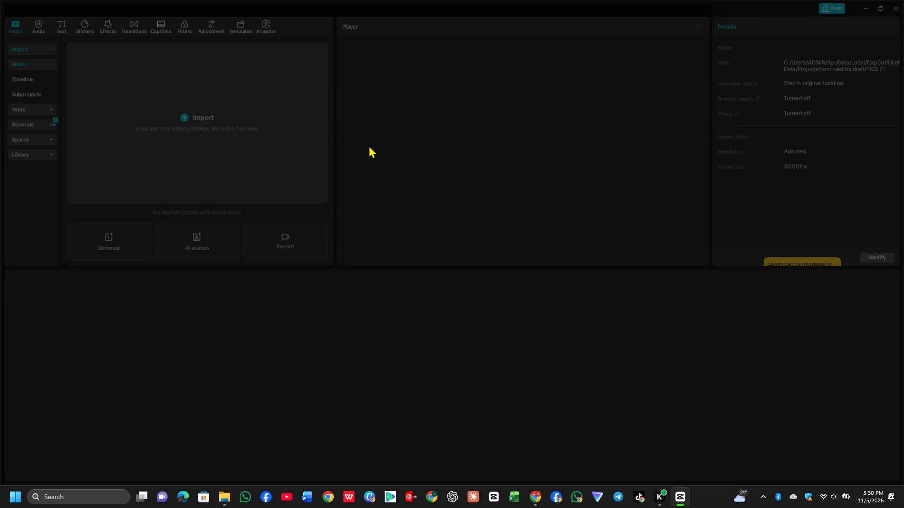
{"action": "left_click", "coordinate": [178, 124]}
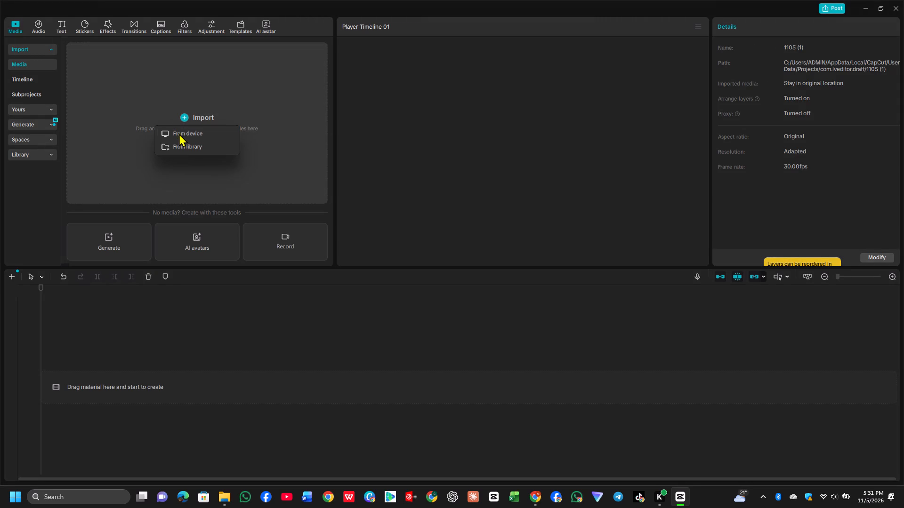
{"action": "left_click", "coordinate": [178, 132]}
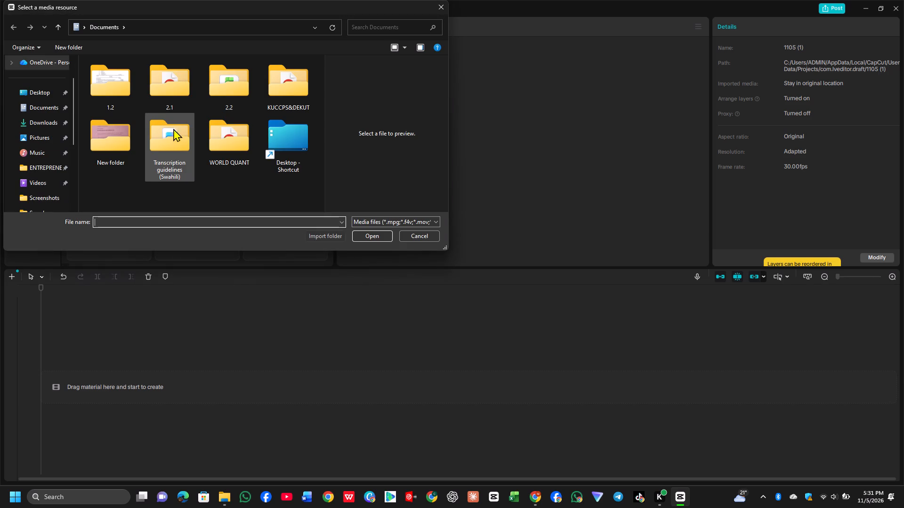
{"action": "double_click", "coordinate": [41, 178]}
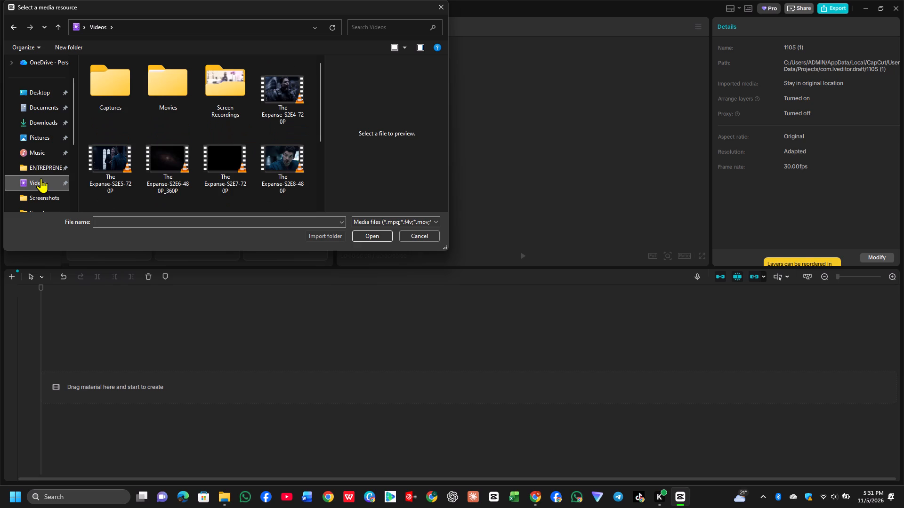
{"action": "double_click", "coordinate": [222, 86]}
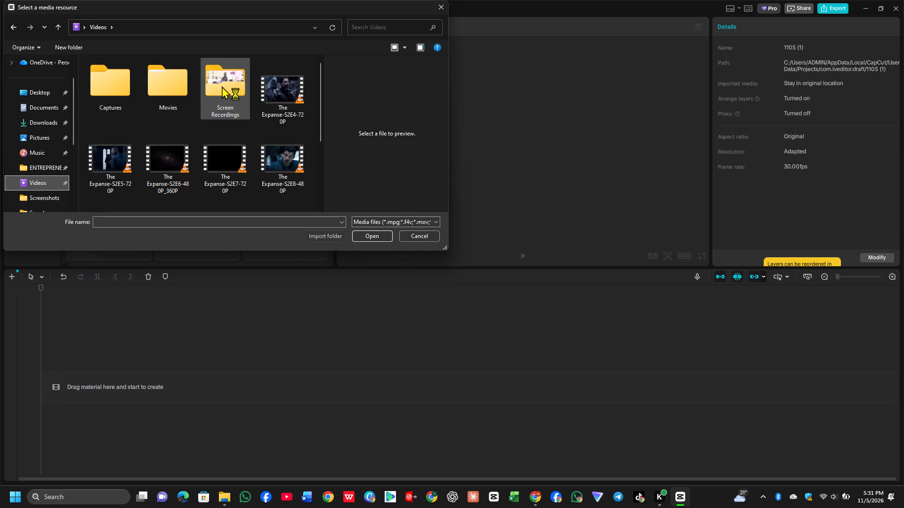
{"action": "left_click", "coordinate": [123, 97]}
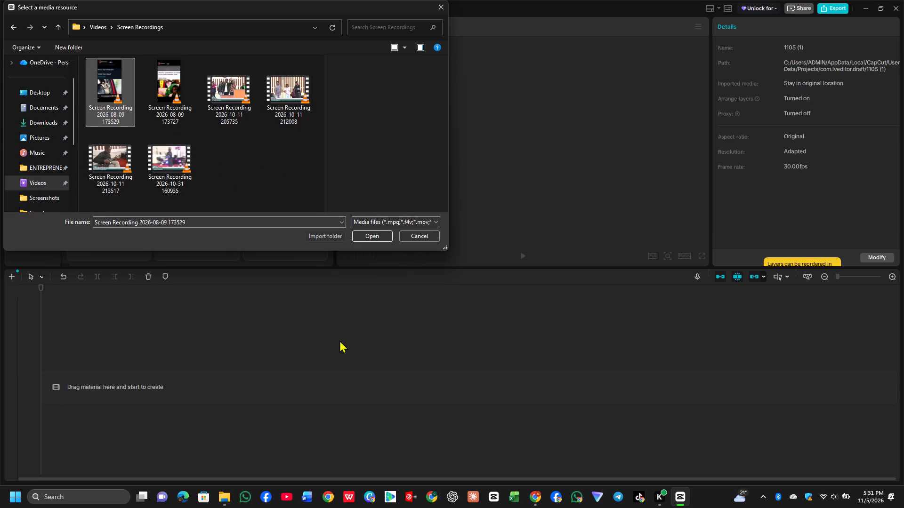
{"action": "left_click", "coordinate": [366, 238]}
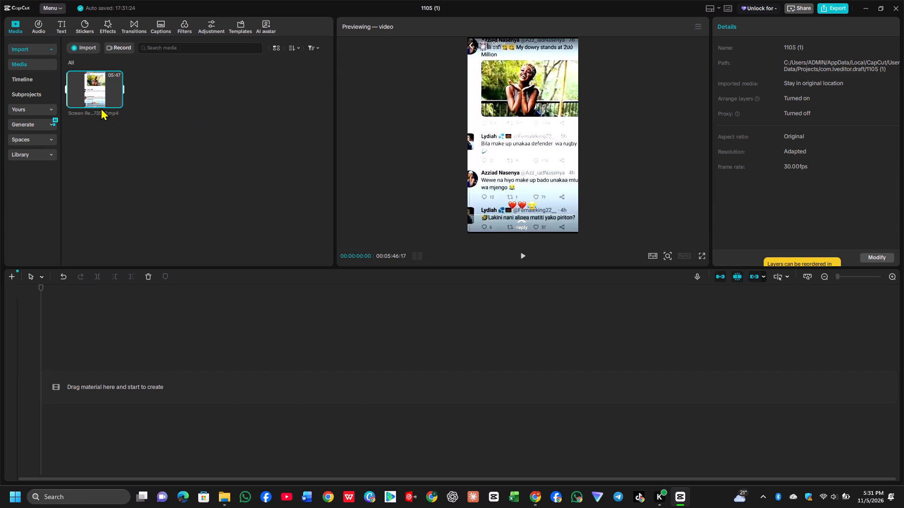
Add the imported screen recording to the timeline.
{"action": "left_click", "coordinate": [116, 101]}
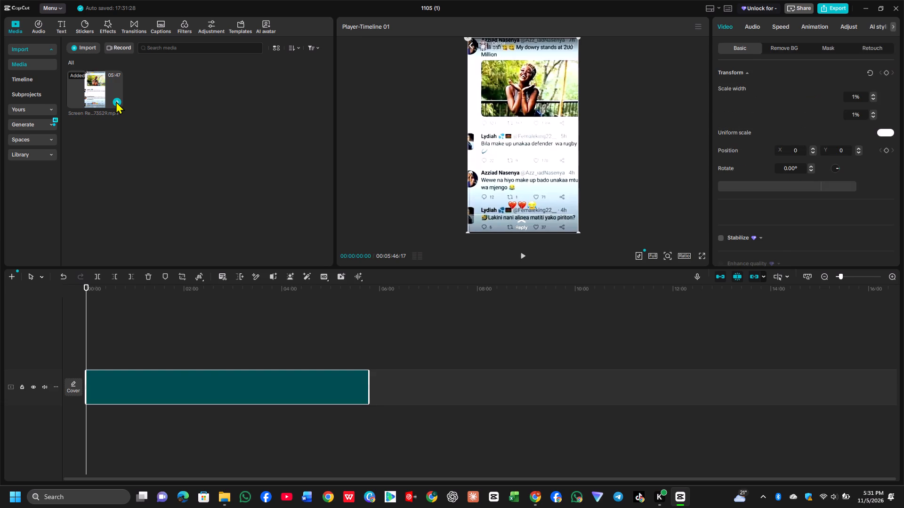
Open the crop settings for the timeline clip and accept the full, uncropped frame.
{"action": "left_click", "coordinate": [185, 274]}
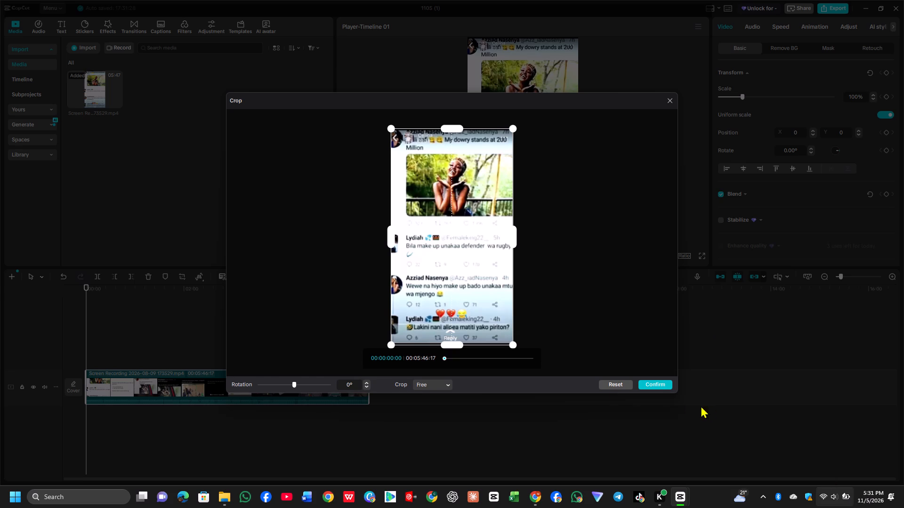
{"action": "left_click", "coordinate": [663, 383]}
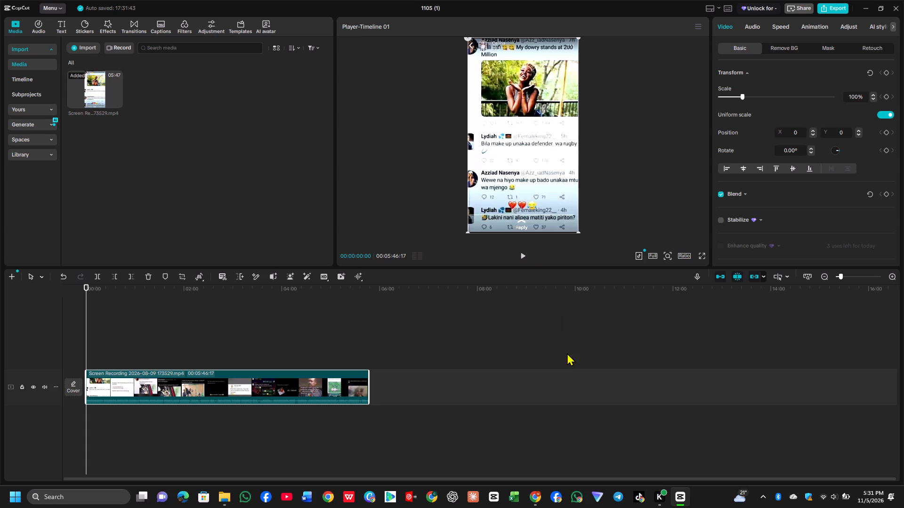
Preview the first seconds of the clip and step back through the frames to look for the trim point.
{"action": "left_click", "coordinate": [524, 257]}
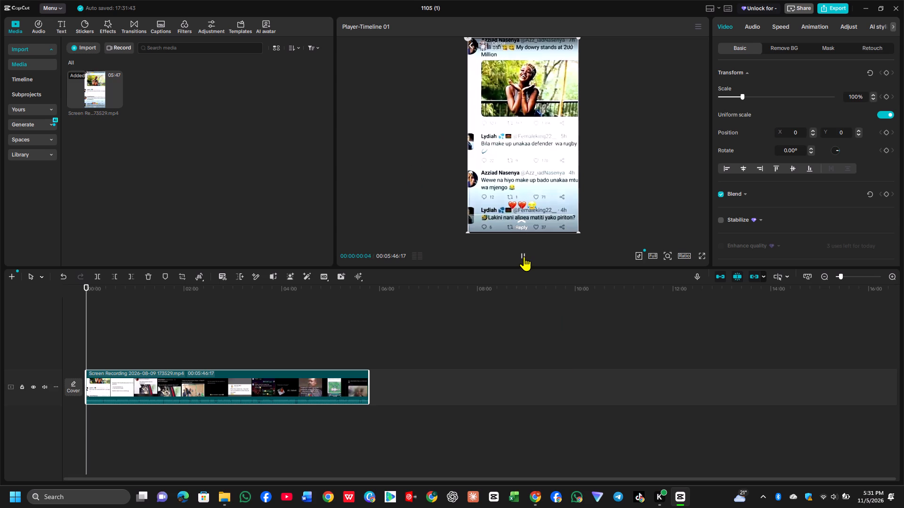
{"action": "left_click", "coordinate": [525, 254]}
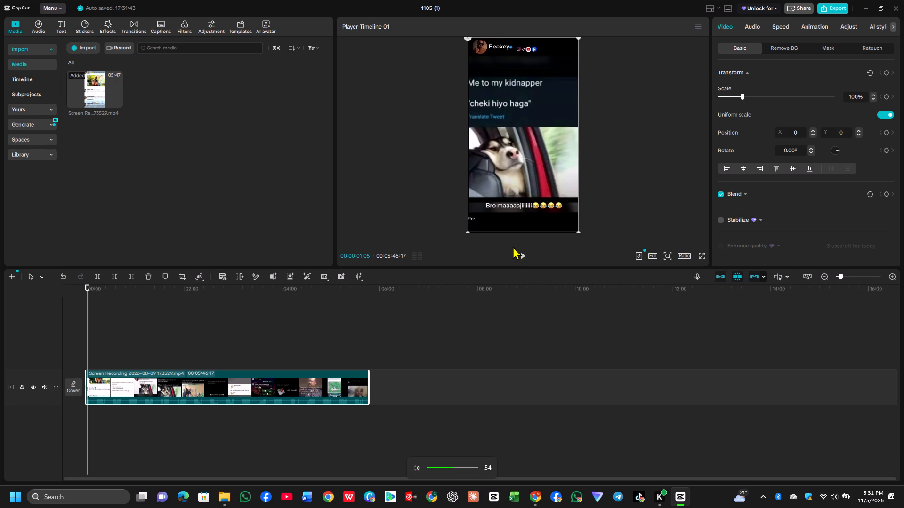
{"action": "left_click", "coordinate": [527, 254]}
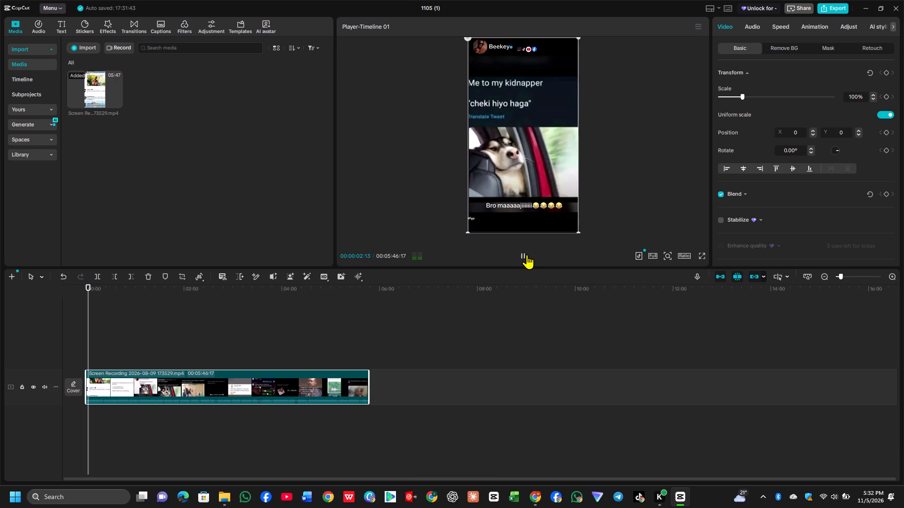
{"action": "left_click", "coordinate": [527, 254]}
{"action": "key", "text": "Left"}
{"action": "key", "text": "Left"}
{"action": "key", "text": "Left"}
{"action": "key", "text": "Left"}
{"action": "key", "text": "Left"}
{"action": "key", "text": "Left"}
{"action": "key", "text": "Left"}
{"action": "key", "text": "Left"}
{"action": "key", "text": "Left"}
{"action": "key", "text": "Left"}
{"action": "key", "text": "Left"}
{"action": "key", "text": "Left"}
{"action": "key", "text": "Left"}
{"action": "key", "text": "Left"}
{"action": "key", "text": "Left"}
{"action": "key", "text": "Left"}
{"action": "key", "text": "Left"}
{"action": "key", "text": "Left"}
{"action": "key", "text": "Left"}
{"action": "key", "text": "Left"}
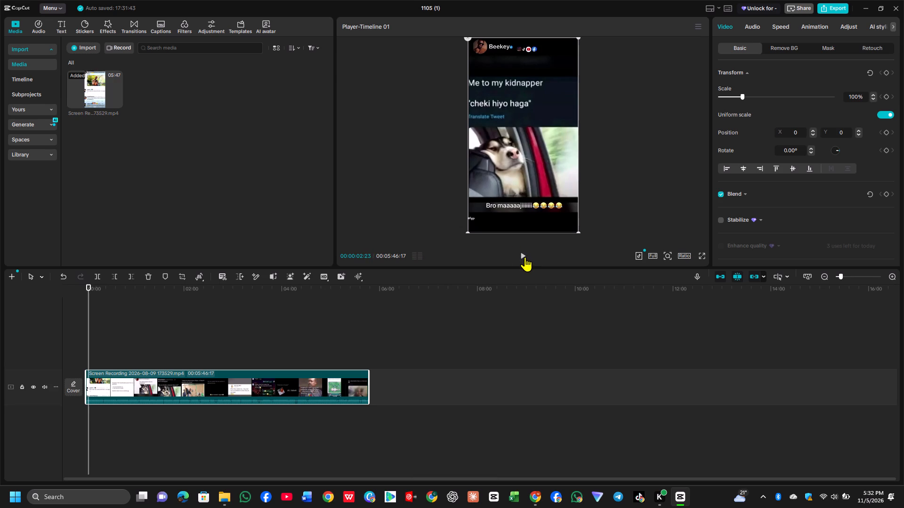
{"action": "key", "text": "Left"}
{"action": "key", "text": "Left"}
{"action": "key", "text": "Left"}
{"action": "key", "text": "Left"}
{"action": "key", "text": "Left"}
{"action": "key", "text": "Left"}
{"action": "key", "text": "Left"}
{"action": "key", "text": "Left"}
{"action": "key", "text": "Left"}
{"action": "key", "text": "Left"}
{"action": "key", "text": "Left"}
{"action": "key", "text": "Left"}
{"action": "key", "text": "Left"}
{"action": "key", "text": "Left"}
{"action": "key", "text": "Left"}
{"action": "key", "text": "Left"}
{"action": "key", "text": "Left"}
{"action": "key", "text": "Left"}
{"action": "key", "text": "Left"}
{"action": "key", "text": "Left"}
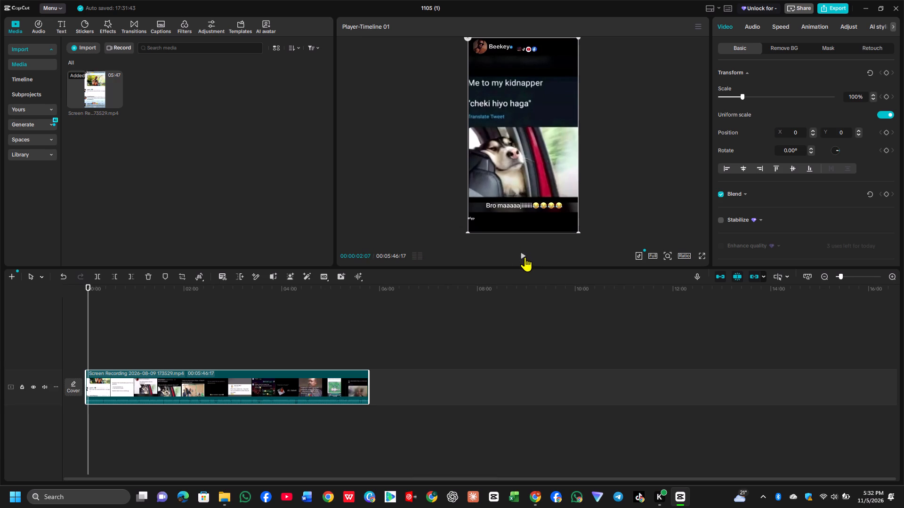
Play the clip from its beginning to 00:00:00:26 and delete the part before that point.
{"action": "left_click_drag", "start_coordinate": [86, 287], "coordinate": [59, 289]}
{"action": "left_click", "coordinate": [522, 257]}
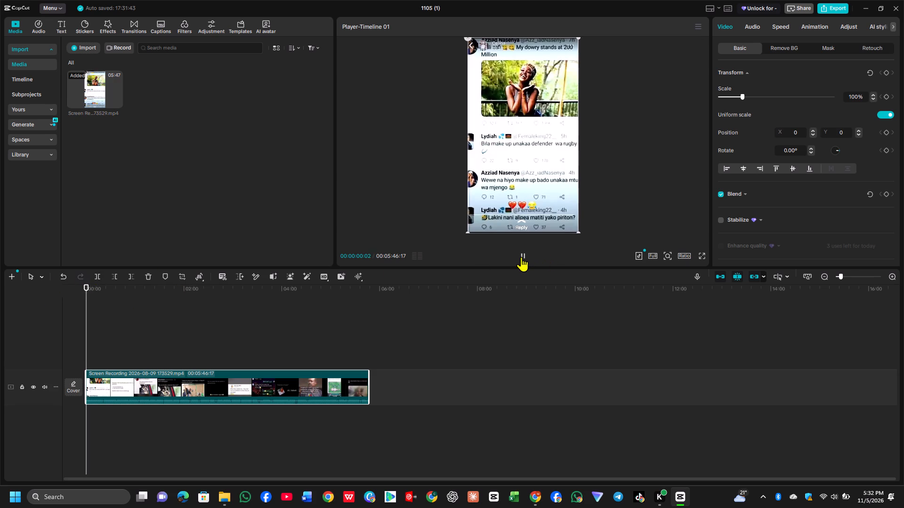
{"action": "left_click", "coordinate": [521, 257]}
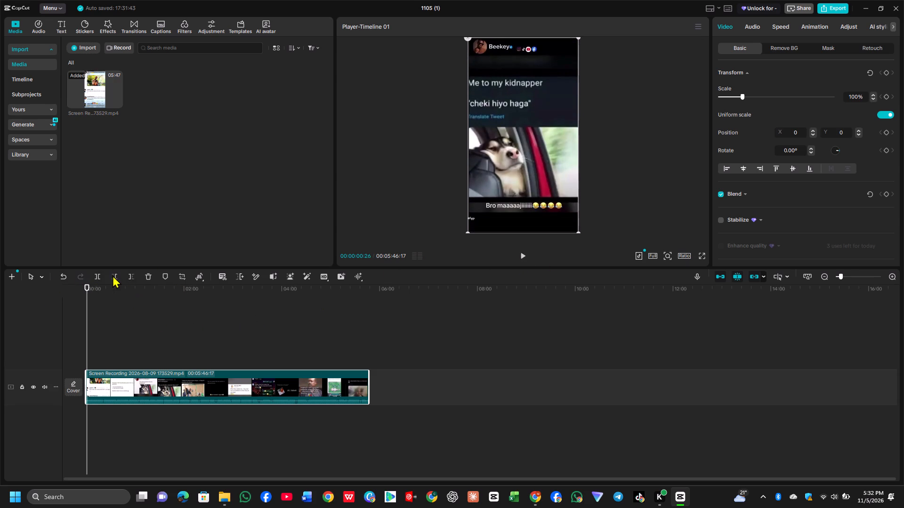
{"action": "left_click", "coordinate": [119, 275]}
Crop the clip freely to the meme, from just above "Me to my kidnapper" down to just below the "Bro maaaaajiiiiii" caption.
{"action": "left_click", "coordinate": [523, 256]}
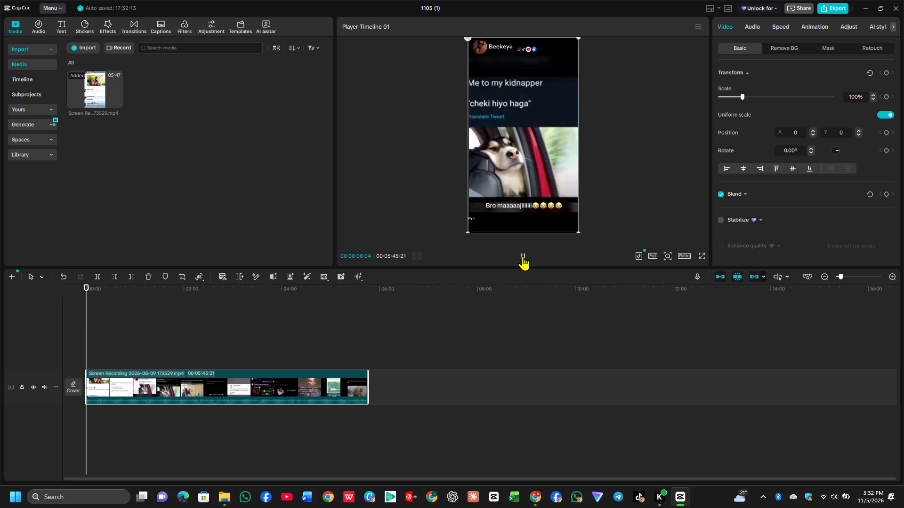
{"action": "left_click", "coordinate": [523, 256]}
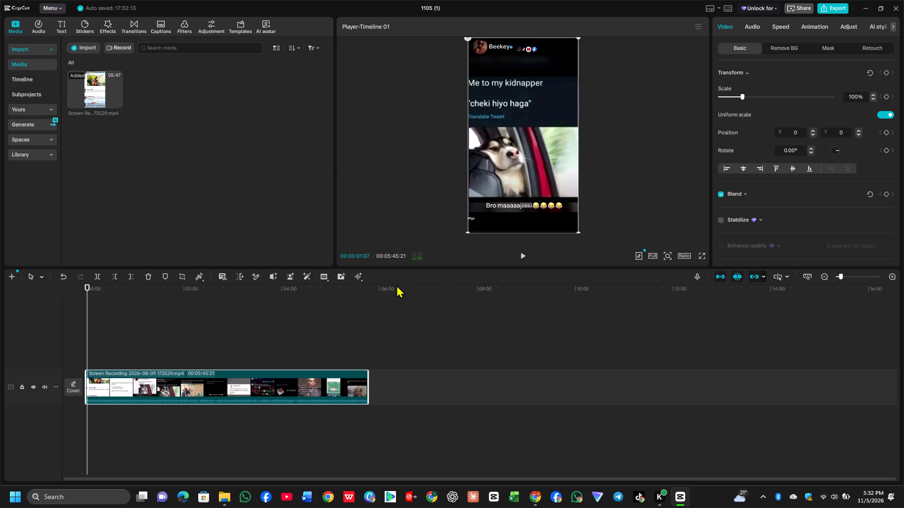
{"action": "left_click", "coordinate": [180, 275]}
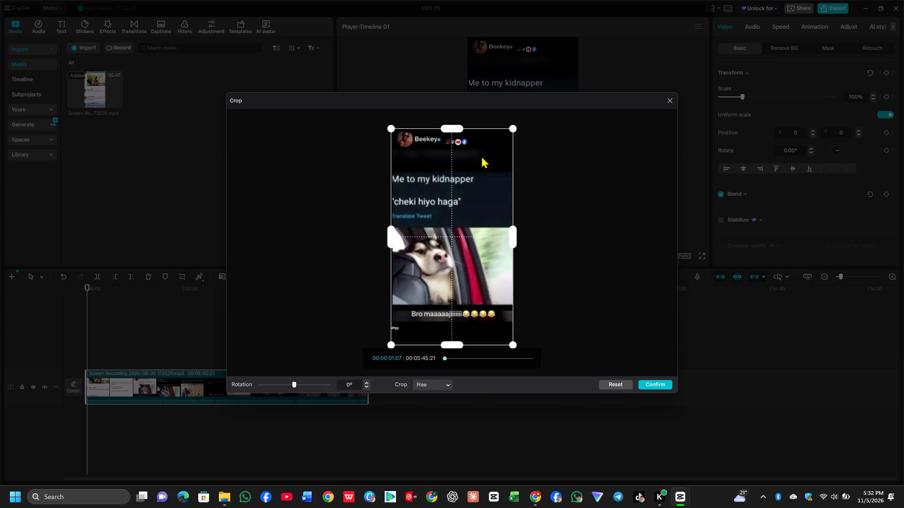
{"action": "left_click_drag", "start_coordinate": [447, 123], "coordinate": [450, 172]}
{"action": "left_click_drag", "start_coordinate": [450, 128], "coordinate": [450, 159]}
{"action": "left_click_drag", "start_coordinate": [392, 259], "coordinate": [381, 259]}
{"action": "left_click_drag", "start_coordinate": [390, 259], "coordinate": [373, 258]}
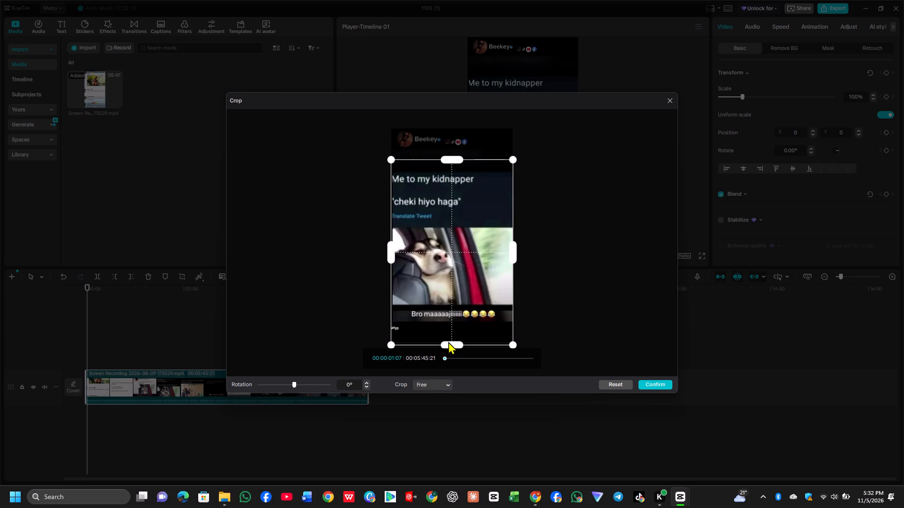
{"action": "left_click_drag", "start_coordinate": [448, 341], "coordinate": [441, 317]}
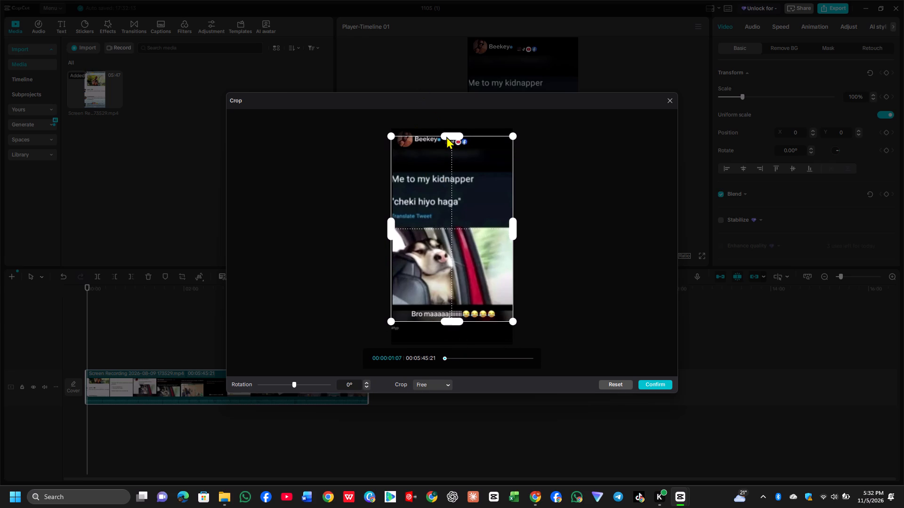
{"action": "left_click_drag", "start_coordinate": [446, 136], "coordinate": [443, 163]}
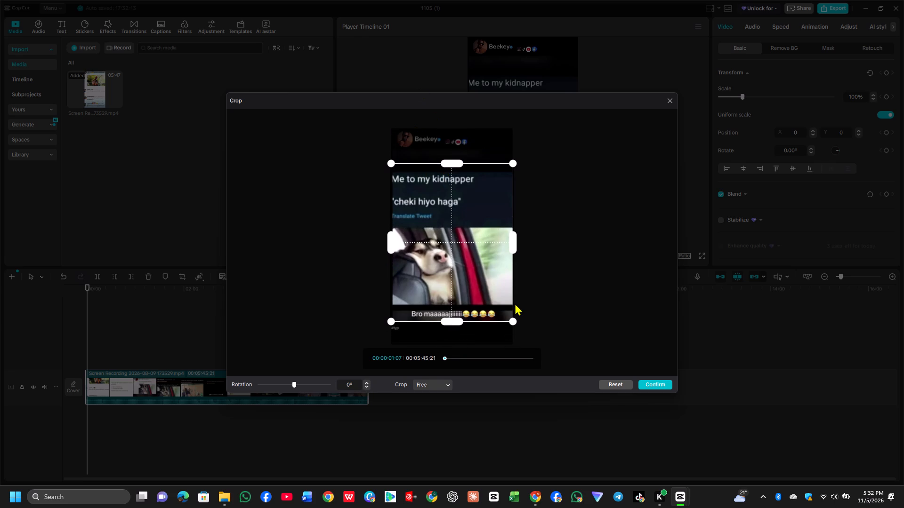
{"action": "left_click", "coordinate": [661, 385]}
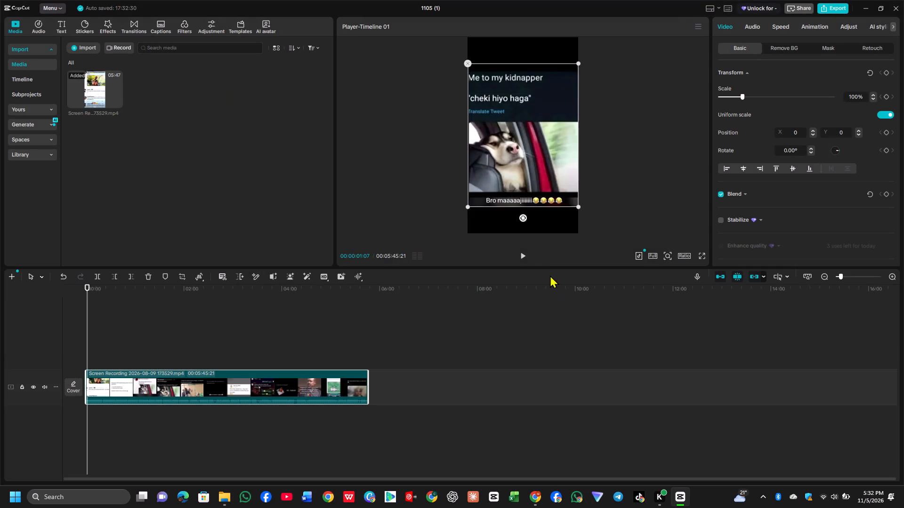
Find the frame at 00:00:11:25 where the dog meme scrolls into place and delete everything before it.
{"action": "left_click", "coordinate": [522, 253]}
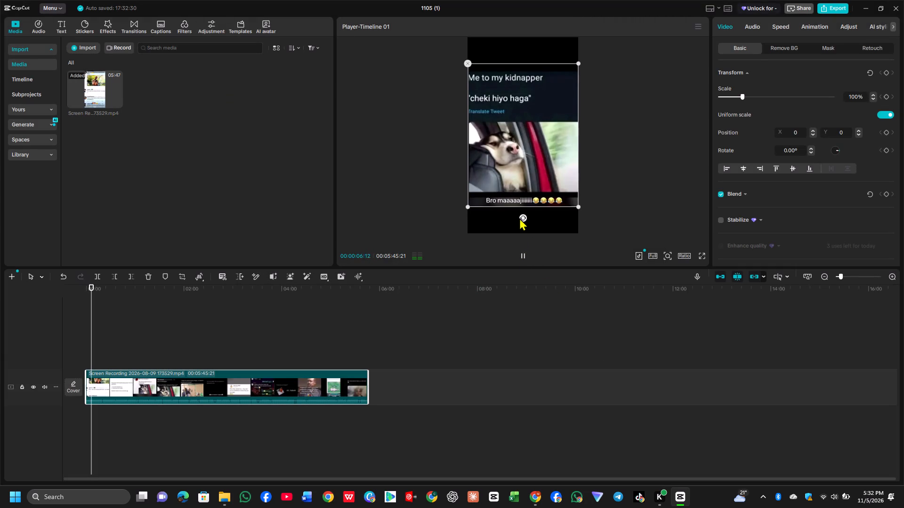
{"action": "left_click", "coordinate": [524, 251]}
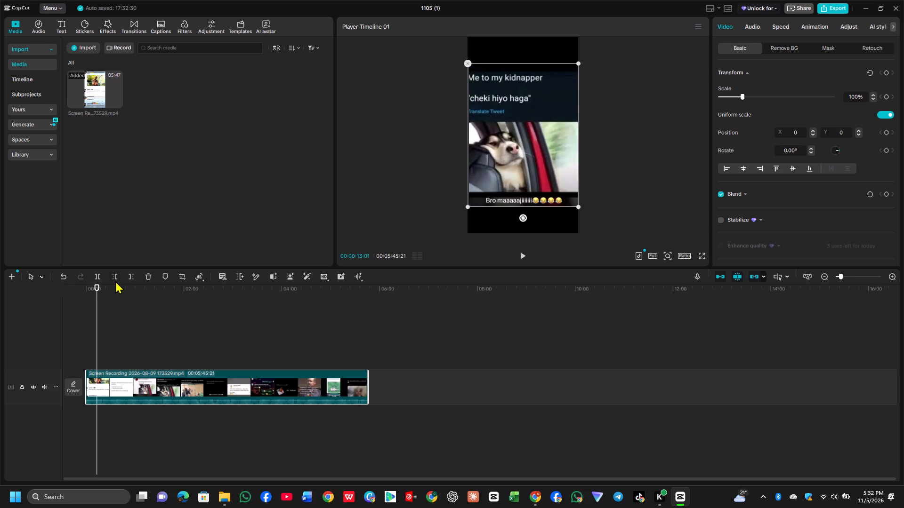
{"action": "key", "text": "Left"}
{"action": "key", "text": "Left"}
{"action": "key", "text": "Left"}
{"action": "key", "text": "Left"}
{"action": "key", "text": "Left"}
{"action": "key", "text": "Left"}
{"action": "key", "text": "Left"}
{"action": "key", "text": "Left"}
{"action": "key", "text": "Left"}
{"action": "key", "text": "Left"}
{"action": "key", "text": "Left"}
{"action": "key", "text": "Left"}
{"action": "key", "text": "Left"}
{"action": "key", "text": "Left"}
{"action": "key", "text": "Left"}
{"action": "key", "text": "Left"}
{"action": "key", "text": "Left"}
{"action": "key", "text": "Left"}
{"action": "key", "text": "Left"}
{"action": "key", "text": "Left"}
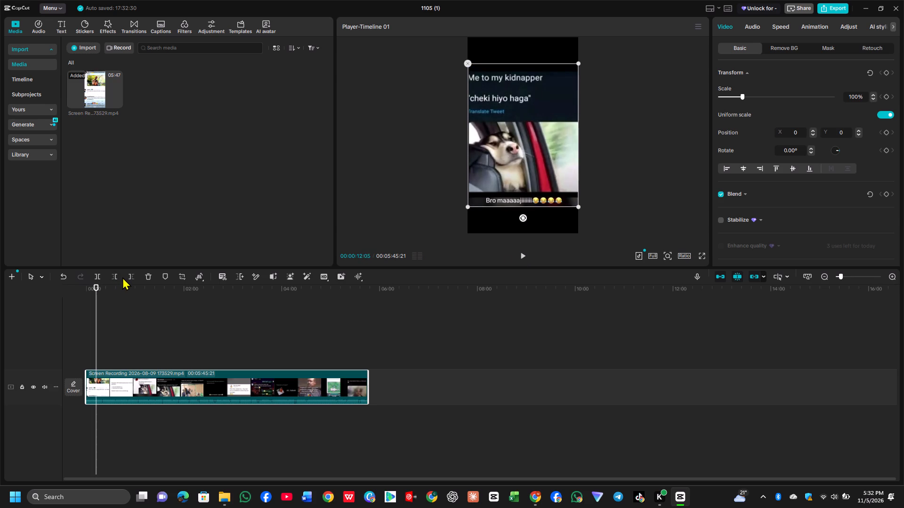
{"action": "key", "text": "Right"}
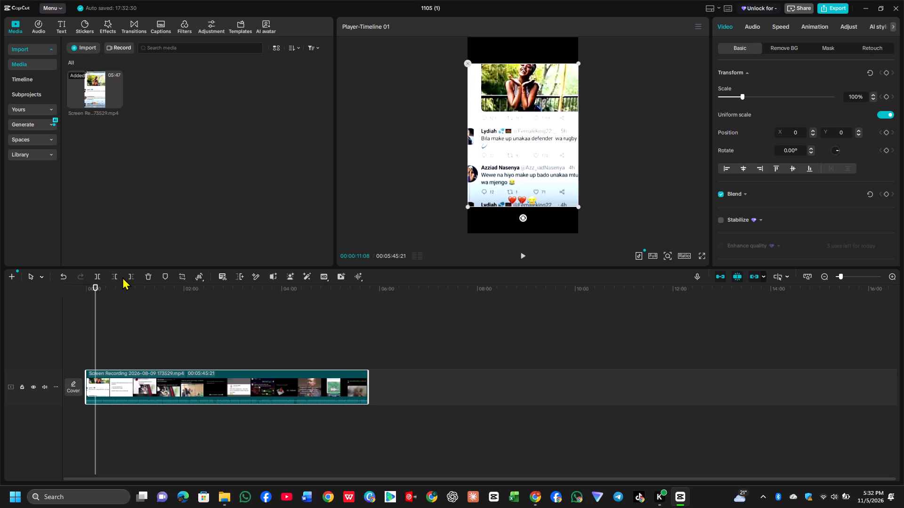
{"action": "key", "text": "Right"}
{"action": "key", "text": "Right"}
{"action": "key", "text": "Right"}
{"action": "key", "text": "Right"}
{"action": "key", "text": "Right"}
{"action": "key", "text": "Right"}
{"action": "key", "text": "Right"}
{"action": "key", "text": "Right"}
{"action": "key", "text": "Right"}
{"action": "key", "text": "Right"}
{"action": "key", "text": "Right"}
{"action": "key", "text": "Right"}
{"action": "key", "text": "Right"}
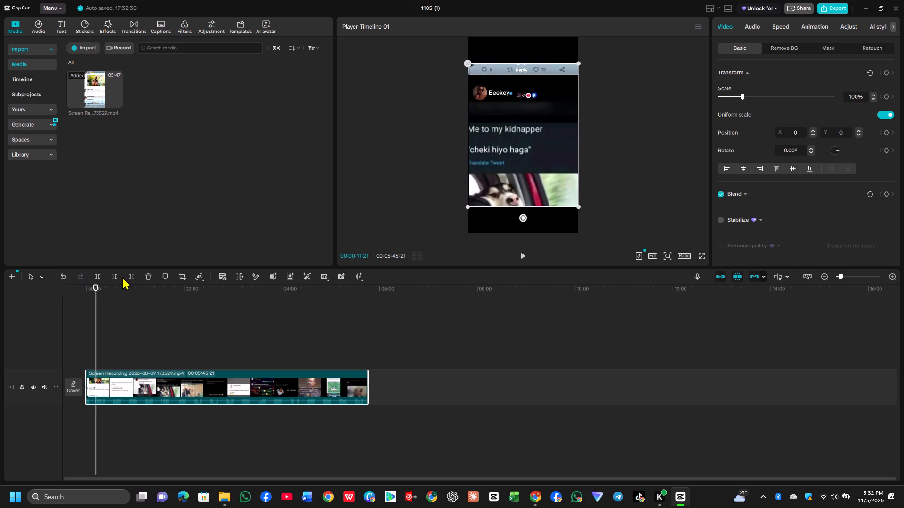
{"action": "key", "text": "Right"}
{"action": "key", "text": "Right"}
{"action": "key", "text": "Right"}
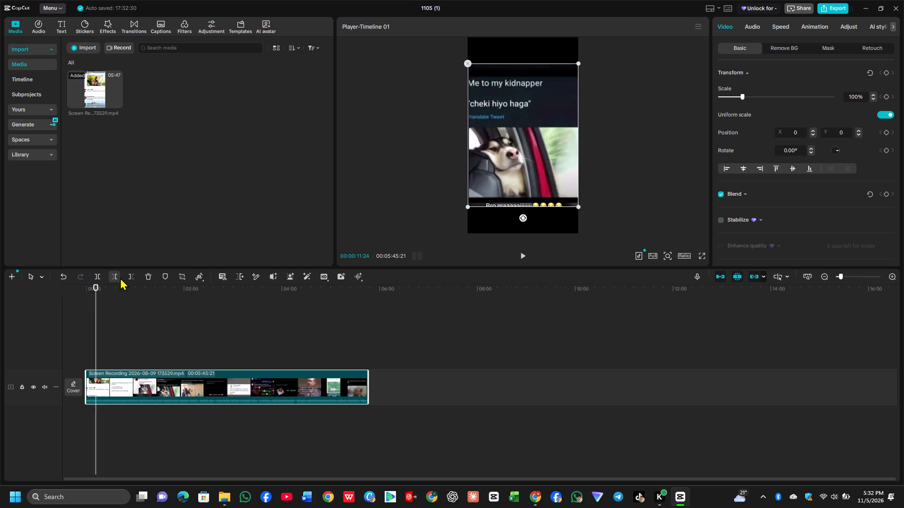
{"action": "key", "text": "Right"}
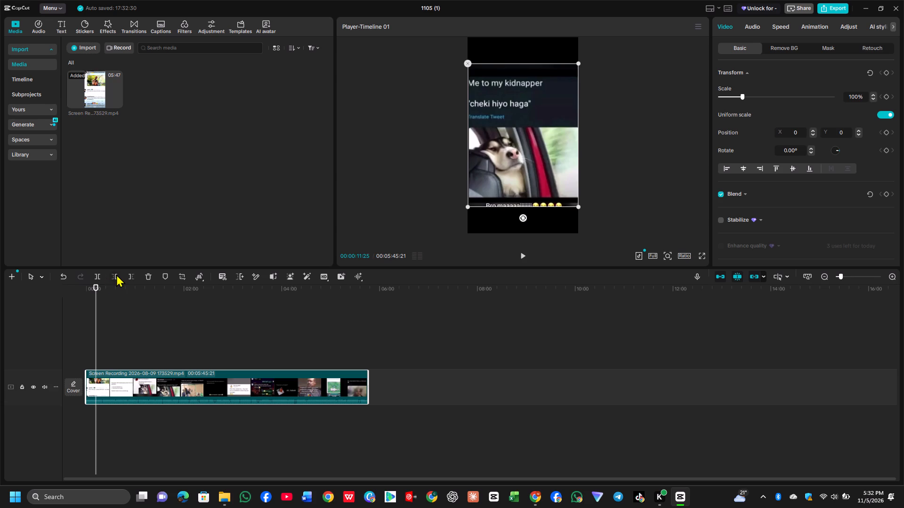
{"action": "left_click", "coordinate": [116, 274]}
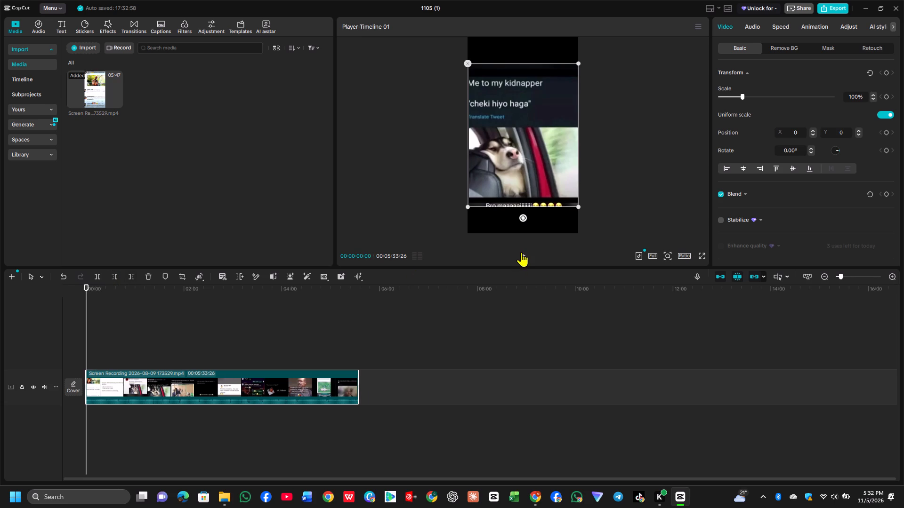
Play the trimmed clip from its start to examine the memes and find where the "Being single" tweet ends.
{"action": "left_click", "coordinate": [522, 253]}
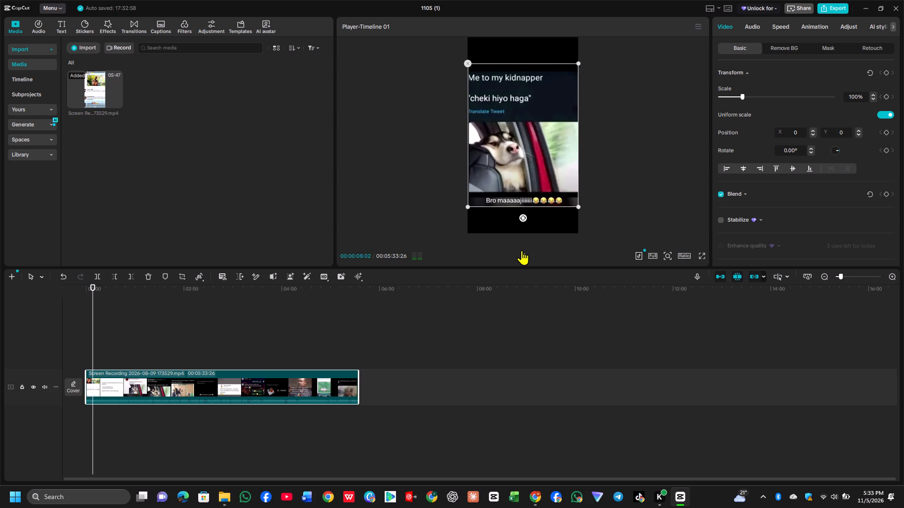
{"action": "left_click", "coordinate": [522, 250]}
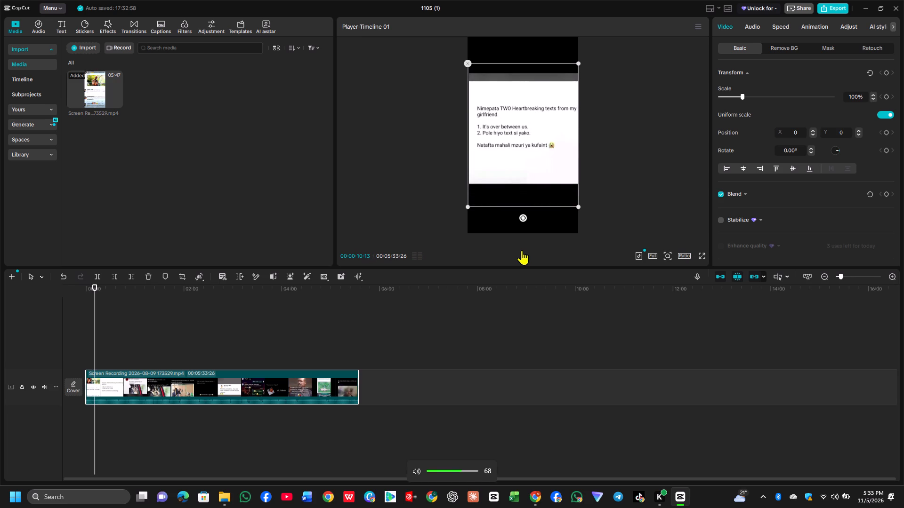
{"action": "left_click", "coordinate": [522, 250]}
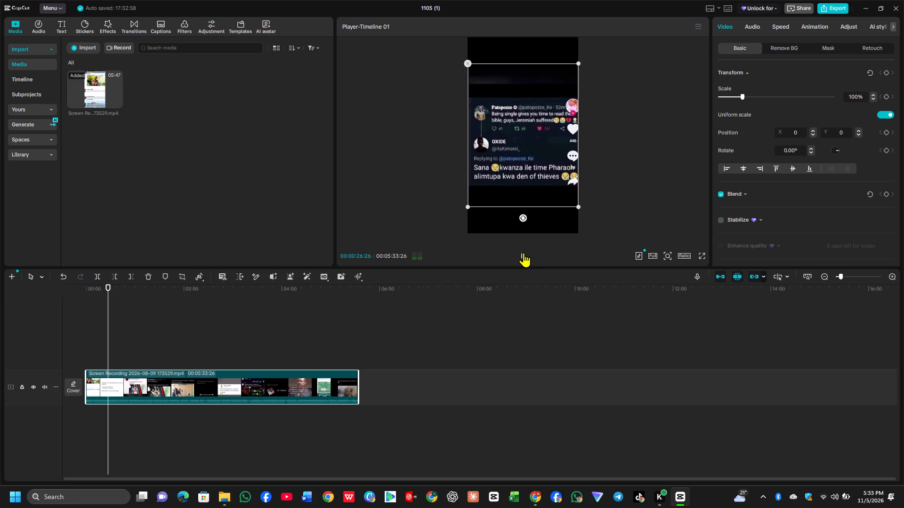
{"action": "double_click", "coordinate": [522, 254]}
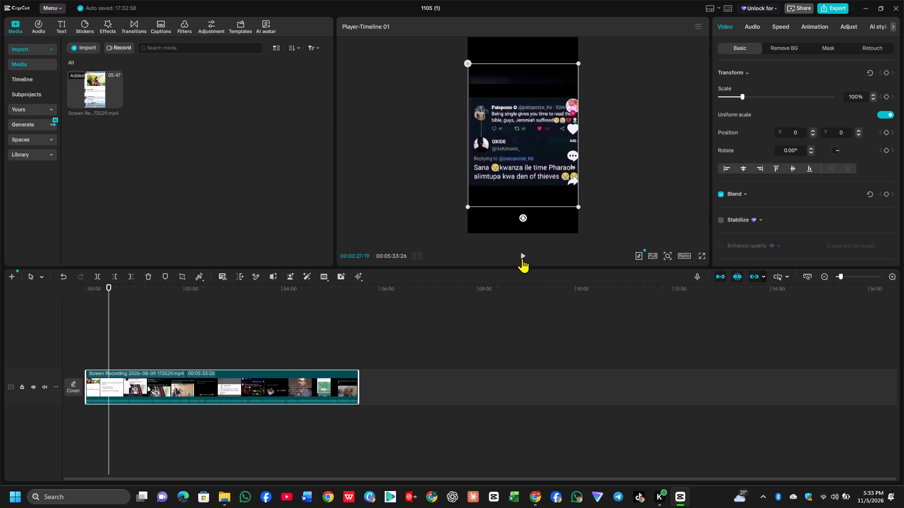
{"action": "left_click", "coordinate": [522, 257]}
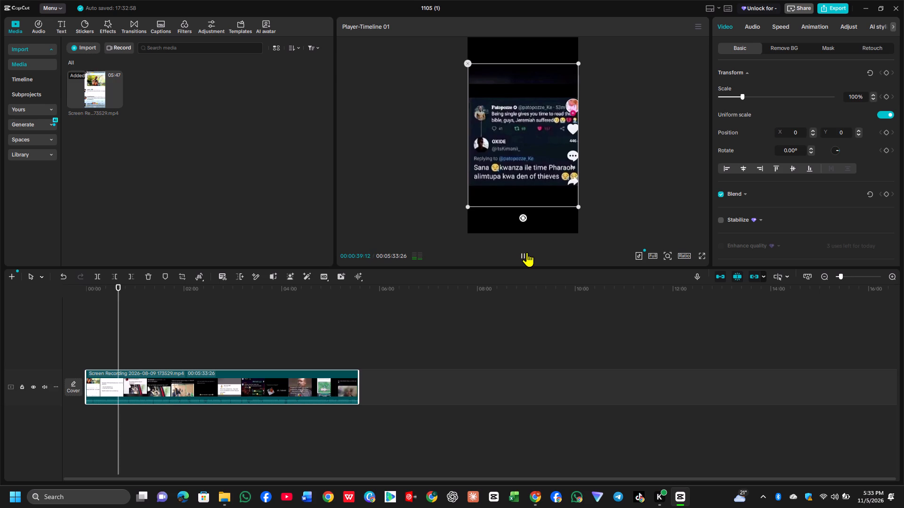
{"action": "left_click", "coordinate": [523, 253]}
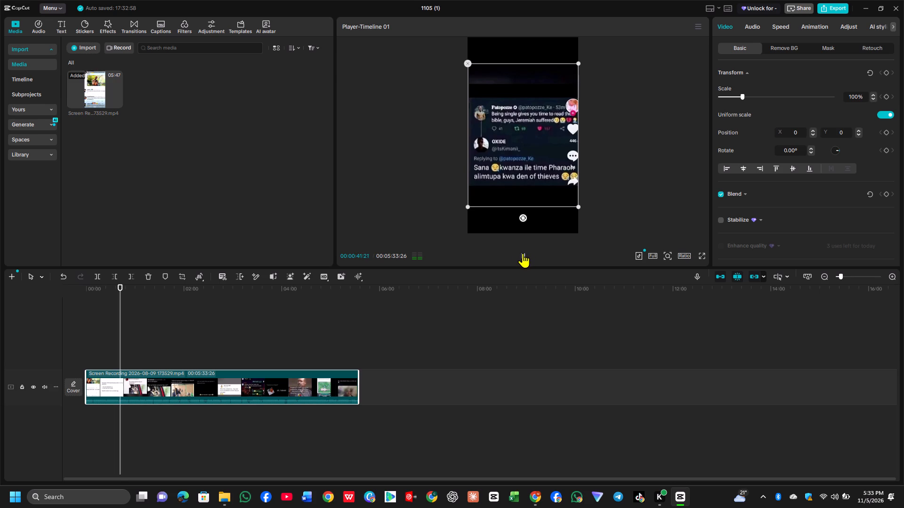
{"action": "left_click", "coordinate": [523, 253]}
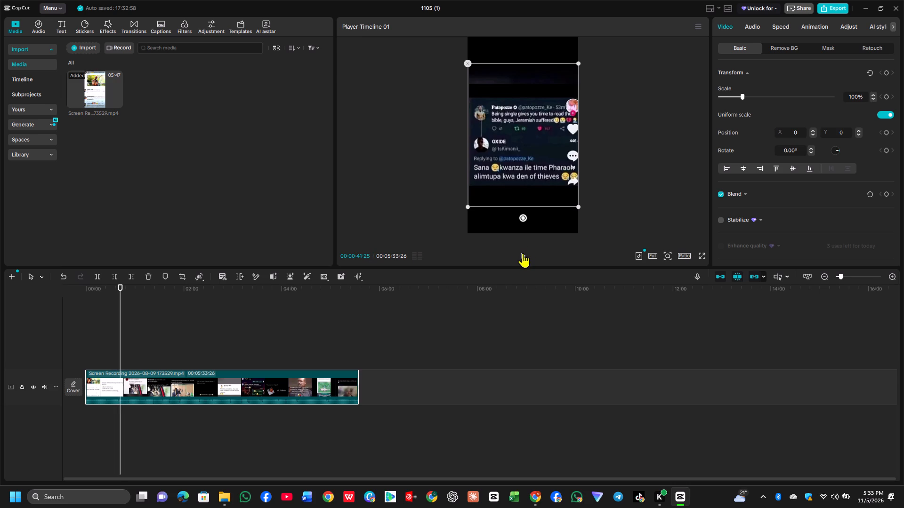
{"action": "left_click", "coordinate": [523, 253]}
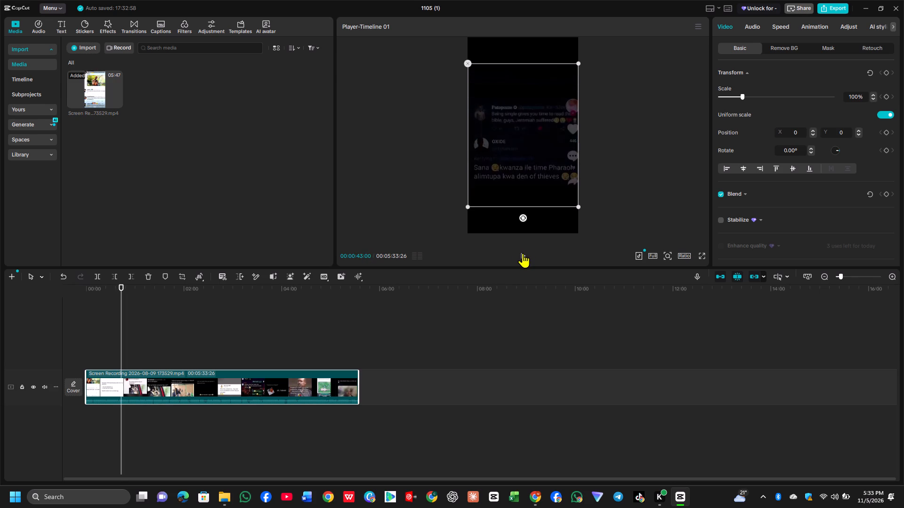
{"action": "left_click", "coordinate": [523, 253]}
{"action": "left_click", "coordinate": [523, 253]}
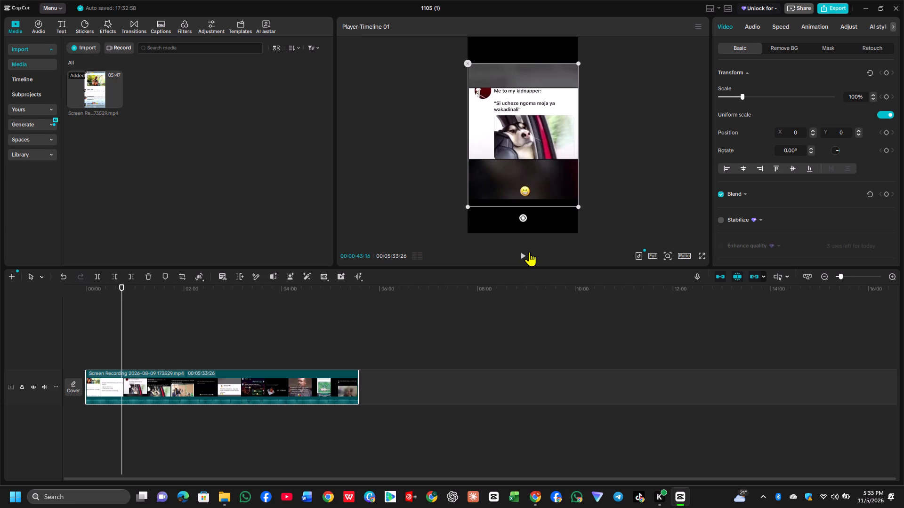
Find the dark transition frame at 00:00:43:03, just before the next kidnapper meme fades in, and split the clip there.
{"action": "key", "text": "Left"}
{"action": "key", "text": "Left"}
{"action": "key", "text": "Left"}
{"action": "key", "text": "Left"}
{"action": "key", "text": "Left"}
{"action": "key", "text": "Left"}
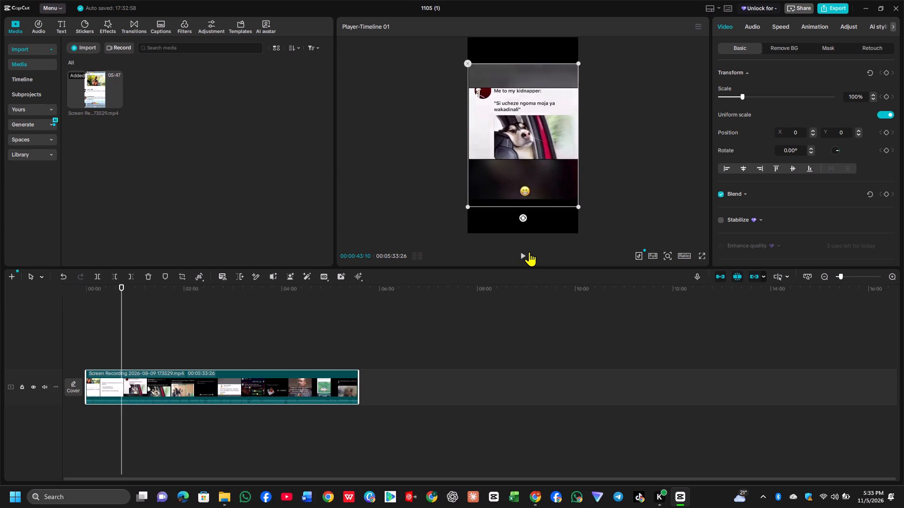
{"action": "key", "text": "Left"}
{"action": "key", "text": "Left"}
{"action": "key", "text": "Left"}
{"action": "key", "text": "Left"}
{"action": "key", "text": "Left"}
{"action": "key", "text": "Left"}
{"action": "key", "text": "Left"}
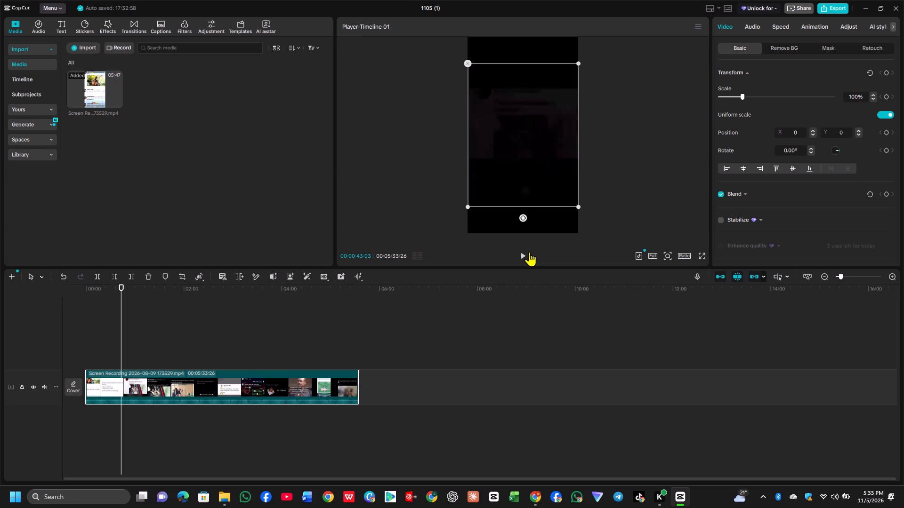
{"action": "key", "text": "Left"}
{"action": "key", "text": "Right"}
{"action": "left_click", "coordinate": [97, 276]}
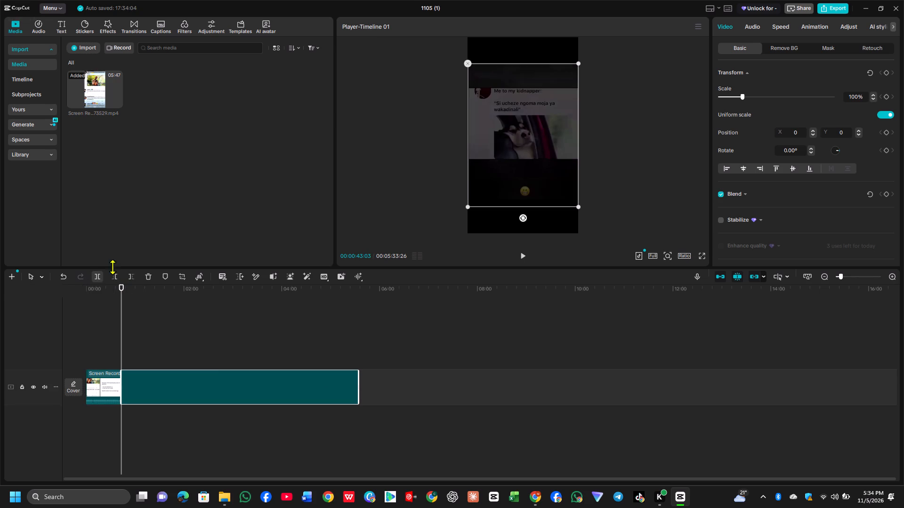
Import the image Logo c from the SAVED folder inside OZONELAYER on the Desktop.
{"action": "left_click", "coordinate": [81, 50]}
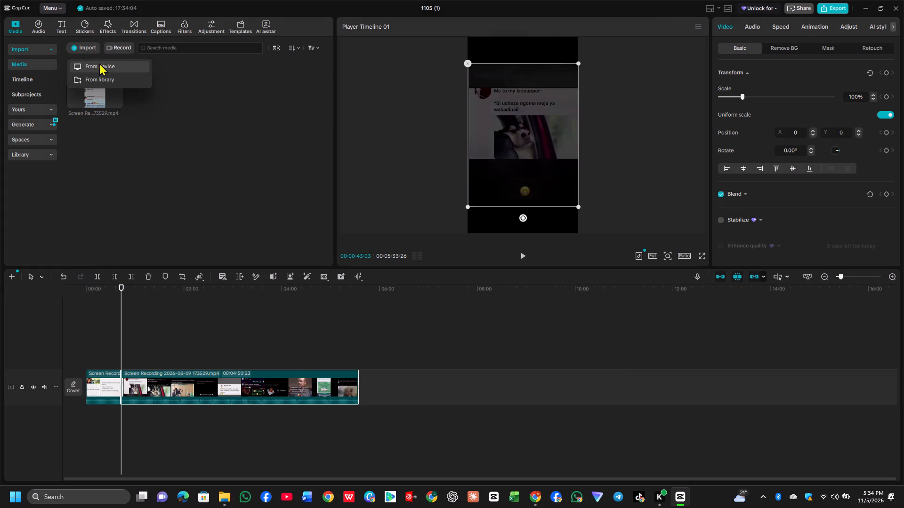
{"action": "left_click", "coordinate": [99, 63]}
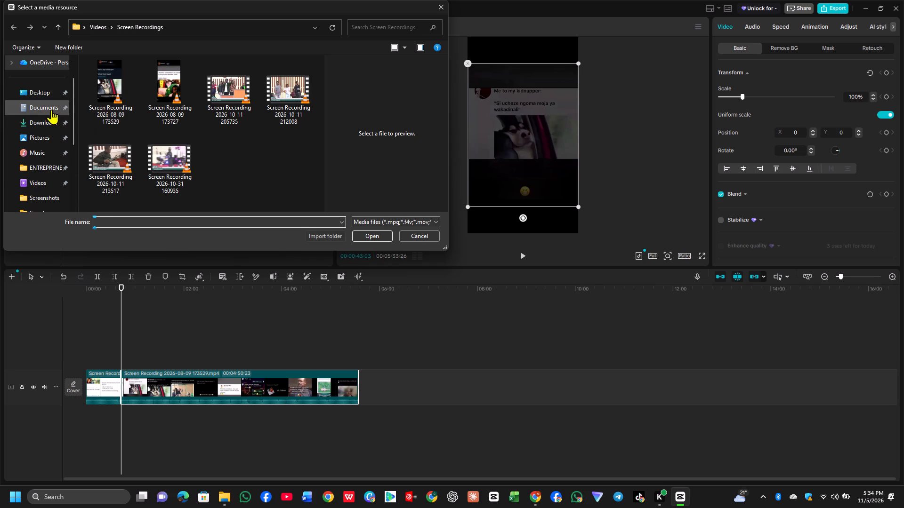
{"action": "double_click", "coordinate": [50, 89]}
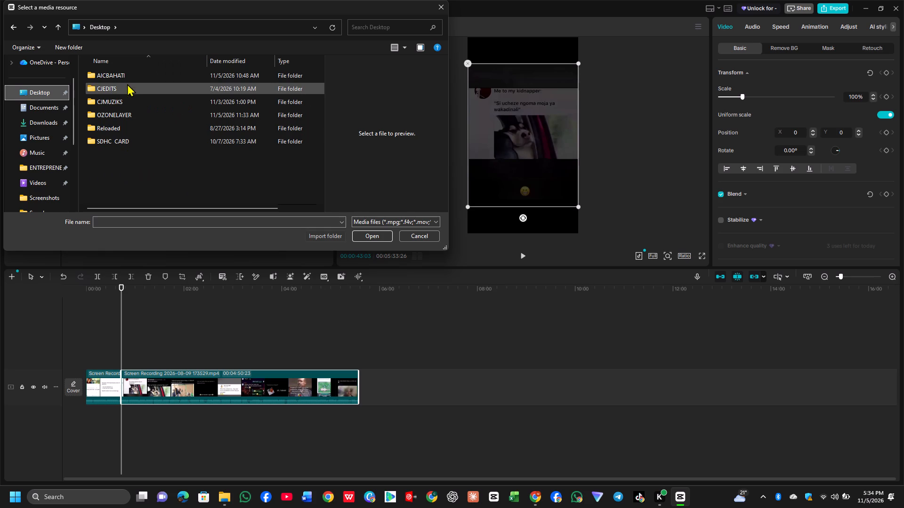
{"action": "double_click", "coordinate": [123, 109]}
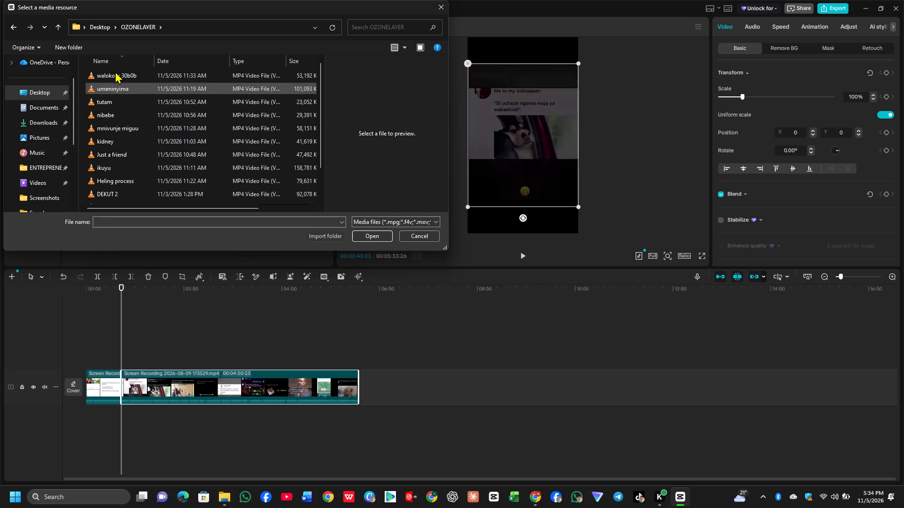
{"action": "scroll", "coordinate": [114, 86], "scroll_direction": "down", "scroll_amount": 14}
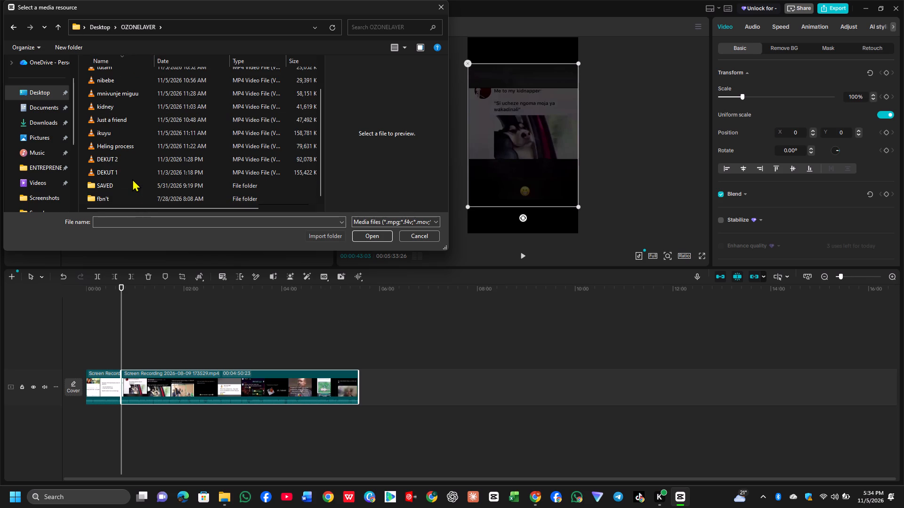
{"action": "double_click", "coordinate": [132, 185]}
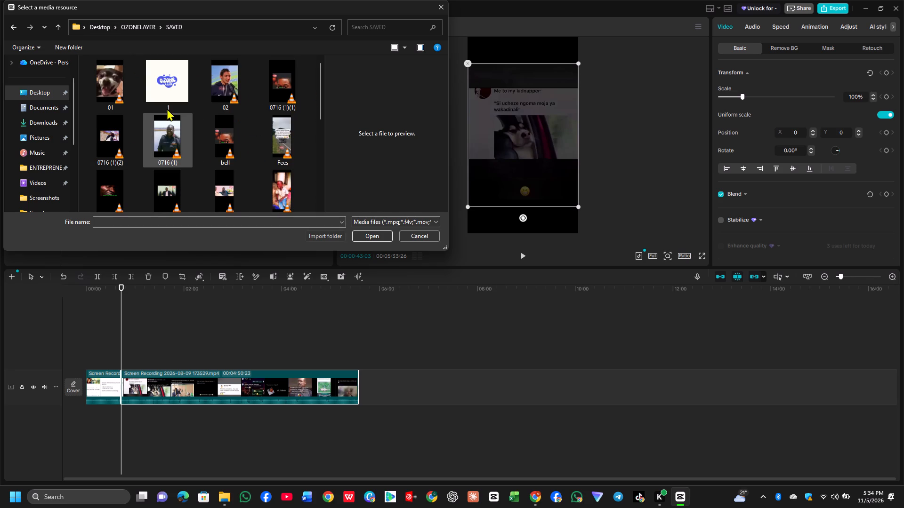
{"action": "scroll", "coordinate": [218, 146], "scroll_direction": "down", "scroll_amount": 2}
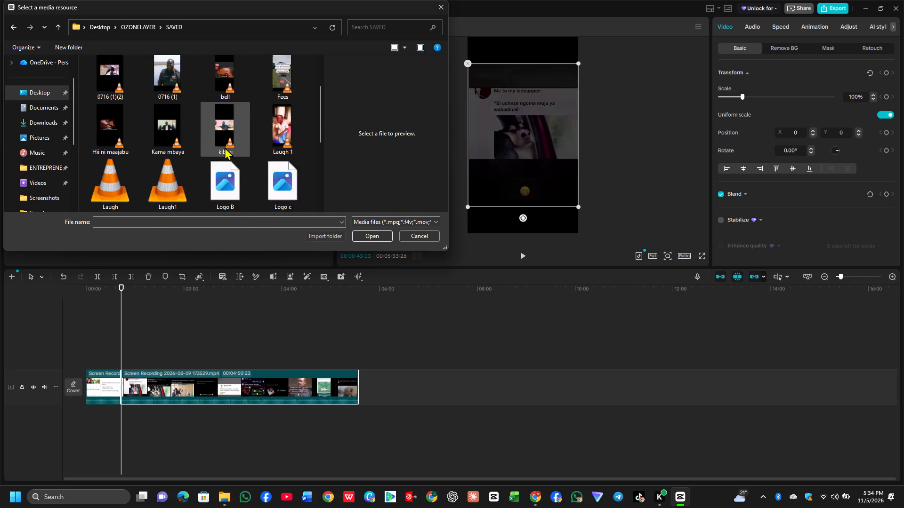
{"action": "scroll", "coordinate": [236, 150], "scroll_direction": "down", "scroll_amount": 2}
{"action": "scroll", "coordinate": [274, 112], "scroll_direction": "up", "scroll_amount": 1}
{"action": "left_click", "coordinate": [281, 98]}
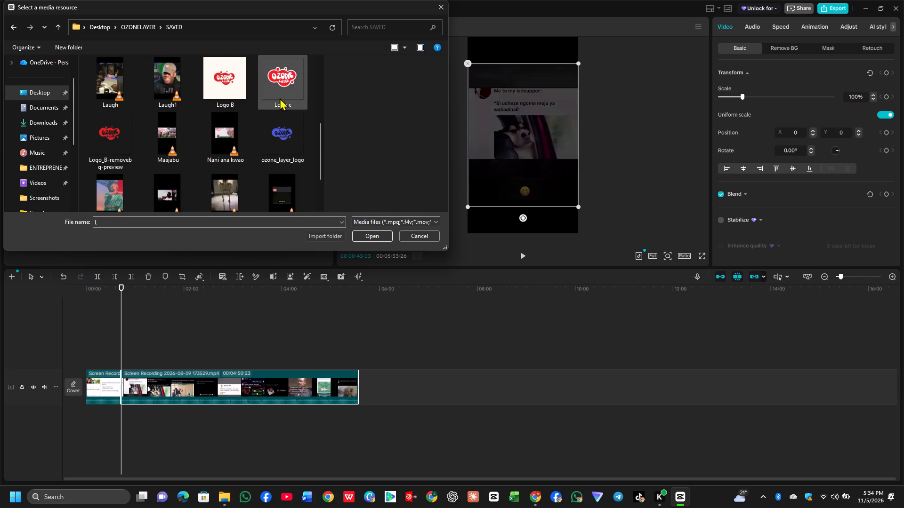
{"action": "left_click", "coordinate": [367, 232]}
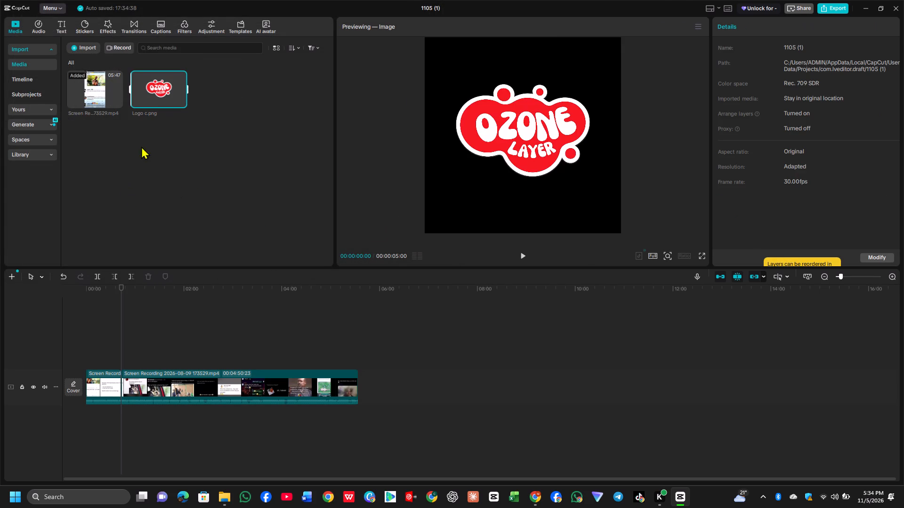
Place the logo on a track above the recording from 00:00 and extend it to the split at 00:00:43:03.
{"action": "left_click_drag", "start_coordinate": [162, 89], "coordinate": [93, 355]}
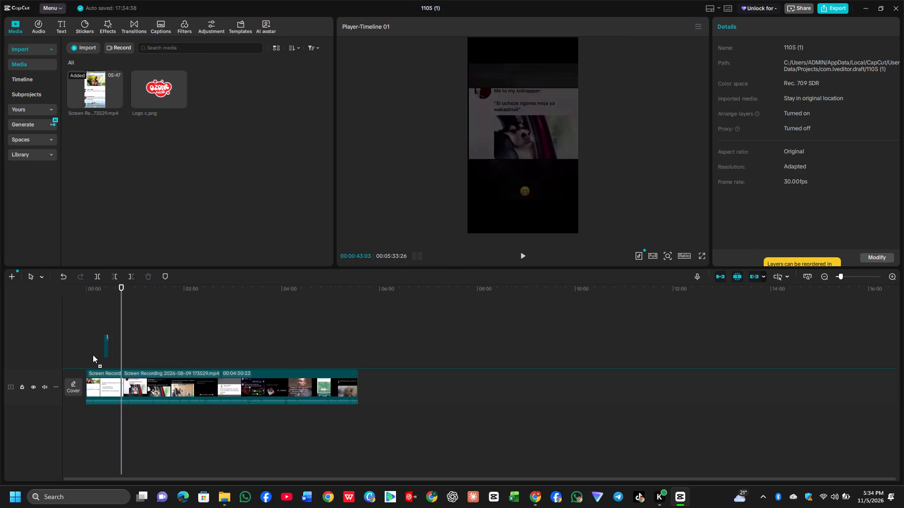
{"action": "left_click_drag", "start_coordinate": [93, 355], "coordinate": [84, 356]}
{"action": "left_click_drag", "start_coordinate": [89, 349], "coordinate": [104, 352]}
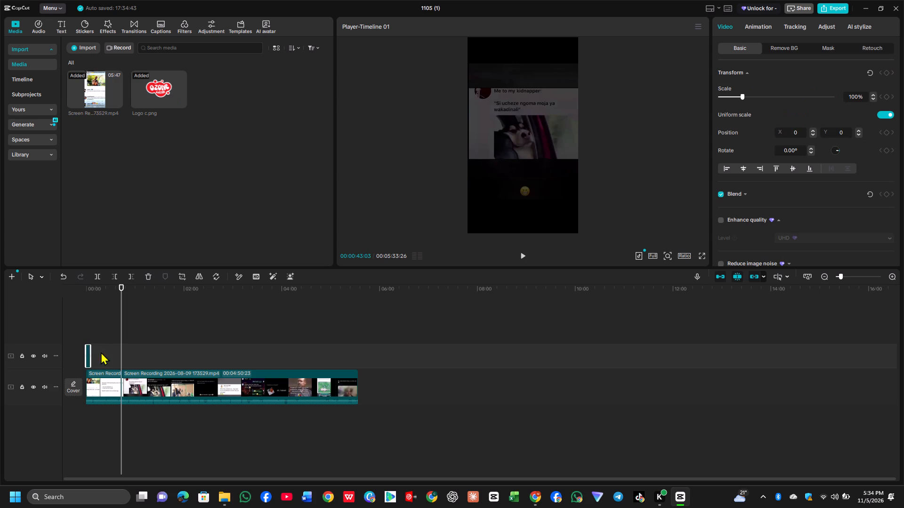
{"action": "left_click_drag", "start_coordinate": [104, 352], "coordinate": [125, 353]}
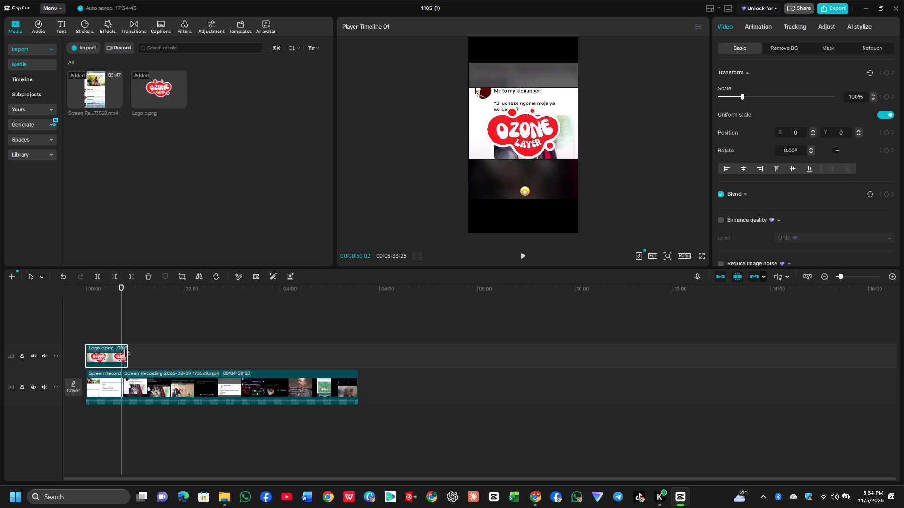
{"action": "left_click_drag", "start_coordinate": [125, 353], "coordinate": [121, 355]}
Delete the part of the screen recording after the split.
{"action": "left_click", "coordinate": [157, 383]}
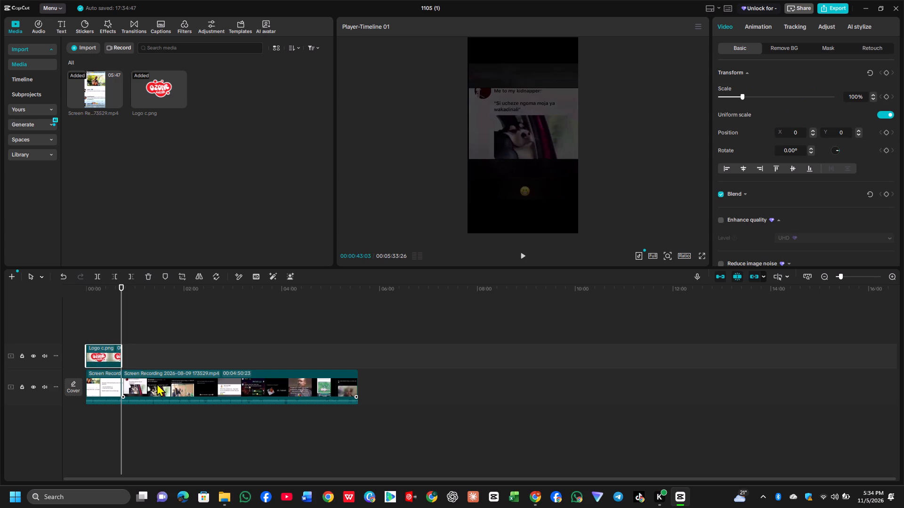
{"action": "left_click", "coordinate": [144, 275]}
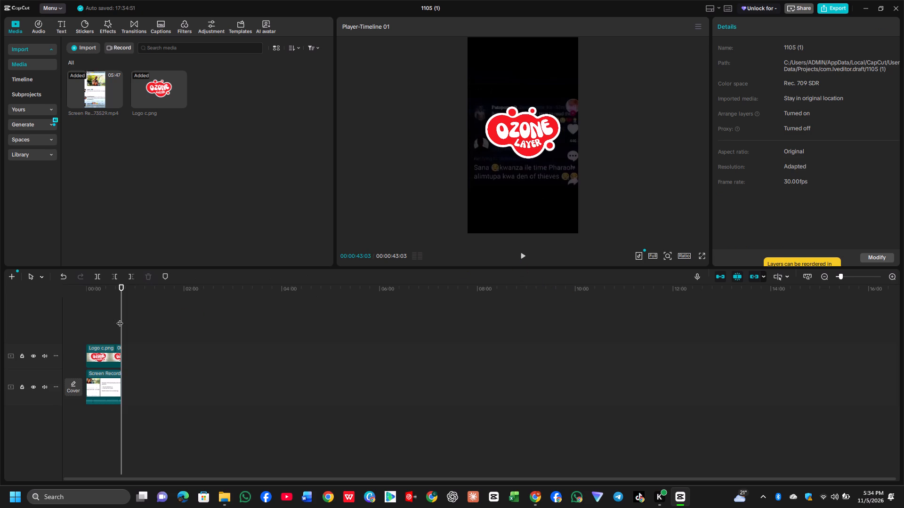
Scale the logo to about 39% and move it beside the "cheki hiyo haga" text, at about X 554, Y 681.
{"action": "left_click", "coordinate": [93, 318]}
{"action": "left_click", "coordinate": [503, 138]}
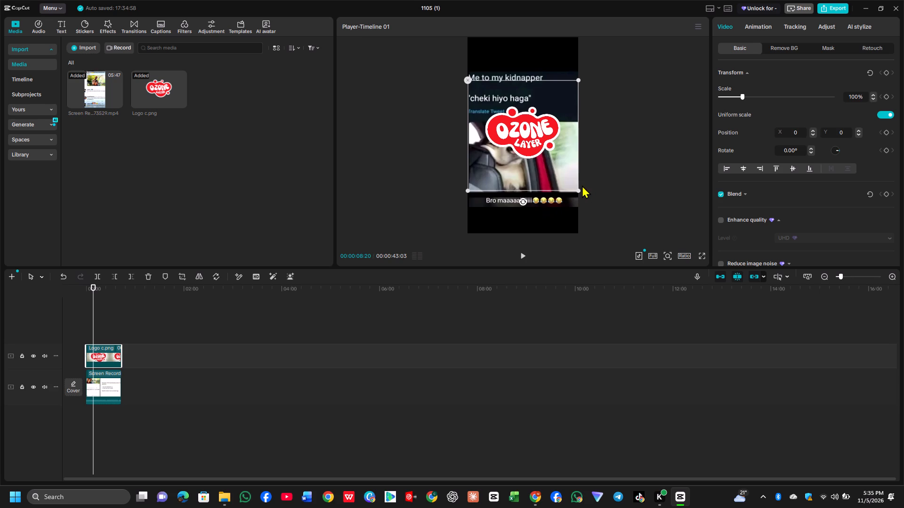
{"action": "left_click_drag", "start_coordinate": [575, 190], "coordinate": [538, 148]}
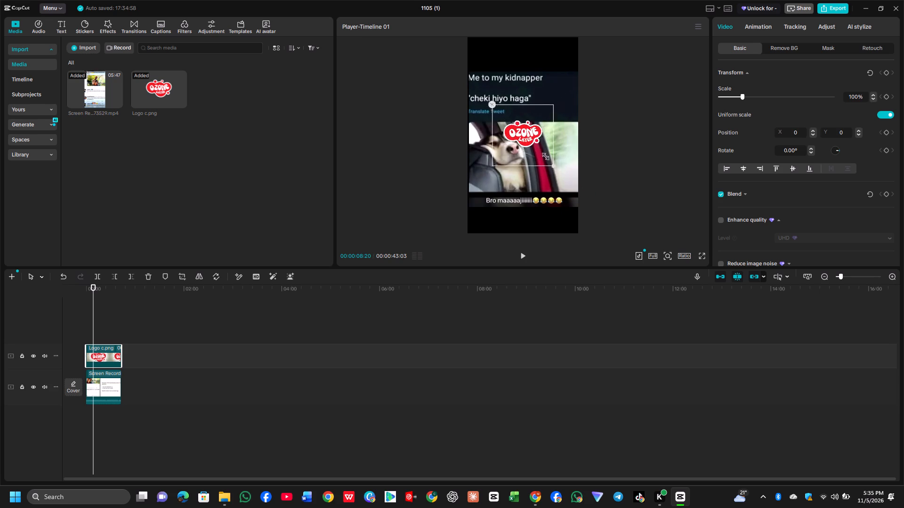
{"action": "left_click_drag", "start_coordinate": [538, 148], "coordinate": [545, 148]}
{"action": "left_click_drag", "start_coordinate": [532, 140], "coordinate": [563, 118]}
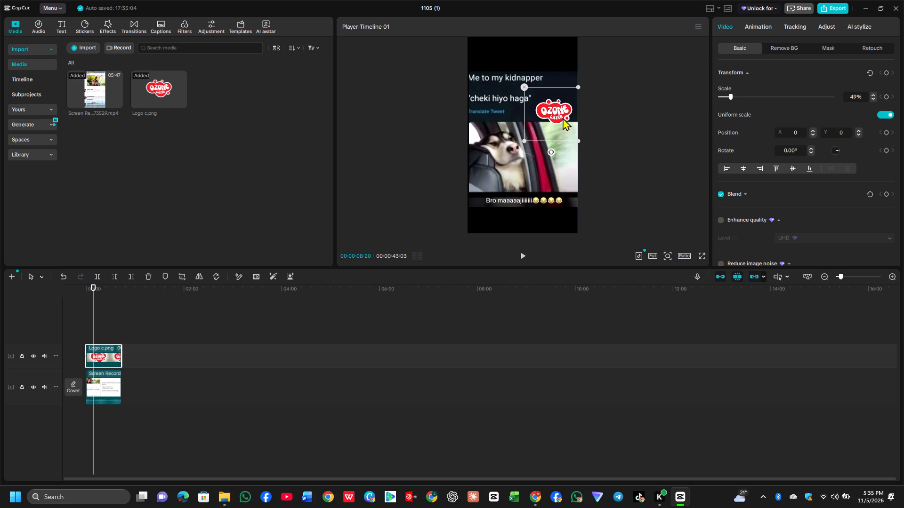
{"action": "left_click_drag", "start_coordinate": [563, 118], "coordinate": [561, 105]}
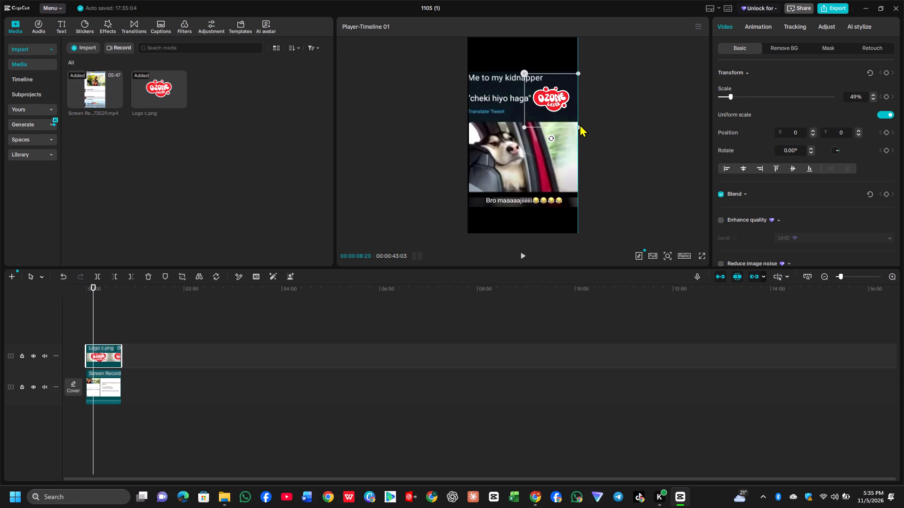
{"action": "left_click_drag", "start_coordinate": [579, 127], "coordinate": [569, 123]}
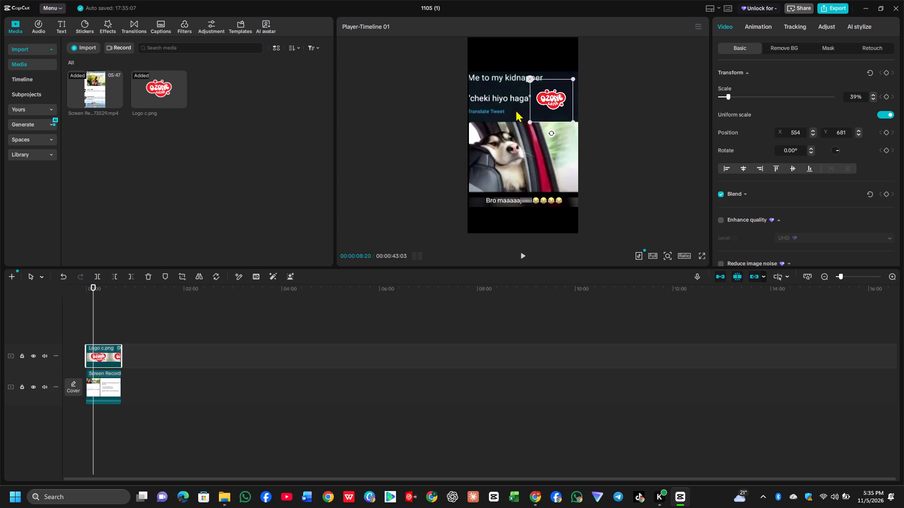
{"action": "left_click", "coordinate": [387, 101]}
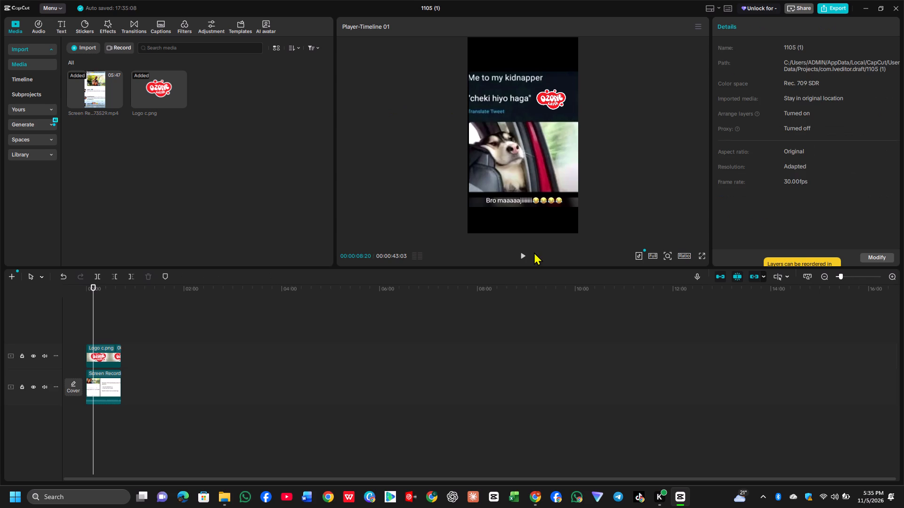
Split the logo clip at 00:00:09:23, at the changeover from the kidnapper meme to the "Heartbreaking texts" meme.
{"action": "left_click", "coordinate": [523, 254]}
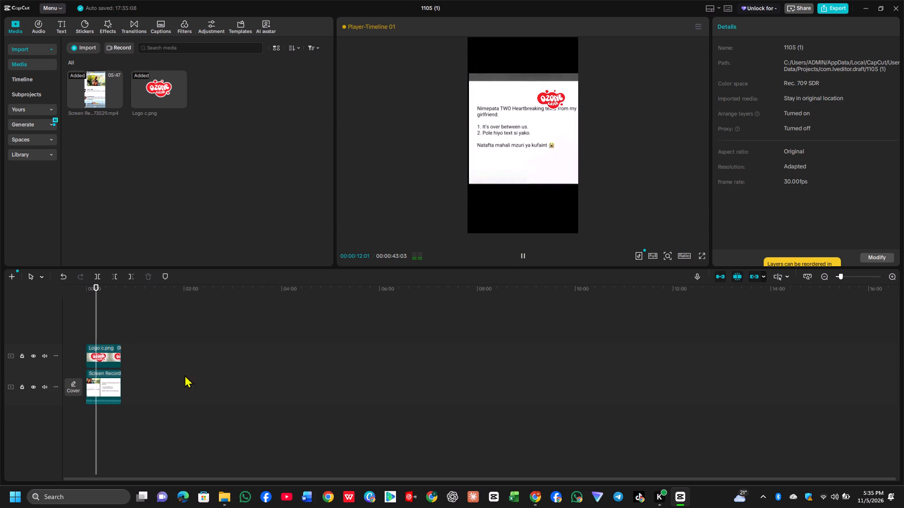
{"action": "left_click", "coordinate": [113, 386]}
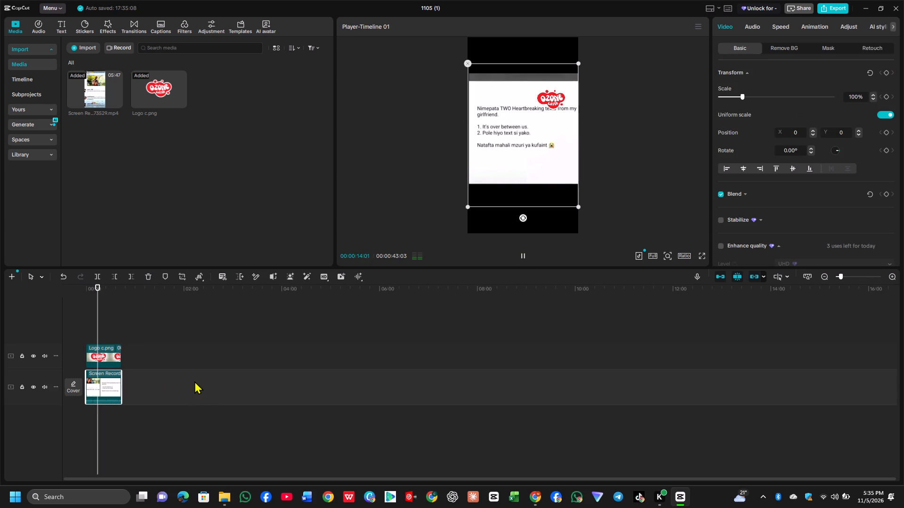
{"action": "key", "text": "Up"}
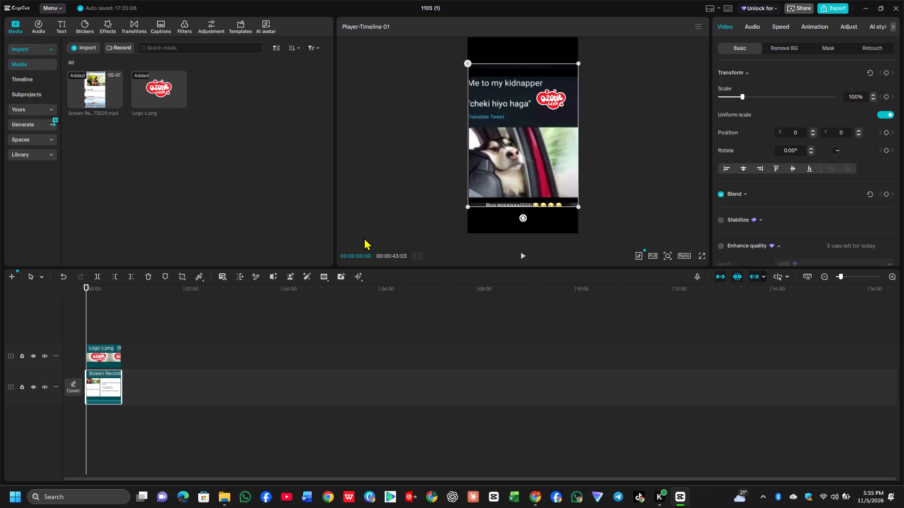
{"action": "left_click", "coordinate": [523, 254]}
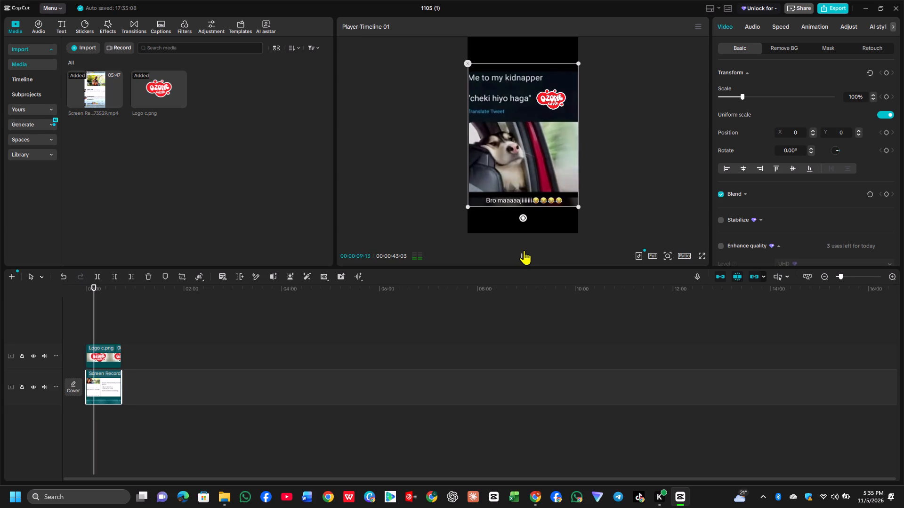
{"action": "left_click", "coordinate": [524, 250]}
{"action": "key", "text": "Left"}
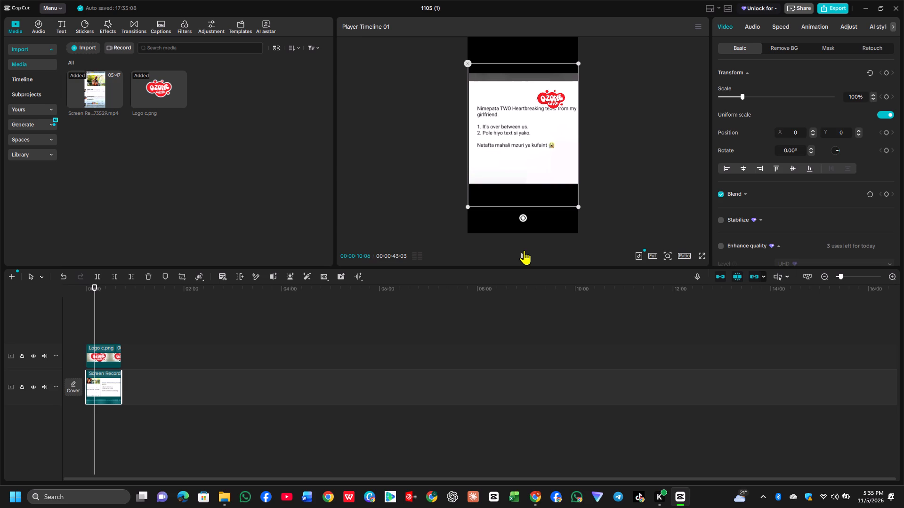
{"action": "key", "text": "Left"}
{"action": "key", "text": "Left"}
{"action": "key", "text": "Left"}
{"action": "key", "text": "Left"}
{"action": "key", "text": "Left"}
{"action": "key", "text": "Left"}
{"action": "key", "text": "Left"}
{"action": "key", "text": "Left"}
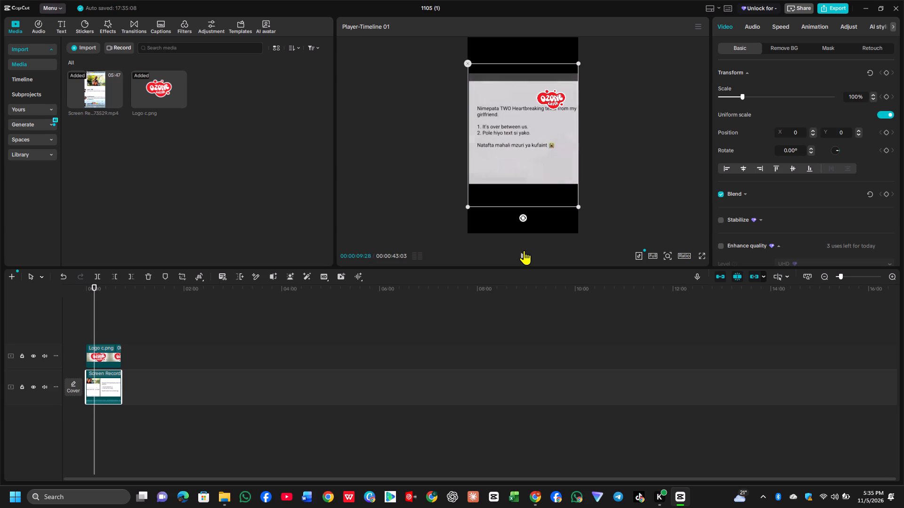
{"action": "key", "text": "Left"}
{"action": "key", "text": "Left"}
{"action": "key", "text": "Left"}
{"action": "key", "text": "Left"}
{"action": "key", "text": "Left"}
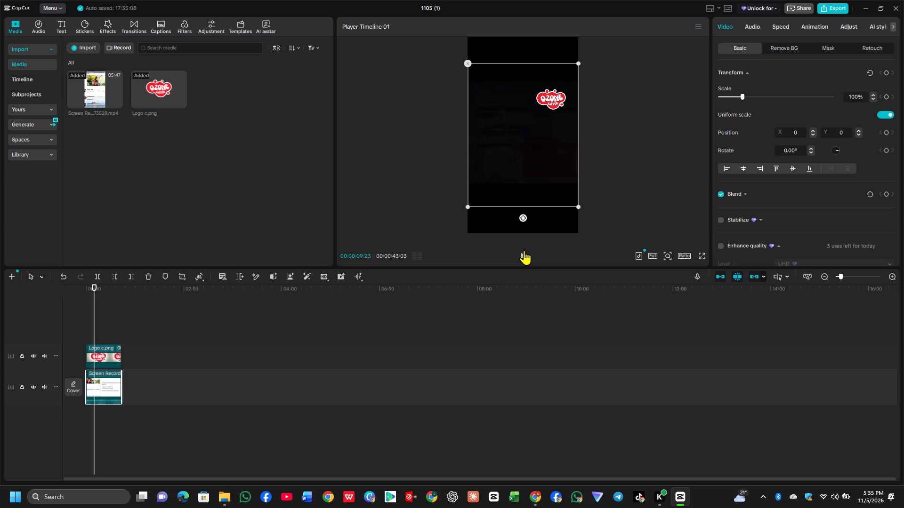
{"action": "left_click", "coordinate": [108, 345]}
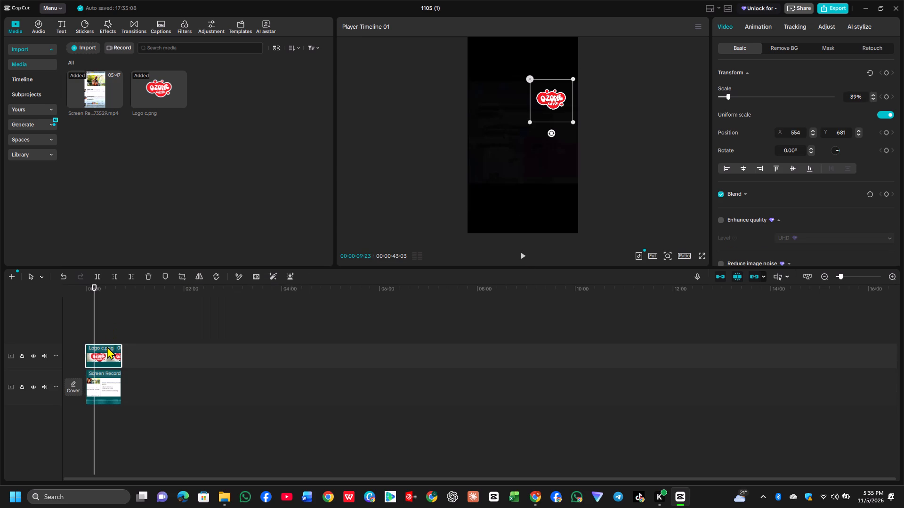
{"action": "left_click", "coordinate": [97, 277]}
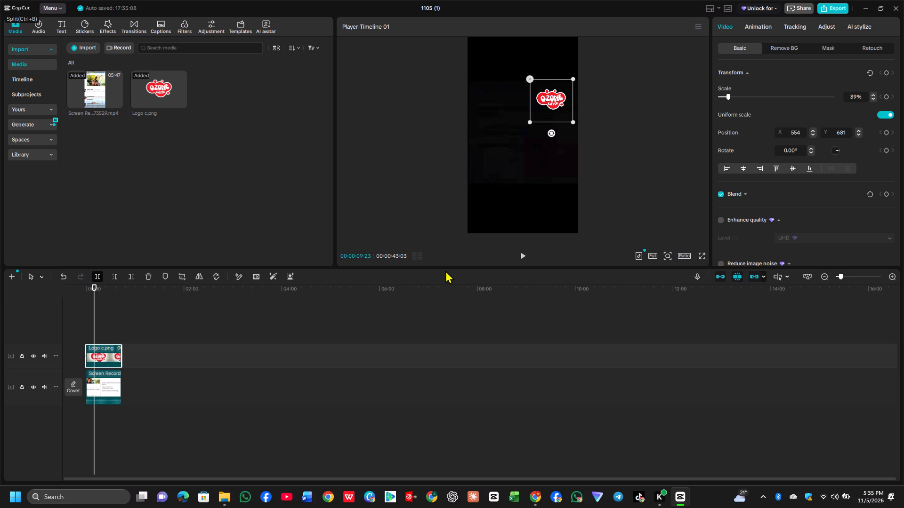
Move the logo segment after the split below the "Heartbreaking texts" line, to about X 540, Y 134.
{"action": "left_click", "coordinate": [526, 255]}
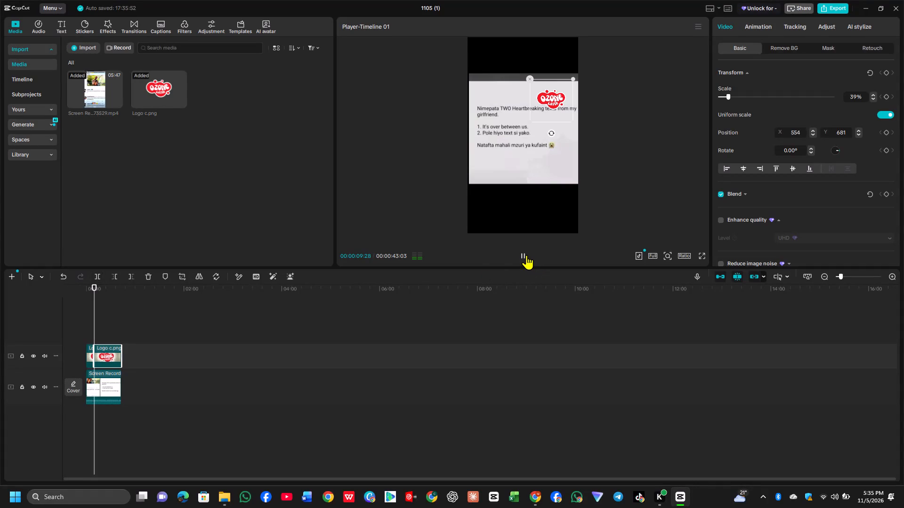
{"action": "left_click", "coordinate": [550, 101]}
{"action": "left_click_drag", "start_coordinate": [550, 101], "coordinate": [557, 134]}
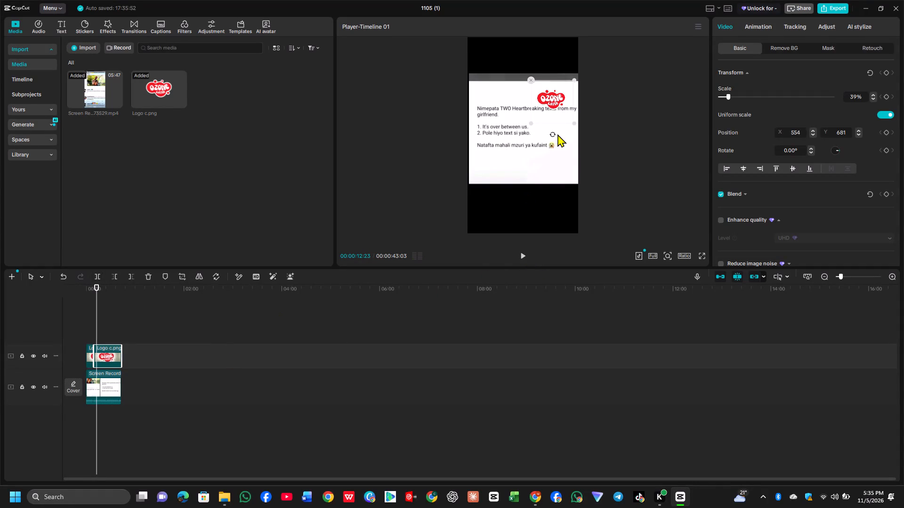
{"action": "left_click_drag", "start_coordinate": [557, 134], "coordinate": [549, 128]}
Split the logo clip again at 00:00:26:05, where the "Heartbreaking texts" meme fades out.
{"action": "left_click", "coordinate": [525, 256]}
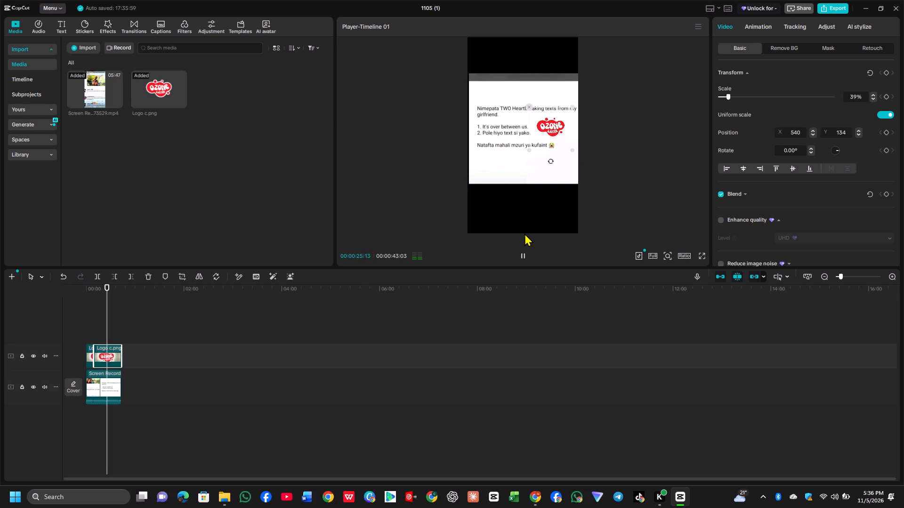
{"action": "left_click", "coordinate": [523, 259]}
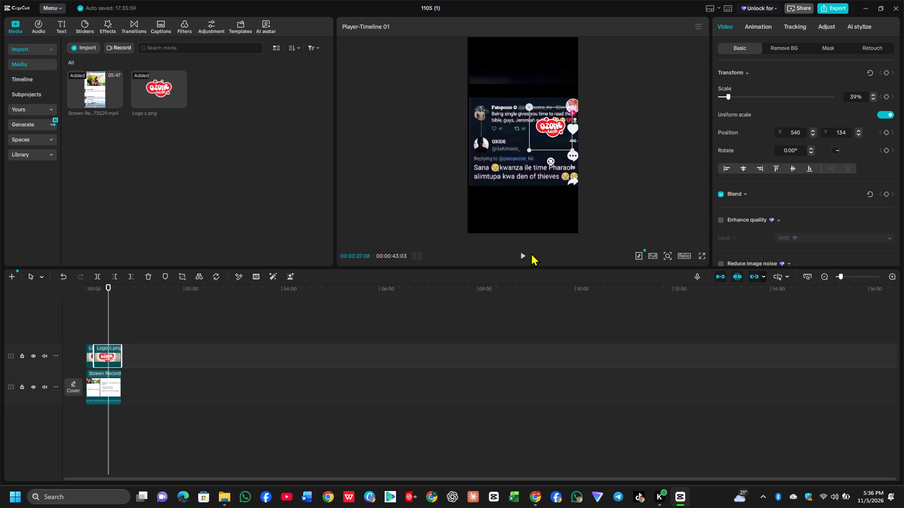
{"action": "key", "text": "Left"}
{"action": "key", "text": "Left"}
{"action": "key", "text": "Left"}
{"action": "key", "text": "Left"}
{"action": "key", "text": "Left"}
{"action": "key", "text": "Left"}
{"action": "key", "text": "Left"}
{"action": "key", "text": "Left"}
{"action": "key", "text": "Left"}
{"action": "key", "text": "Left"}
{"action": "key", "text": "Left"}
{"action": "key", "text": "Left"}
{"action": "key", "text": "Left"}
{"action": "key", "text": "Left"}
{"action": "key", "text": "Left"}
{"action": "key", "text": "Left"}
{"action": "key", "text": "Left"}
{"action": "key", "text": "Left"}
{"action": "key", "text": "Left"}
{"action": "key", "text": "Left"}
{"action": "key", "text": "Left"}
{"action": "key", "text": "Left"}
{"action": "key", "text": "Left"}
{"action": "key", "text": "Left"}
{"action": "key", "text": "Left"}
{"action": "key", "text": "Left"}
{"action": "key", "text": "Left"}
{"action": "key", "text": "Left"}
{"action": "key", "text": "Left"}
{"action": "key", "text": "Left"}
{"action": "key", "text": "Left"}
{"action": "key", "text": "Left"}
{"action": "key", "text": "Left"}
{"action": "key", "text": "Left"}
{"action": "key", "text": "Left"}
{"action": "key", "text": "Left"}
{"action": "key", "text": "Right"}
{"action": "key", "text": "Right"}
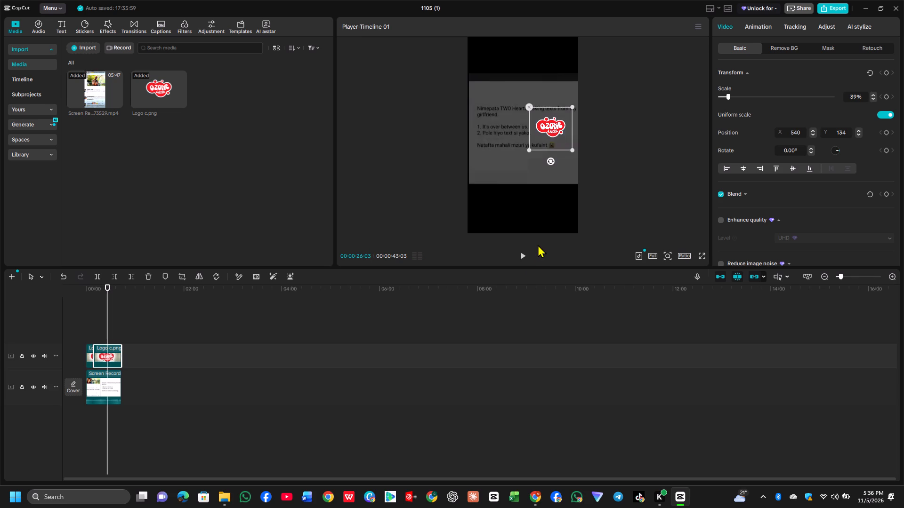
{"action": "key", "text": "Right"}
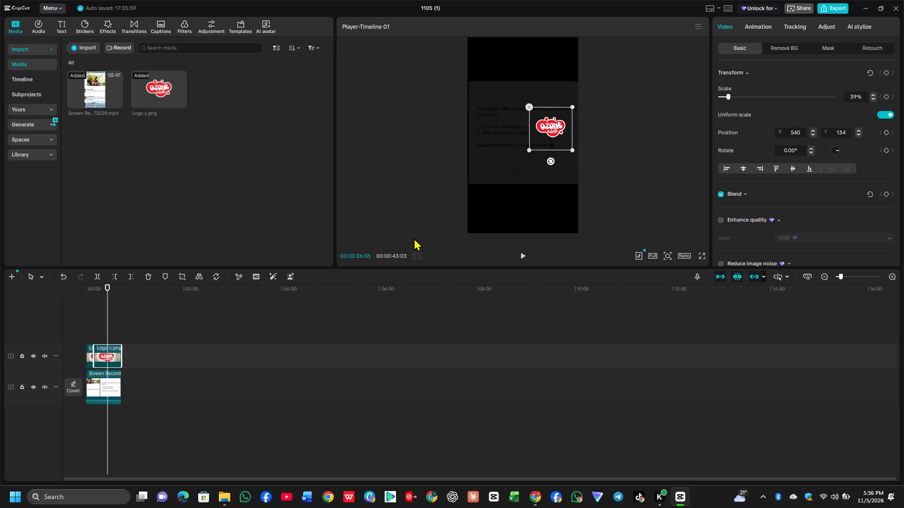
{"action": "left_click", "coordinate": [98, 277]}
Move the last logo segment lower over the "den of thieves" meme, to about X 471, Y -129, and play to the end.
{"action": "left_click", "coordinate": [523, 261]}
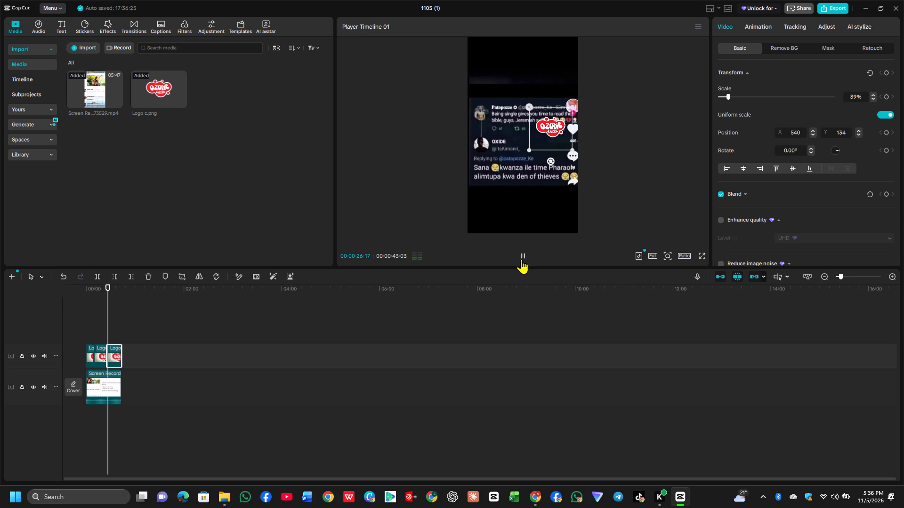
{"action": "left_click_drag", "start_coordinate": [550, 125], "coordinate": [546, 138]}
{"action": "left_click", "coordinate": [525, 255]}
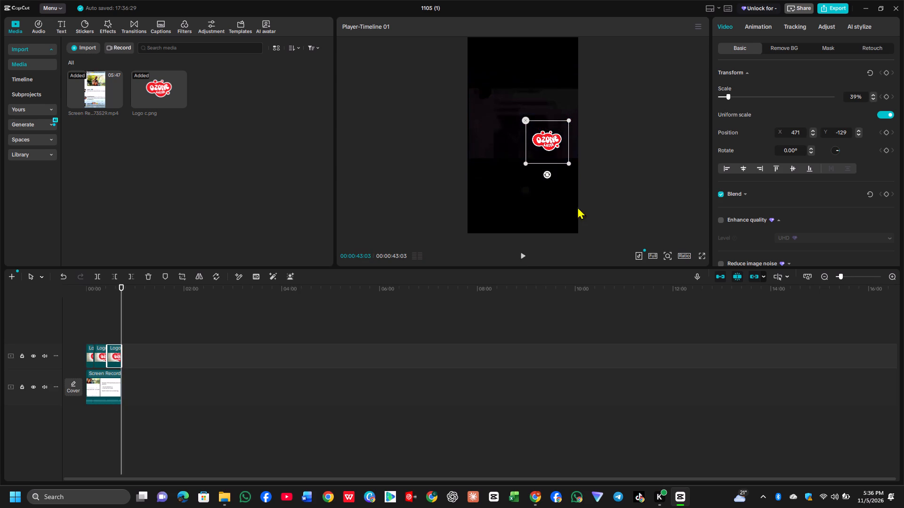
Open the export settings and name the video "Cheki hiyo haga".
{"action": "left_click", "coordinate": [825, 7]}
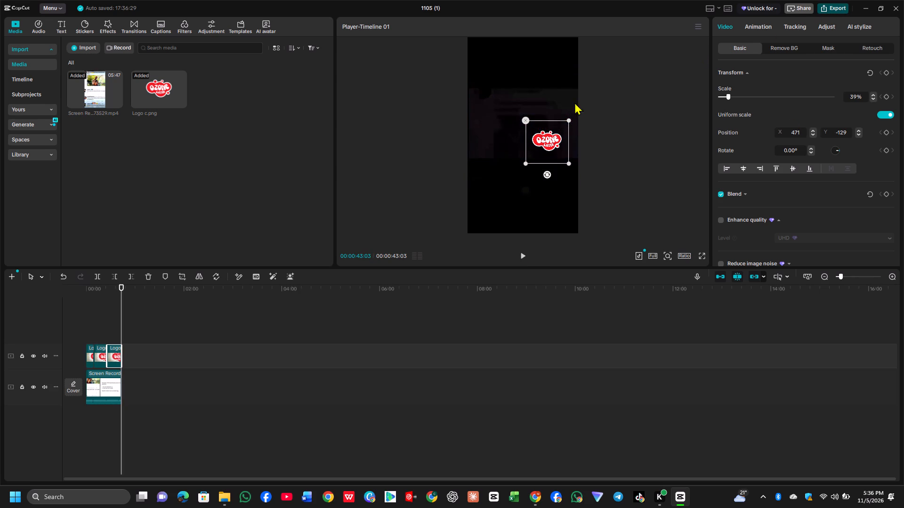
{"action": "triple_click", "coordinate": [582, 133]}
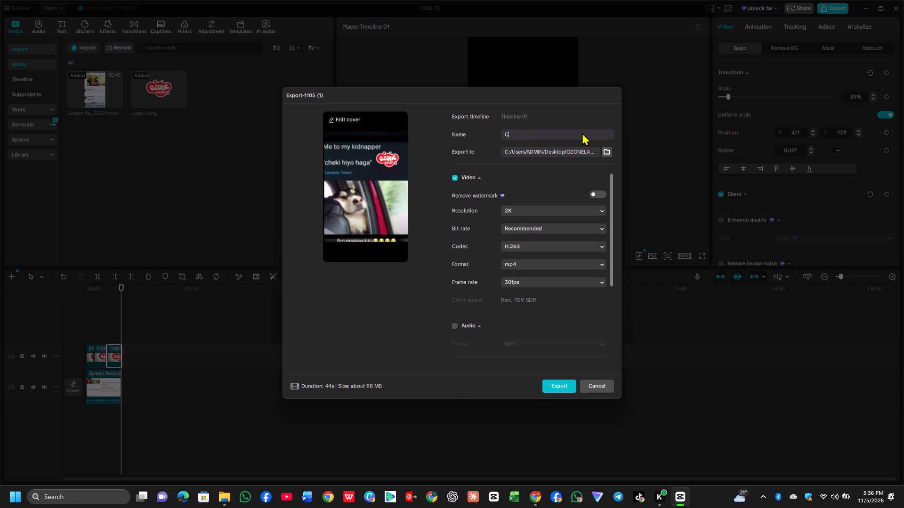
{"action": "key", "text": "h"}
{"action": "key", "text": "e"}
{"action": "key", "text": "k"}
{"action": "key", "text": "i"}
{"action": "key", "text": "space"}
{"action": "type", "text": "hiyo hag"}
{"action": "key", "text": "a"}
Set the export resolution to 4K, export the video and close the sharing window.
{"action": "left_click", "coordinate": [549, 209]}
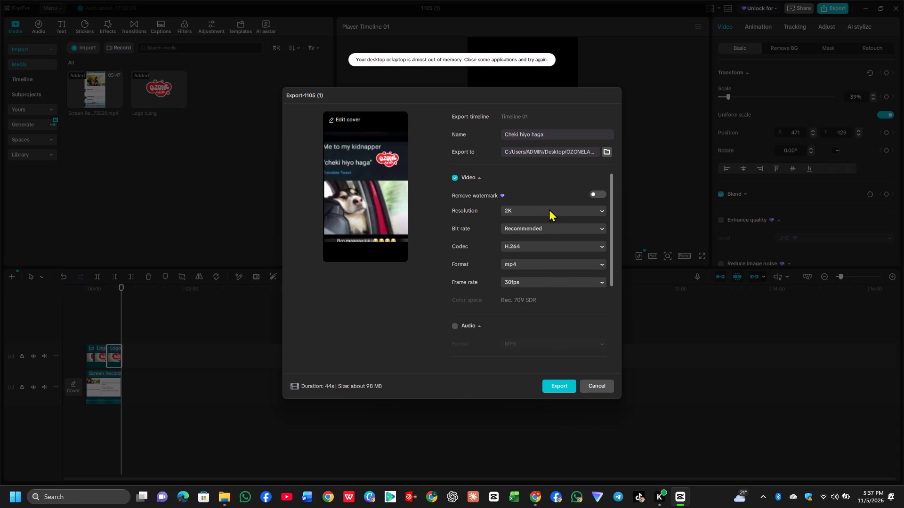
{"action": "left_click", "coordinate": [528, 289]}
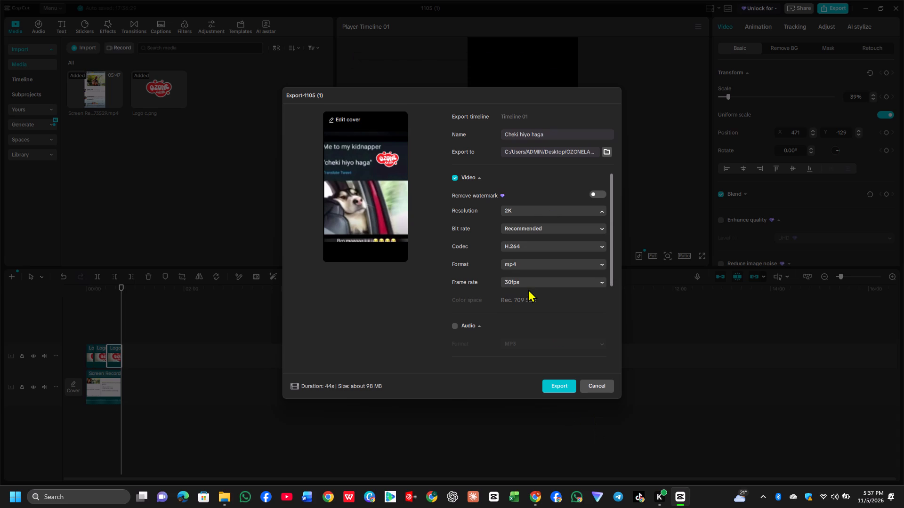
{"action": "left_click", "coordinate": [559, 385]}
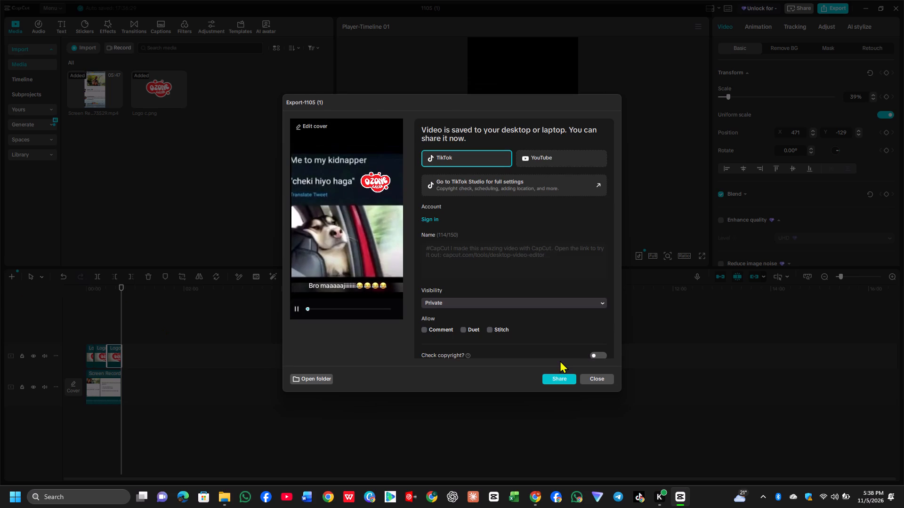
{"action": "left_click", "coordinate": [608, 378]}
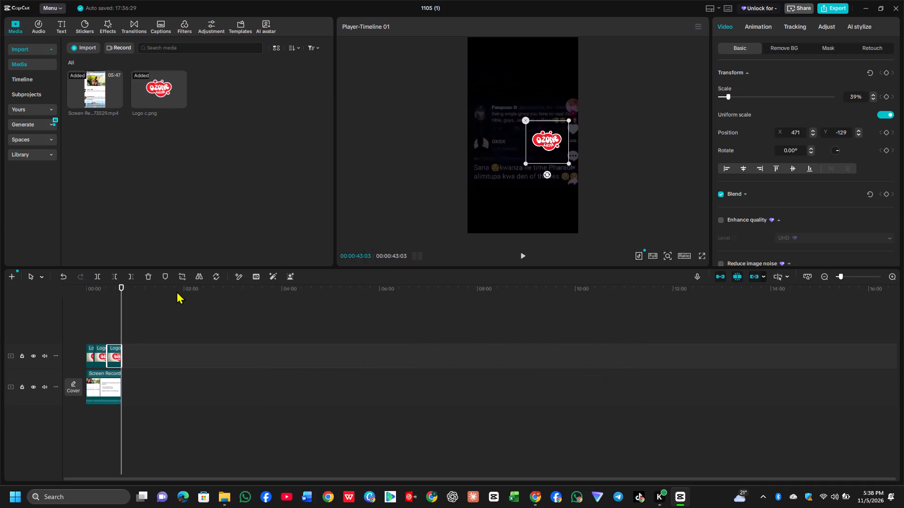
Undo the logo's splits, moves, scaling and extension, and the deletion of the recording after 00:00:43:03.
{"action": "key", "text": "ctrl+z"}
{"action": "key", "text": "ctrl+z"}
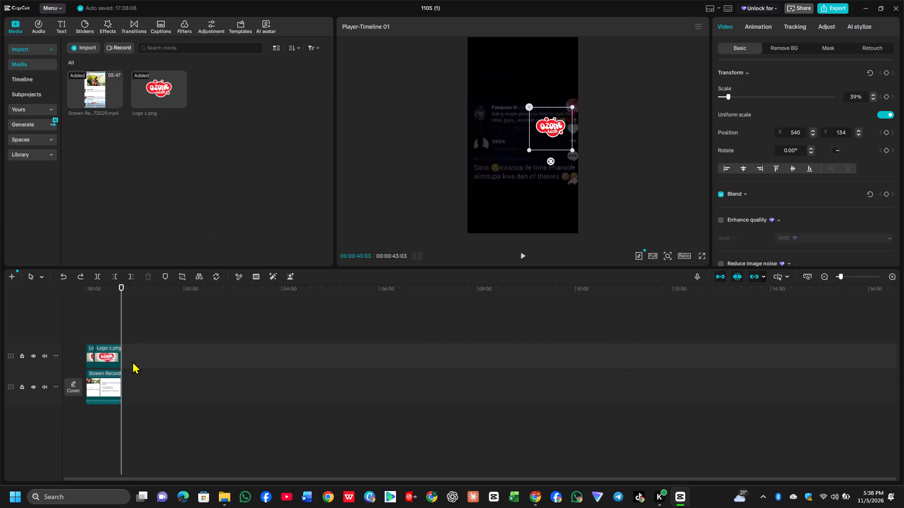
{"action": "key", "text": "ctrl+z"}
{"action": "key", "text": "ctrl+z"}
{"action": "key", "text": "ctrl+z"}
{"action": "key", "text": "ctrl+z"}
{"action": "key", "text": "ctrl+z"}
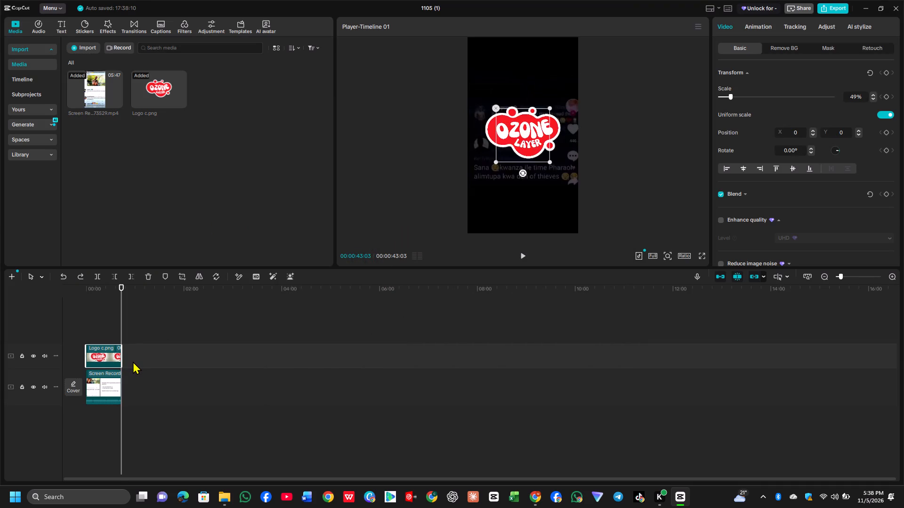
{"action": "key", "text": "ctrl+z"}
{"action": "key", "text": "ctrl+z"}
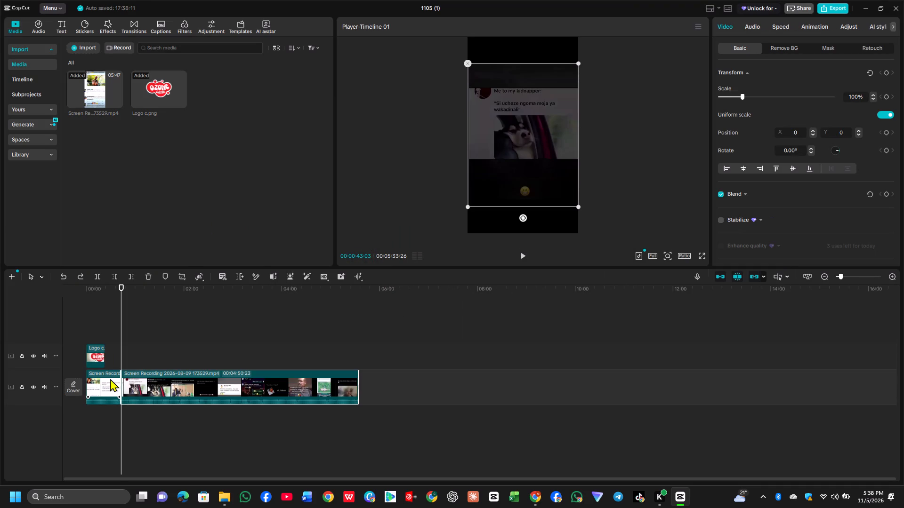
Delete the already exported first part of the screen recording, before the split at 00:00:43:03.
{"action": "left_click", "coordinate": [108, 379]}
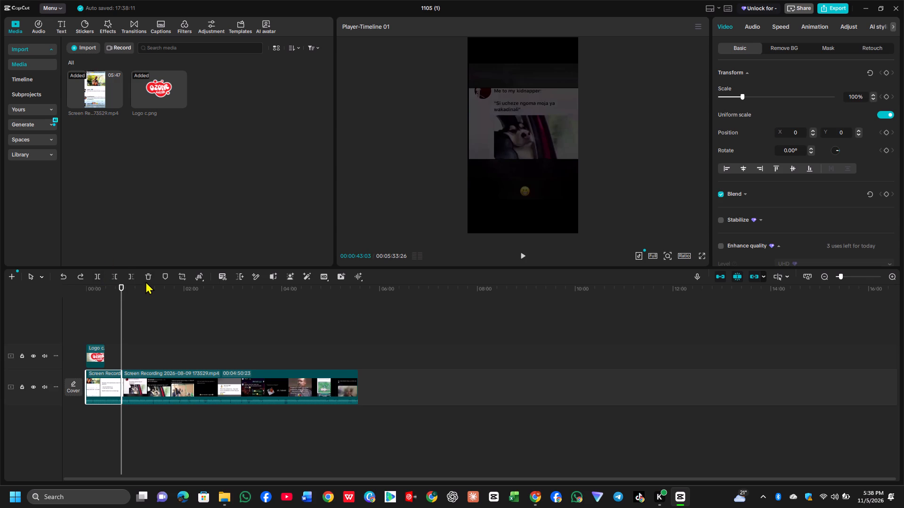
{"action": "double_click", "coordinate": [146, 281]}
Scale the logo to about 53% at the start of the timeline.
{"action": "key", "text": "Up"}
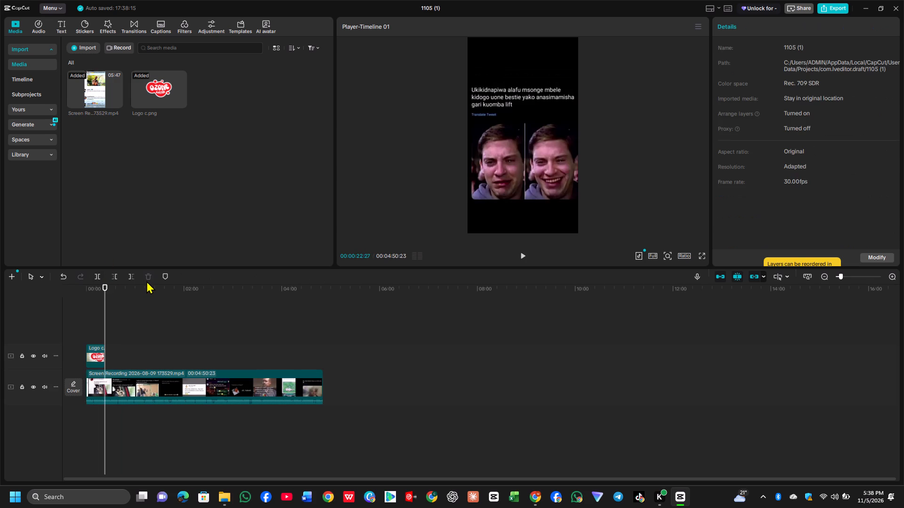
{"action": "key", "text": "Up"}
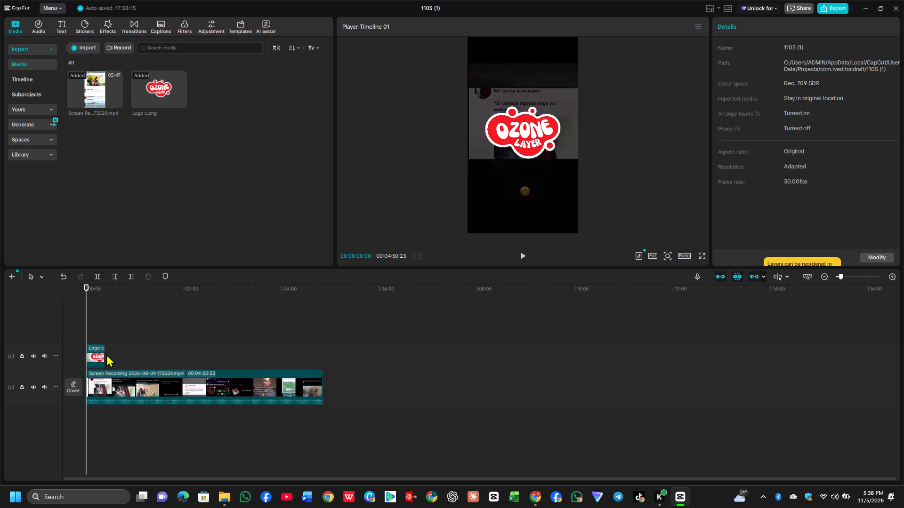
{"action": "left_click", "coordinate": [94, 352]}
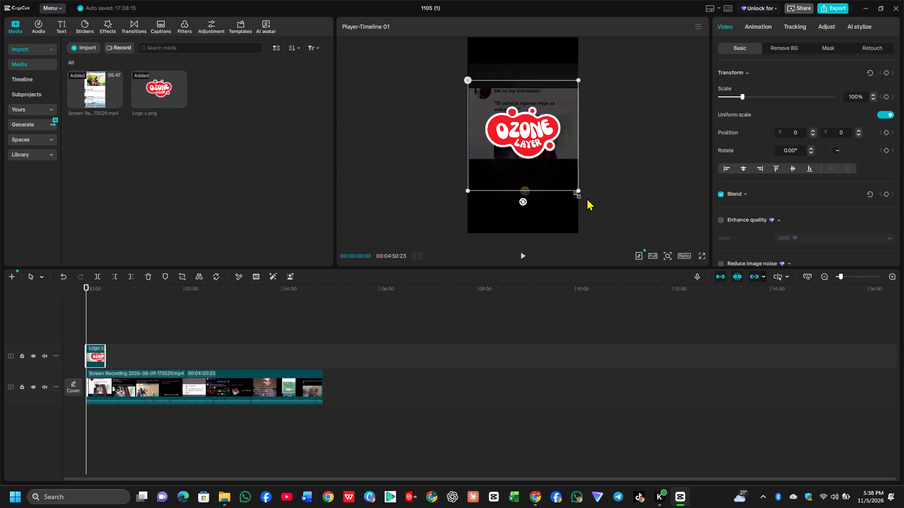
{"action": "left_click_drag", "start_coordinate": [580, 193], "coordinate": [532, 161]}
{"action": "left_click", "coordinate": [526, 255]}
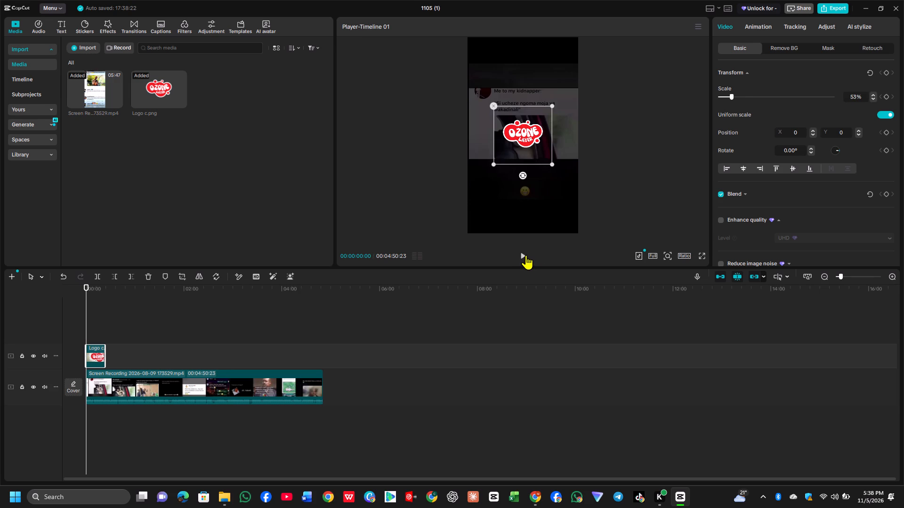
Move the logo to the lower-left of the dog meme, at about X -634, Y -1004.
{"action": "left_click_drag", "start_coordinate": [527, 142], "coordinate": [495, 193]}
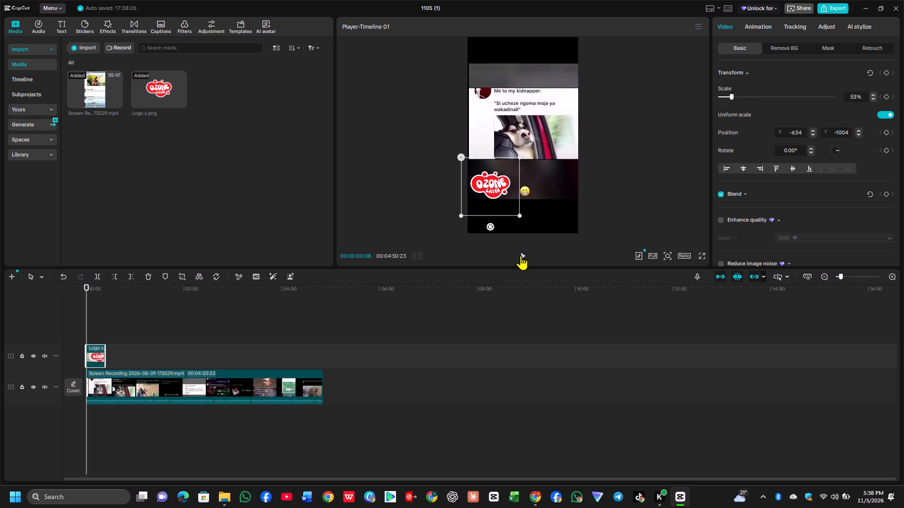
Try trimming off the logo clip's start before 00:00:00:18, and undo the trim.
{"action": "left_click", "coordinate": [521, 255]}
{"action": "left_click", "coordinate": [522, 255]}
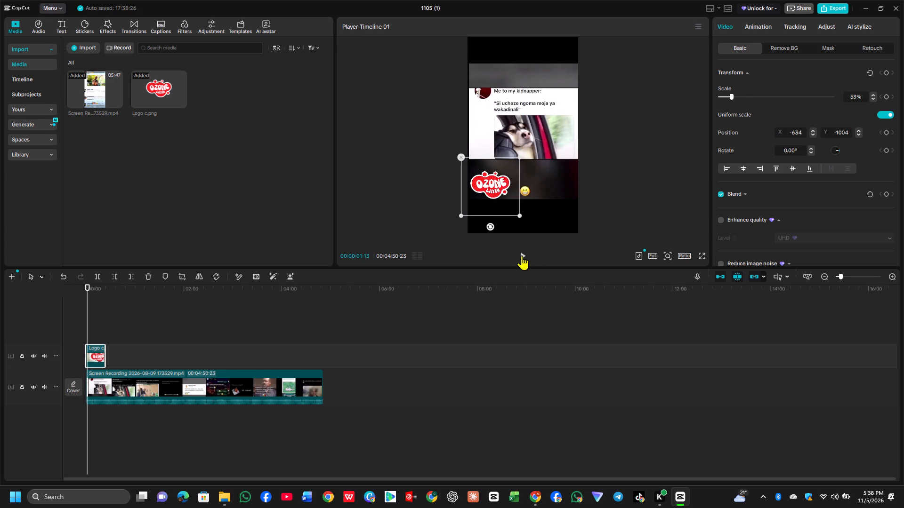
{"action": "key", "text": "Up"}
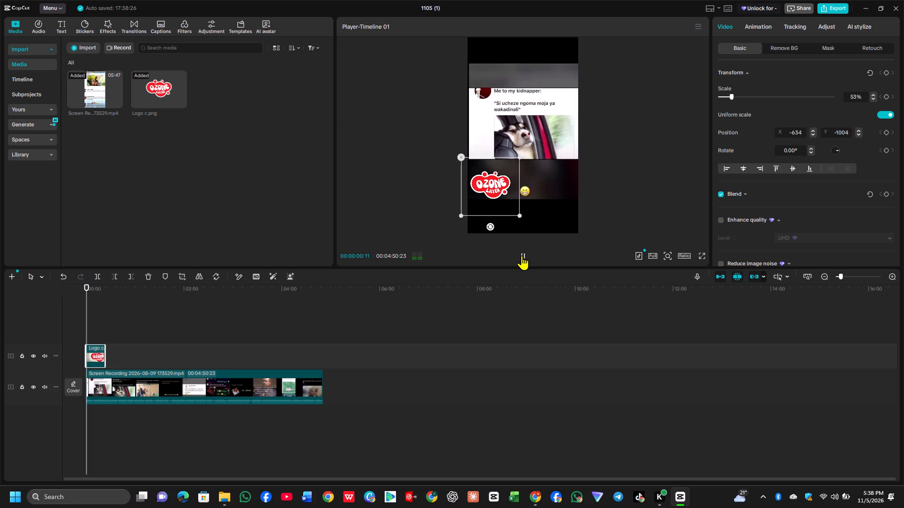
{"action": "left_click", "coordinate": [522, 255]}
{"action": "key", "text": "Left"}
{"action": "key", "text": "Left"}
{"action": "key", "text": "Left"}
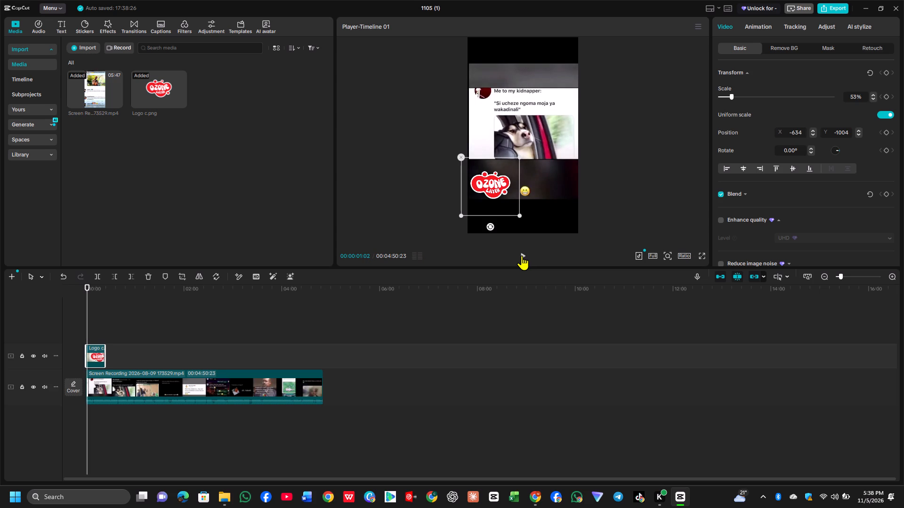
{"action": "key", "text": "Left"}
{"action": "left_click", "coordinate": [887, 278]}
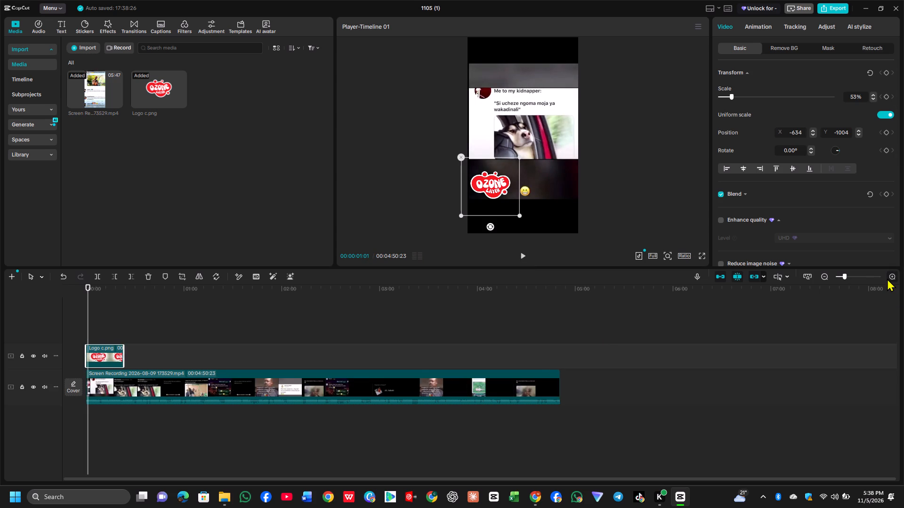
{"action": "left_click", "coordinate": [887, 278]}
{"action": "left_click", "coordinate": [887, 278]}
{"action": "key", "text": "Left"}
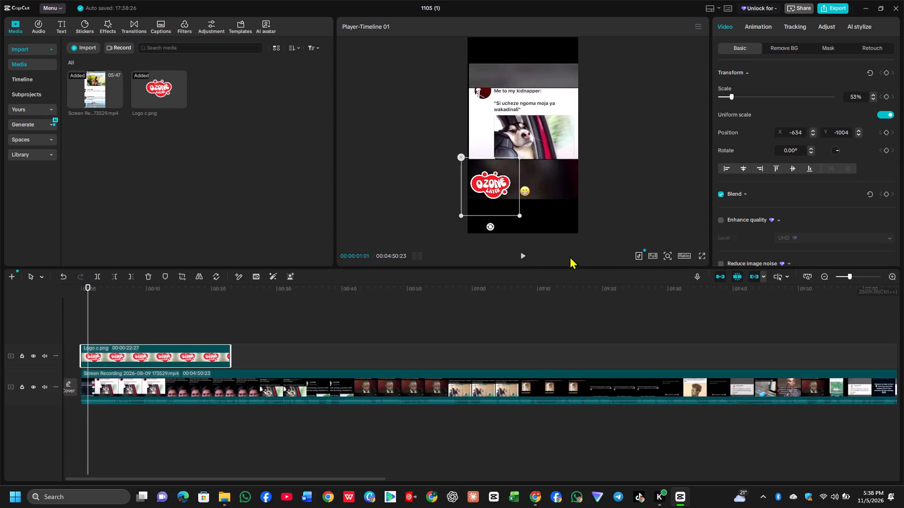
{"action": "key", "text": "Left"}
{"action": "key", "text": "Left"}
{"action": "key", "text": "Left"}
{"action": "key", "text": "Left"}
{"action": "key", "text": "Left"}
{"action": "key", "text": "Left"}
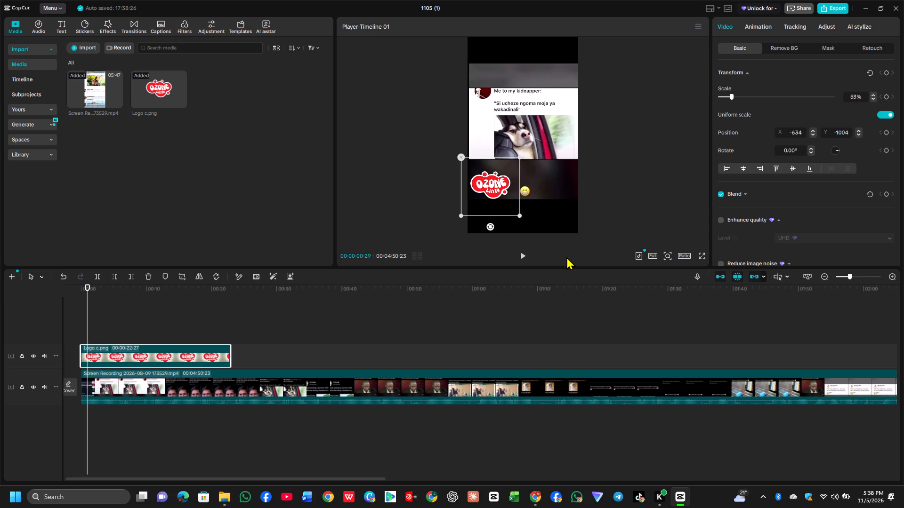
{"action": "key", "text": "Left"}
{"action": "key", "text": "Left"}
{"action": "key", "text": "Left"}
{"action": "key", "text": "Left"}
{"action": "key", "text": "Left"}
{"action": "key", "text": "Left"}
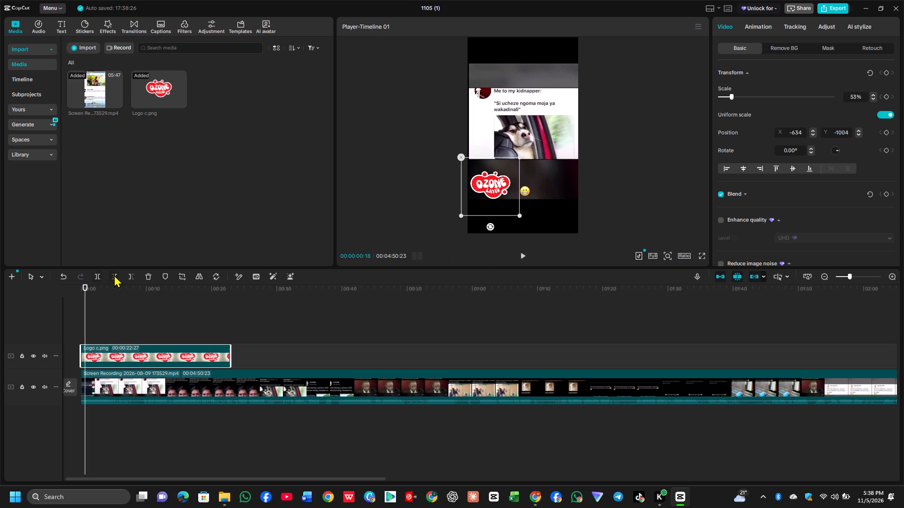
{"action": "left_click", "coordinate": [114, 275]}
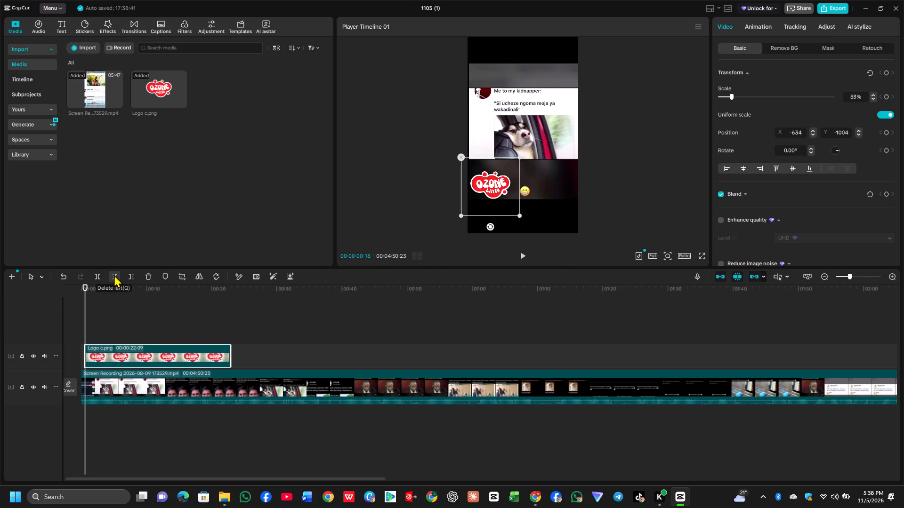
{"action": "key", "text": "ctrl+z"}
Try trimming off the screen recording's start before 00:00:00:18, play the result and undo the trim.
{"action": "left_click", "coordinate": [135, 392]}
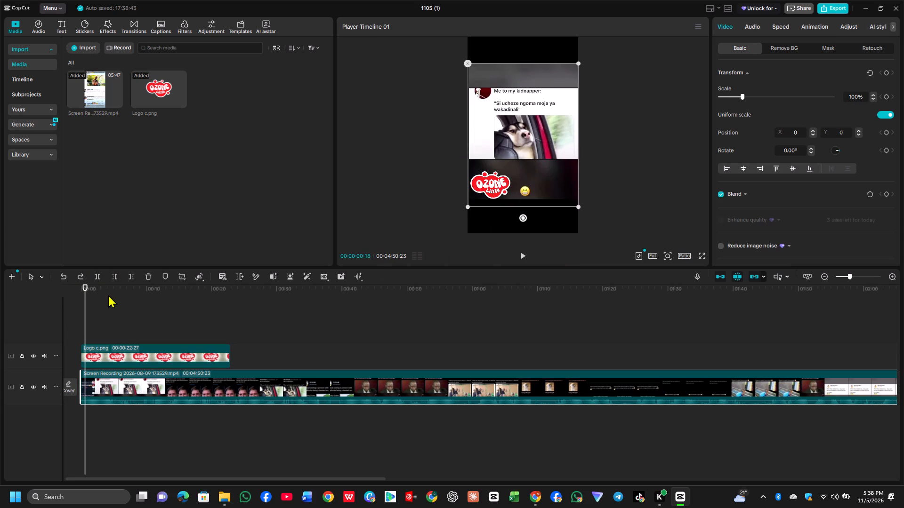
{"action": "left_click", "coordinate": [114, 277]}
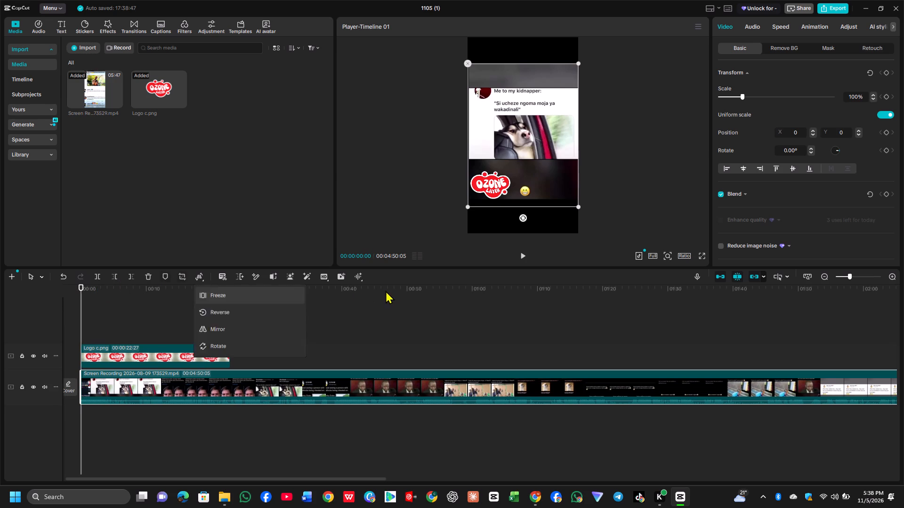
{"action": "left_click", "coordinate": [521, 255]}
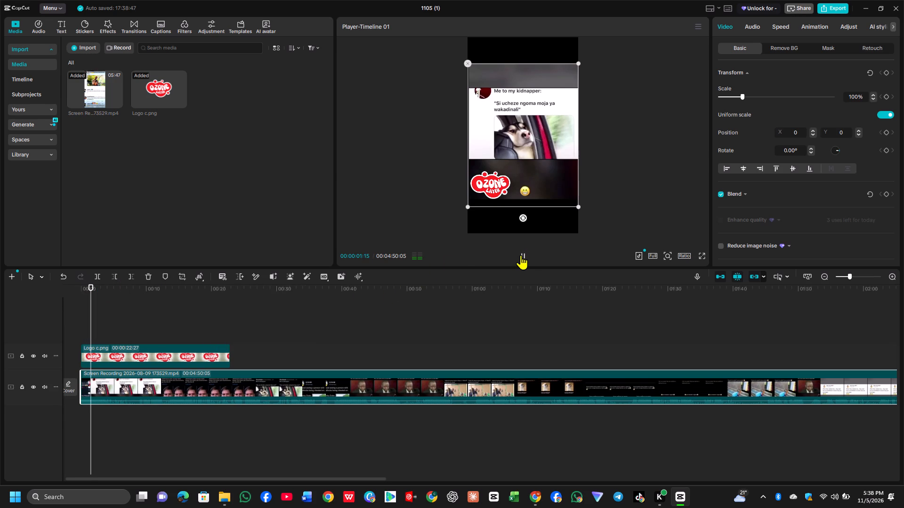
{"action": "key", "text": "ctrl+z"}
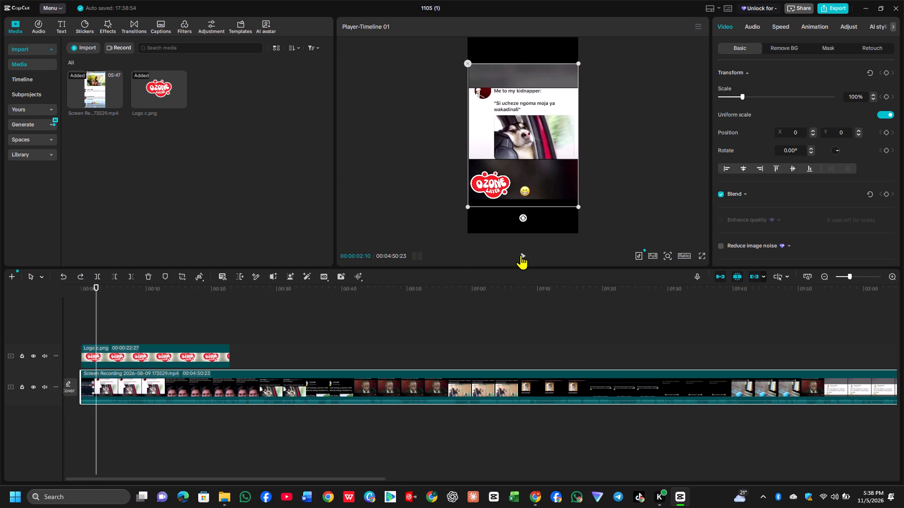
Trim off the screen recording's fade-in before 00:00:00:15, where the first dog meme is fully visible.
{"action": "left_click", "coordinate": [80, 333]}
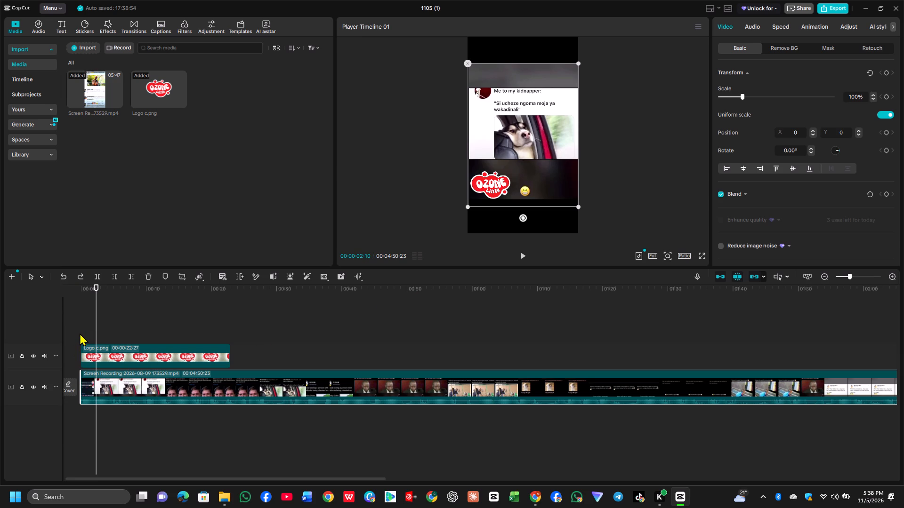
{"action": "left_click", "coordinate": [83, 322]}
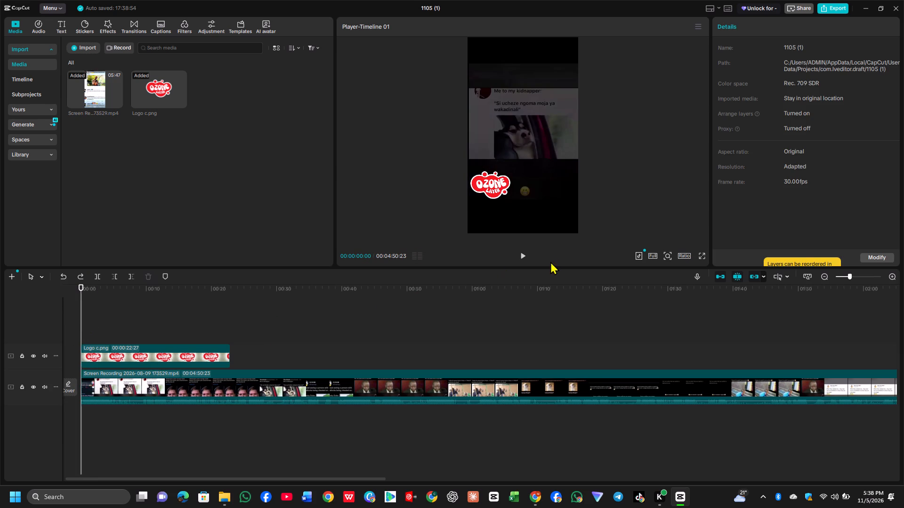
{"action": "left_click", "coordinate": [522, 259]}
{"action": "left_click", "coordinate": [522, 259]}
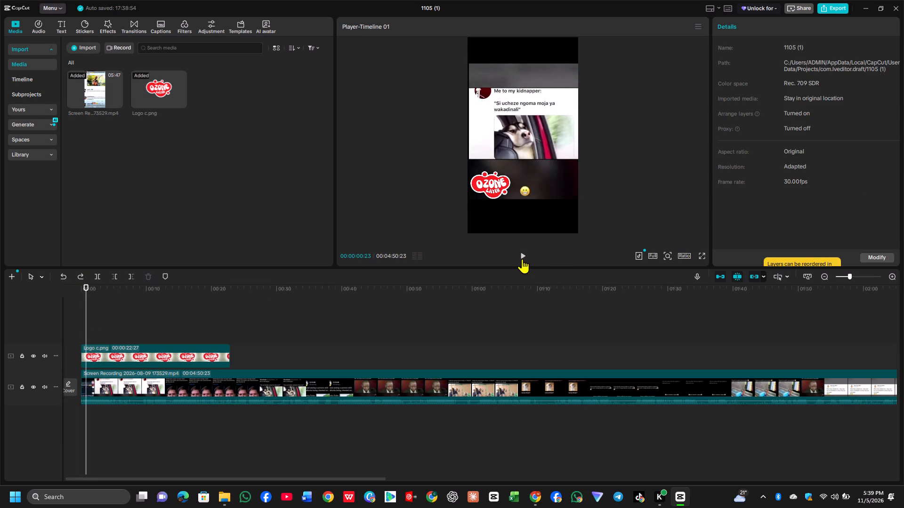
{"action": "key", "text": "Left"}
{"action": "key", "text": "Left"}
{"action": "key", "text": "Left"}
{"action": "key", "text": "Left"}
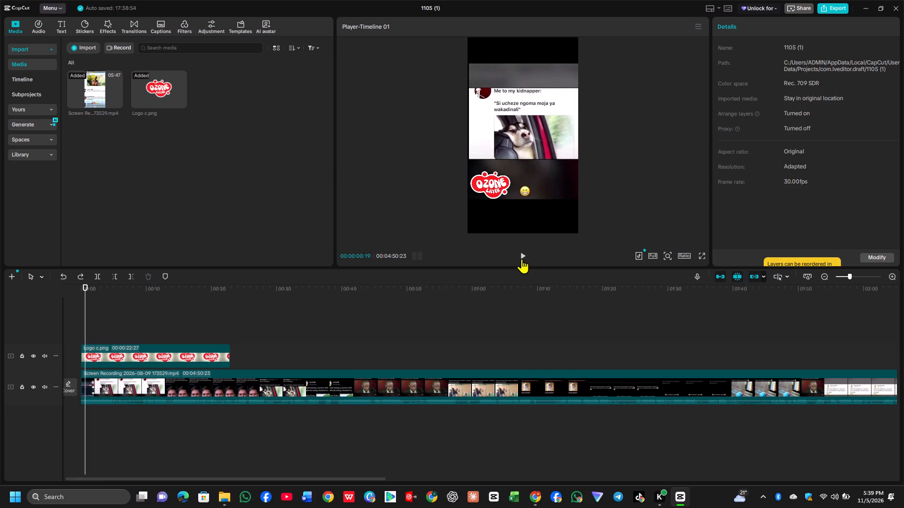
{"action": "key", "text": "Left"}
{"action": "key", "text": "Left"}
{"action": "key", "text": "Left"}
{"action": "key", "text": "Left"}
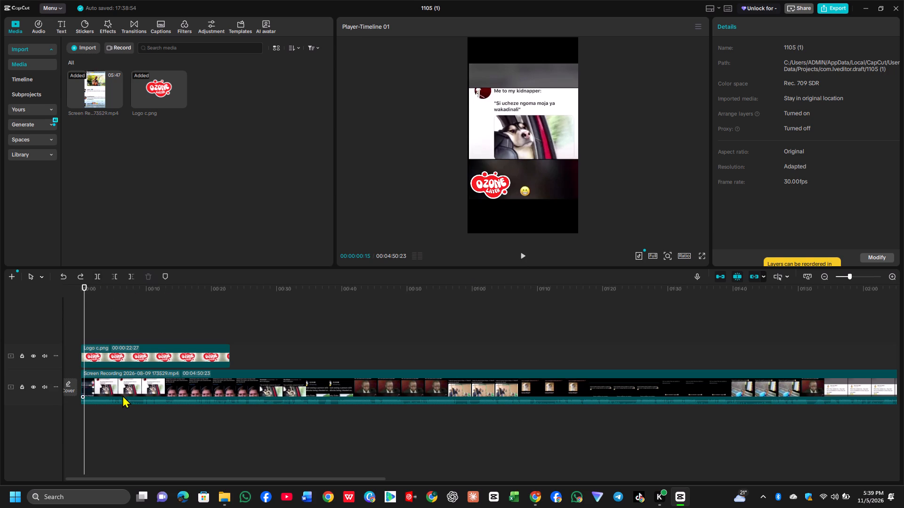
{"action": "left_click", "coordinate": [121, 395]}
{"action": "left_click", "coordinate": [116, 275]}
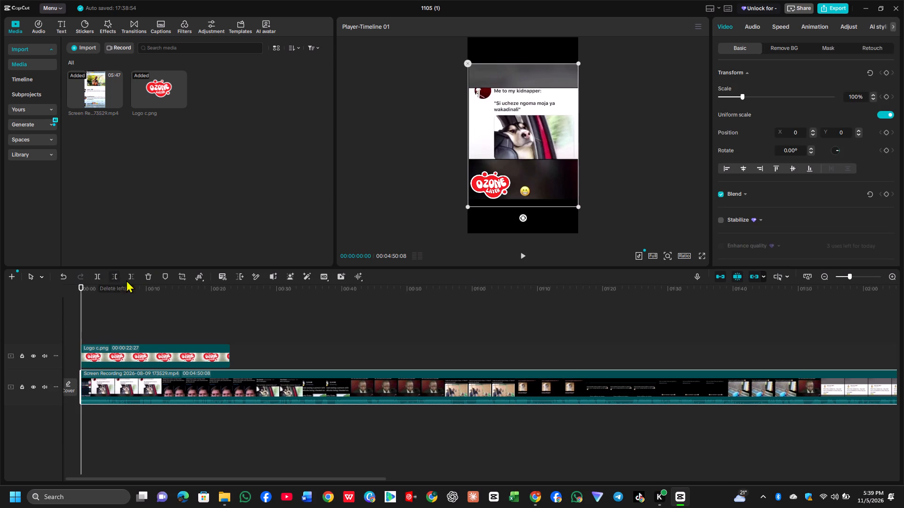
Split the logo clip at 00:00:08:16, at the dark transition from the dog meme to the two-face meme.
{"action": "left_click", "coordinate": [523, 255]}
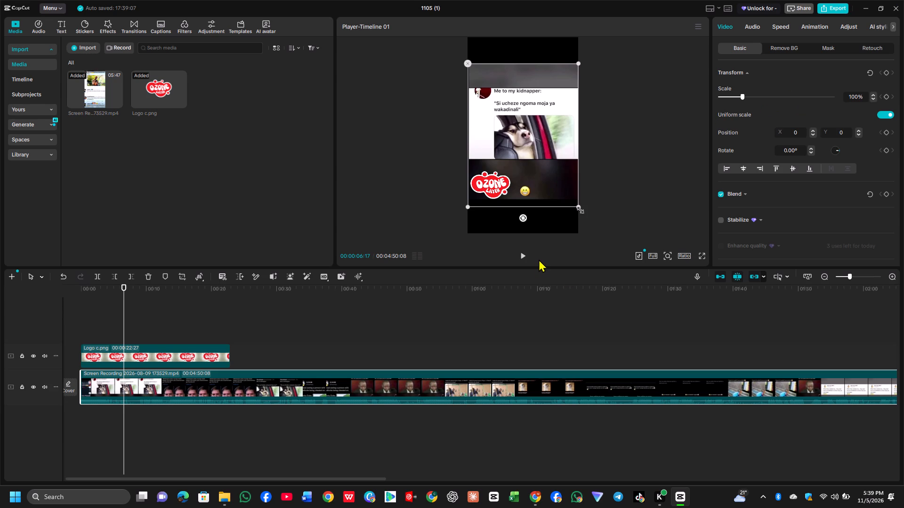
{"action": "left_click", "coordinate": [522, 255]}
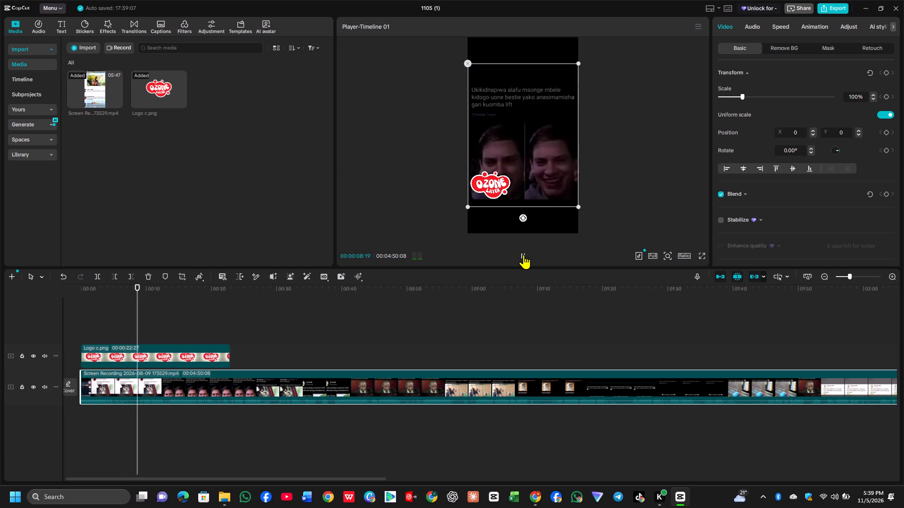
{"action": "left_click", "coordinate": [524, 254]}
{"action": "key", "text": "Left"}
{"action": "key", "text": "Left"}
{"action": "key", "text": "Left"}
{"action": "key", "text": "Left"}
{"action": "key", "text": "Left"}
{"action": "key", "text": "Left"}
{"action": "key", "text": "Left"}
{"action": "key", "text": "Left"}
{"action": "key", "text": "Left"}
{"action": "key", "text": "Left"}
{"action": "key", "text": "Left"}
{"action": "key", "text": "Left"}
{"action": "key", "text": "Left"}
{"action": "key", "text": "Left"}
{"action": "key", "text": "Left"}
{"action": "key", "text": "Left"}
{"action": "key", "text": "Left"}
{"action": "key", "text": "Left"}
{"action": "key", "text": "Left"}
{"action": "key", "text": "Left"}
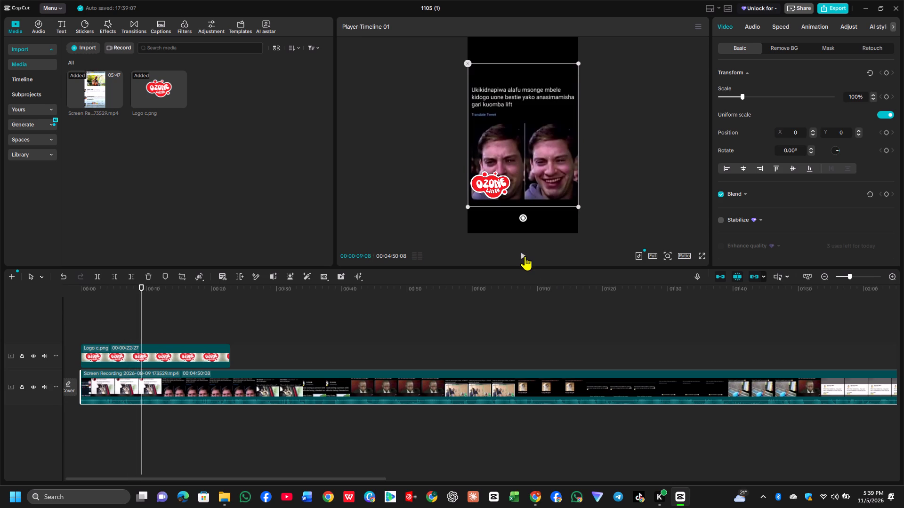
{"action": "key", "text": "Left"}
{"action": "key", "text": "Left"}
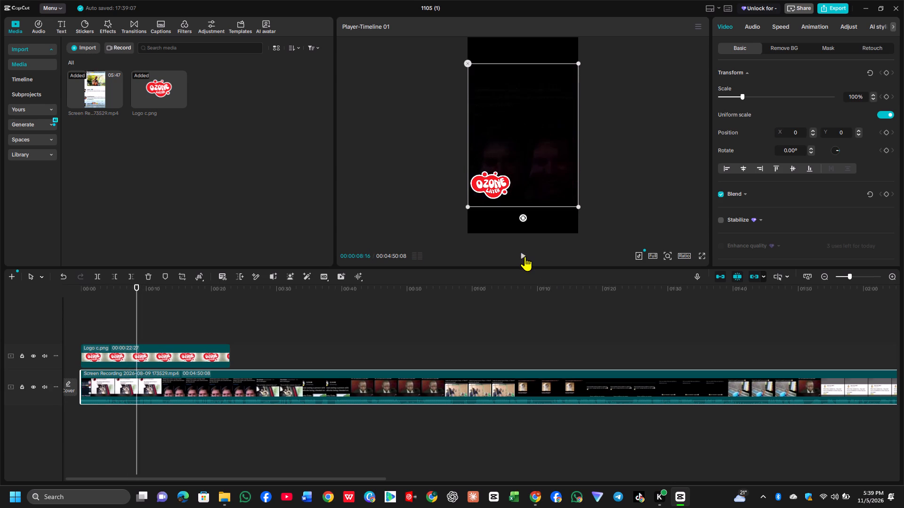
{"action": "left_click", "coordinate": [134, 351]}
{"action": "left_click", "coordinate": [99, 277]}
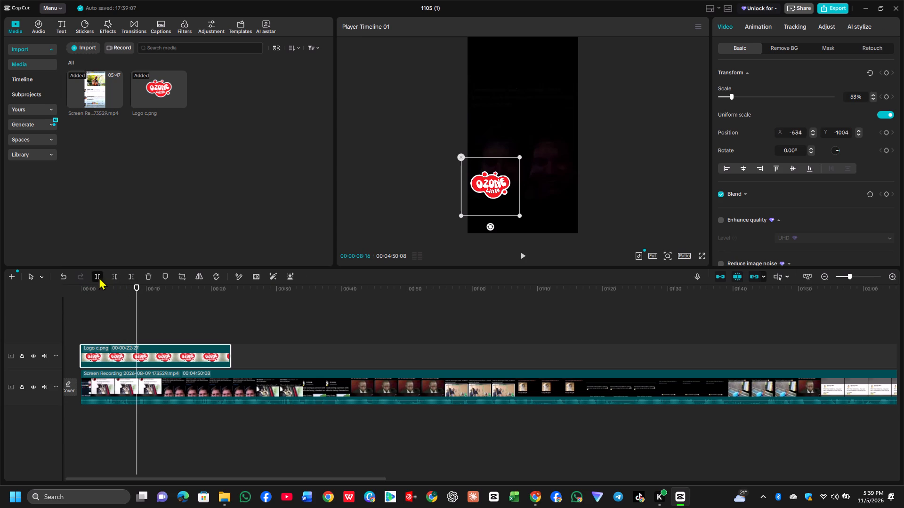
Centre the second logo piece horizontally at about Y -1059 below the two faces and scale it to about 43%.
{"action": "left_click", "coordinate": [518, 254]}
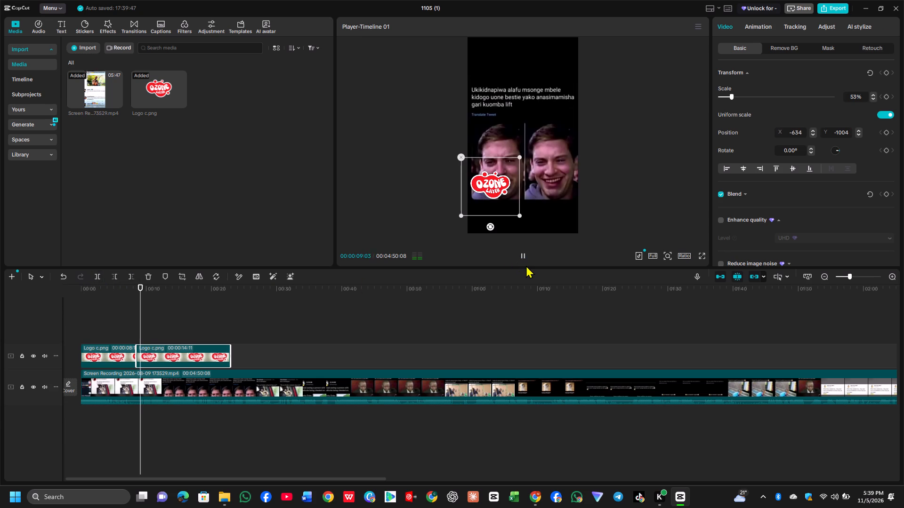
{"action": "left_click_drag", "start_coordinate": [484, 188], "coordinate": [514, 193]}
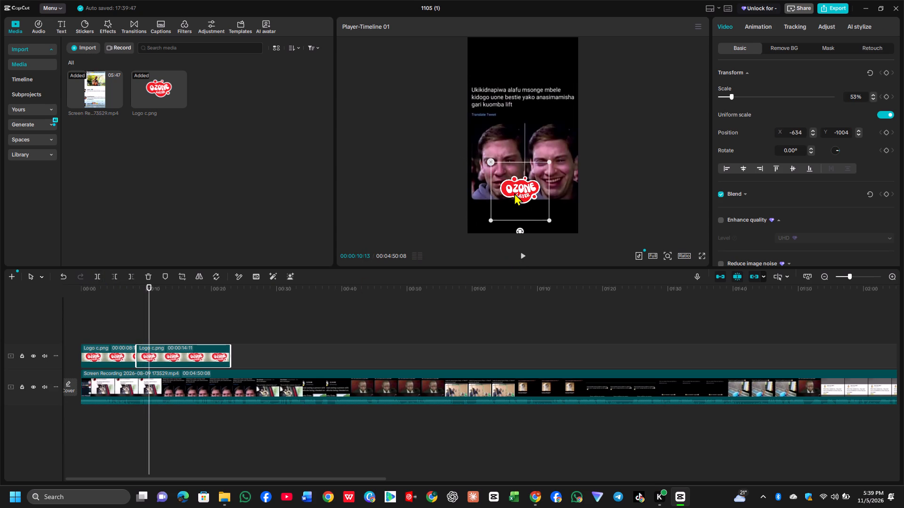
{"action": "left_click_drag", "start_coordinate": [514, 193], "coordinate": [519, 191]}
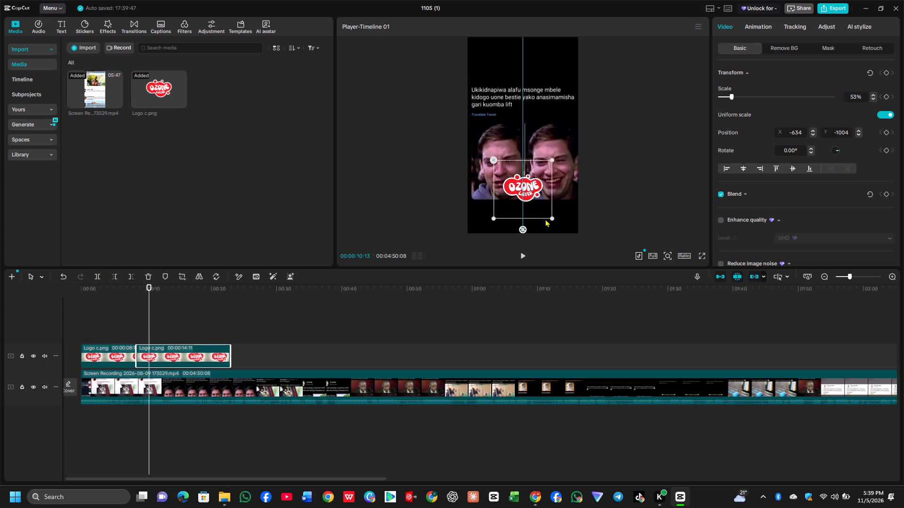
{"action": "left_click", "coordinate": [550, 214]}
{"action": "left_click_drag", "start_coordinate": [550, 218], "coordinate": [551, 218]}
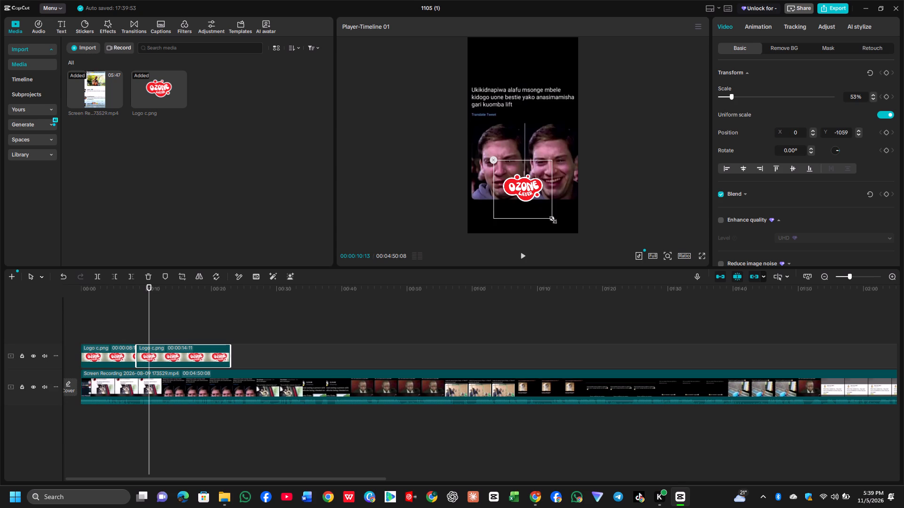
{"action": "left_click_drag", "start_coordinate": [551, 218], "coordinate": [546, 209]}
Play the two-face meme through to the next dog meme and extend the second logo piece to about 00:00:39:11 long.
{"action": "left_click", "coordinate": [521, 256]}
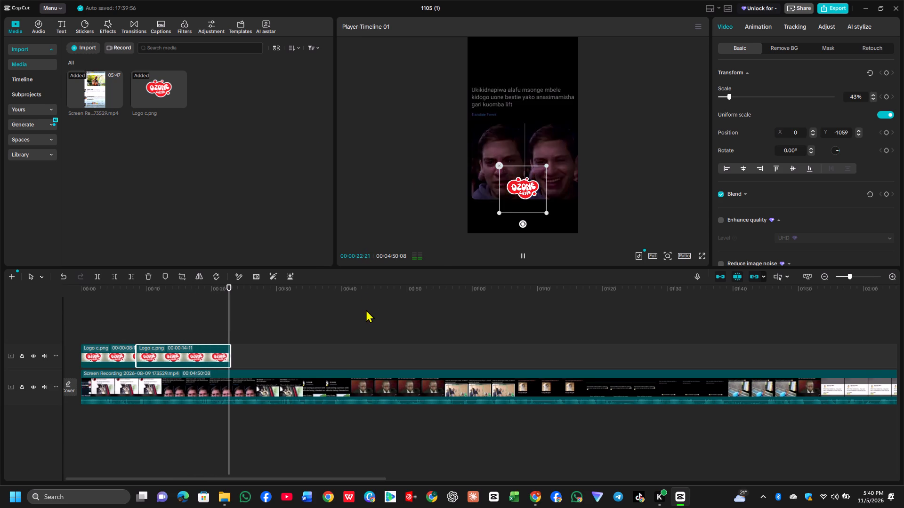
{"action": "left_click", "coordinate": [523, 254]}
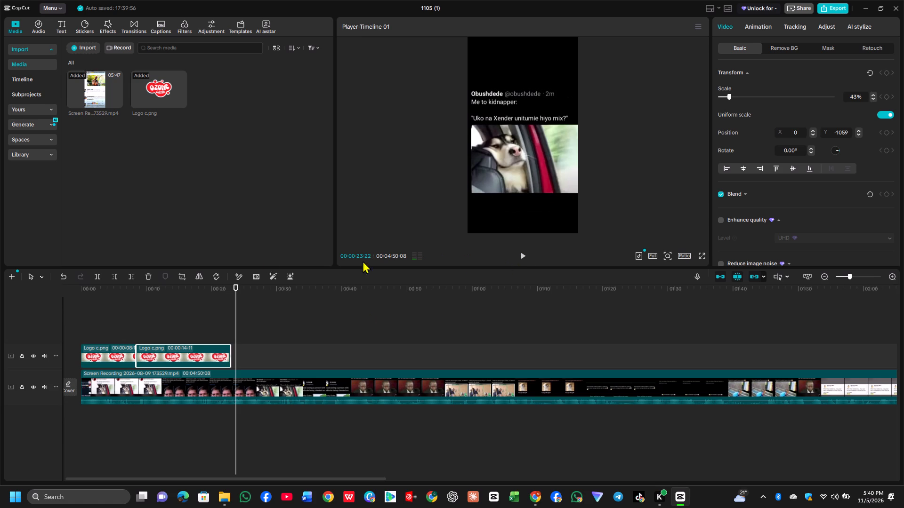
{"action": "left_click_drag", "start_coordinate": [232, 350], "coordinate": [392, 373]}
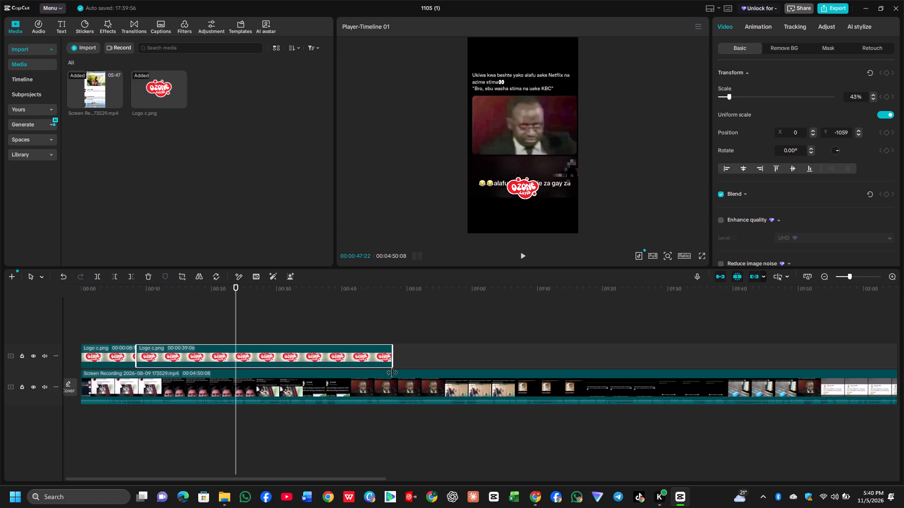
Split the second logo piece at 00:00:22:24, at the dark transition from the two-face meme to the next dog meme.
{"action": "key", "text": "Left"}
{"action": "key", "text": "Left"}
{"action": "key", "text": "Left"}
{"action": "key", "text": "Left"}
{"action": "key", "text": "Left"}
{"action": "key", "text": "Left"}
{"action": "key", "text": "Left"}
{"action": "key", "text": "Left"}
{"action": "key", "text": "Left"}
{"action": "key", "text": "Left"}
{"action": "key", "text": "Left"}
{"action": "key", "text": "Left"}
{"action": "key", "text": "Left"}
{"action": "key", "text": "Left"}
{"action": "key", "text": "Left"}
{"action": "key", "text": "Left"}
{"action": "key", "text": "Left"}
{"action": "key", "text": "Left"}
{"action": "key", "text": "Left"}
{"action": "key", "text": "Left"}
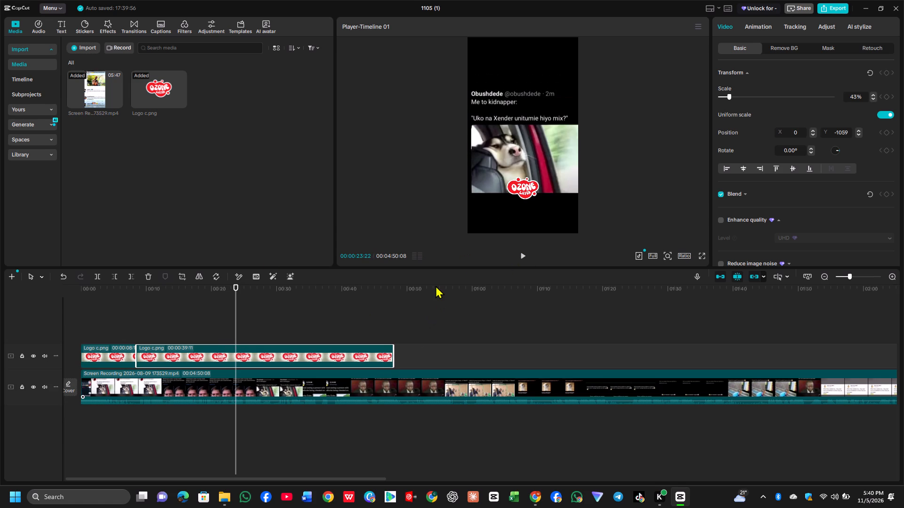
{"action": "key", "text": "Right"}
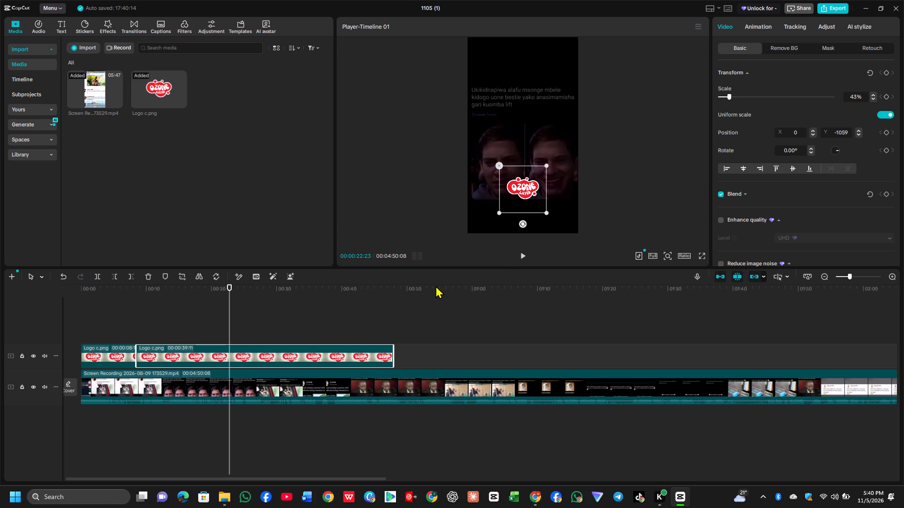
{"action": "key", "text": "Right"}
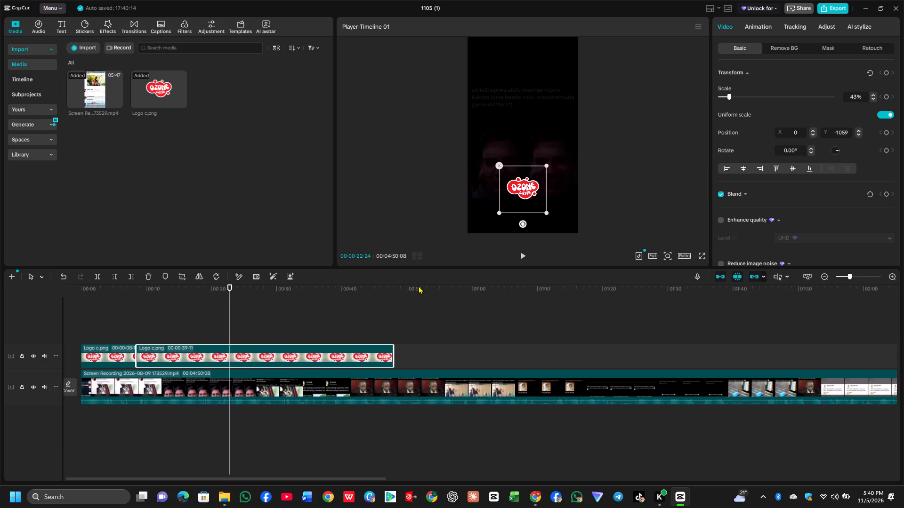
{"action": "left_click", "coordinate": [98, 278]}
Move the third logo piece to the lower-right corner of the dog photo, at about X 790, Y -921.
{"action": "left_click", "coordinate": [525, 252]}
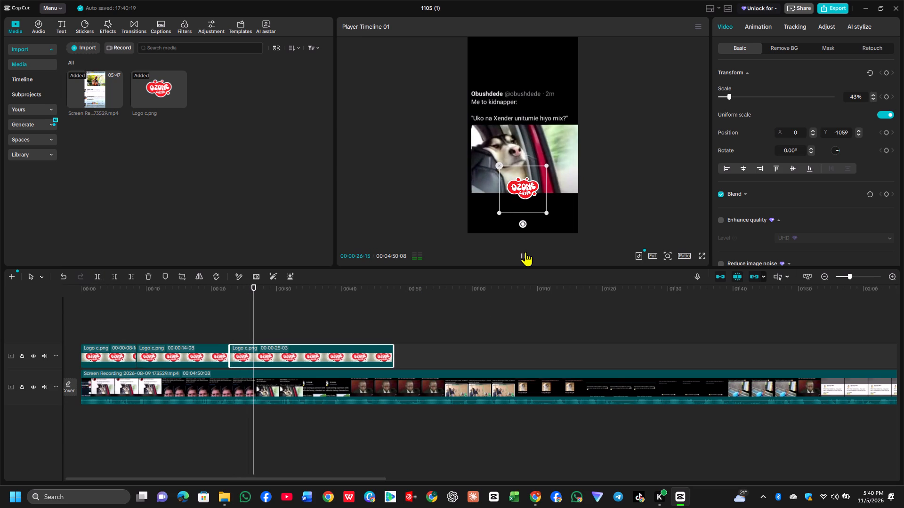
{"action": "left_click_drag", "start_coordinate": [525, 190], "coordinate": [527, 182]}
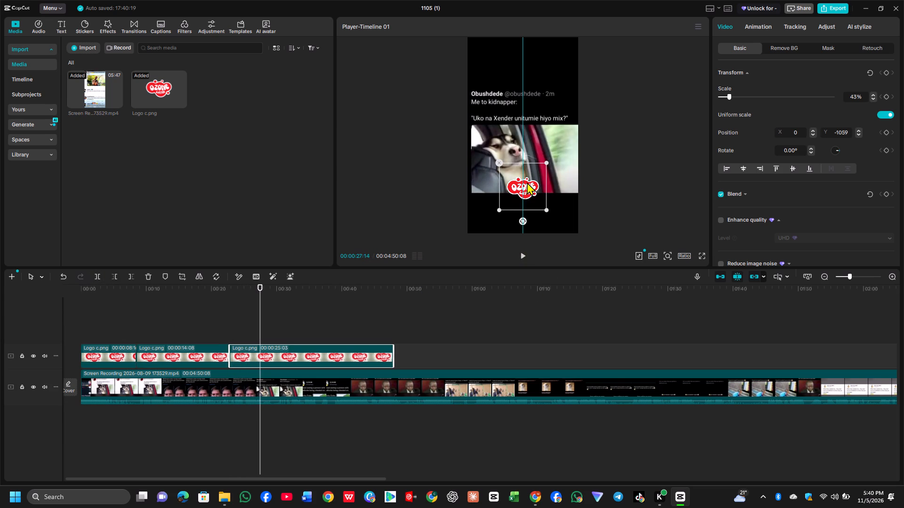
{"action": "left_click_drag", "start_coordinate": [527, 182], "coordinate": [562, 181]}
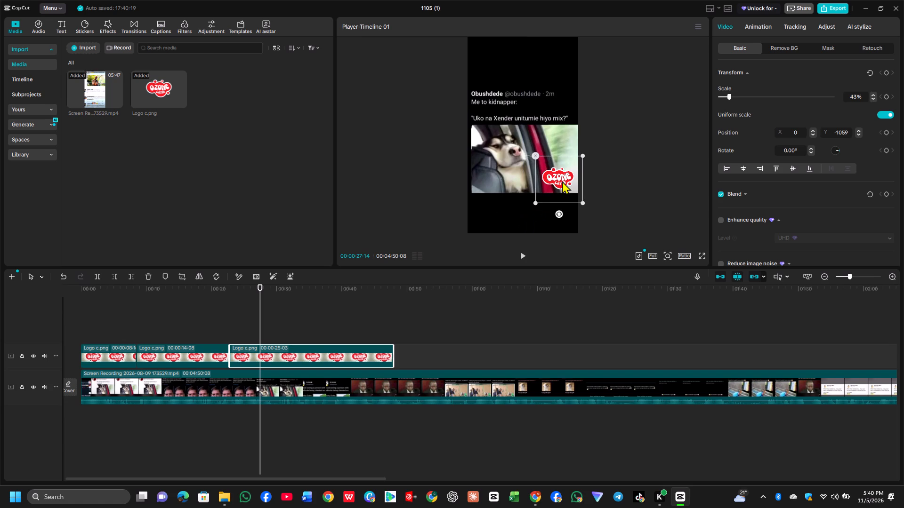
{"action": "left_click_drag", "start_coordinate": [562, 181], "coordinate": [566, 183]}
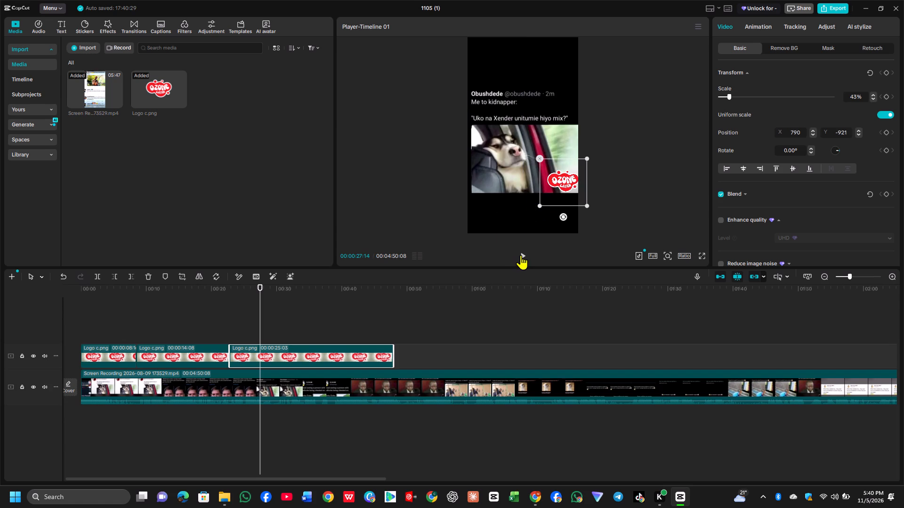
Split both the logo clip and the screen recording at 00:00:35:17, on the last dog meme frame before the frog meme.
{"action": "left_click", "coordinate": [521, 255]}
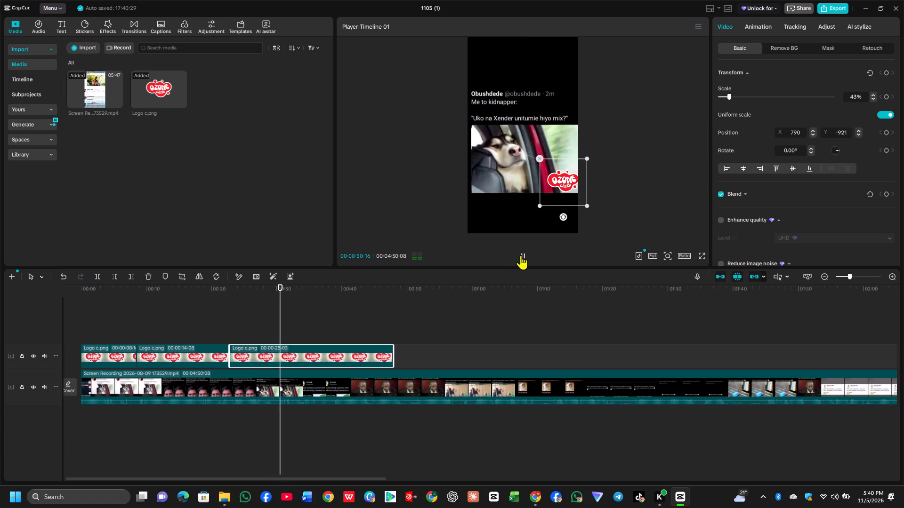
{"action": "left_click", "coordinate": [521, 255]}
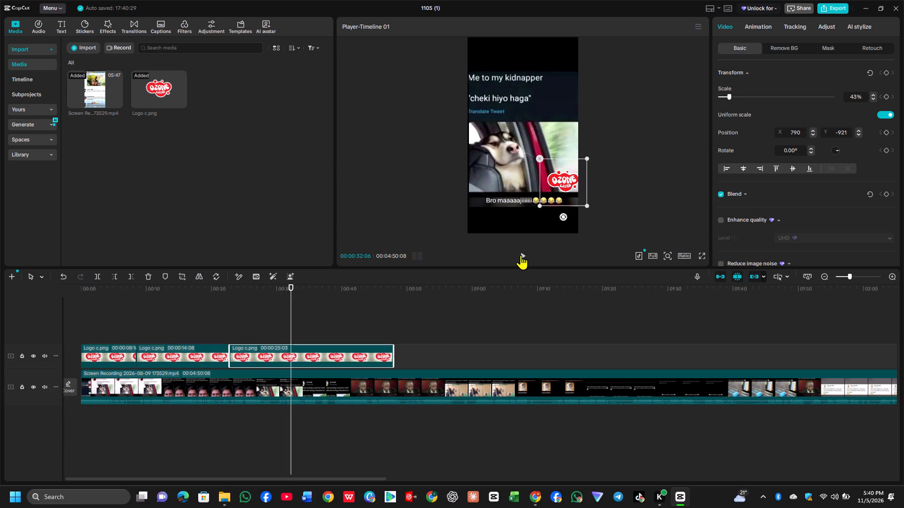
{"action": "left_click", "coordinate": [521, 255]}
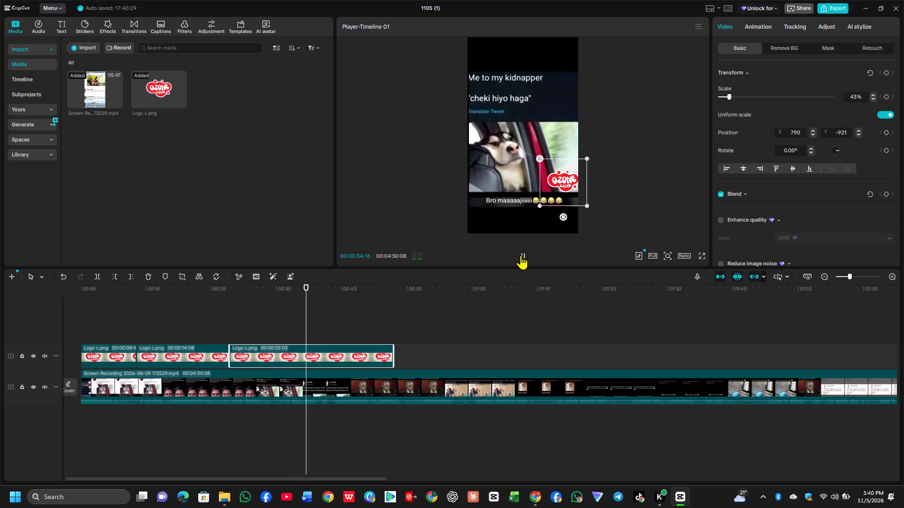
{"action": "left_click", "coordinate": [521, 255]}
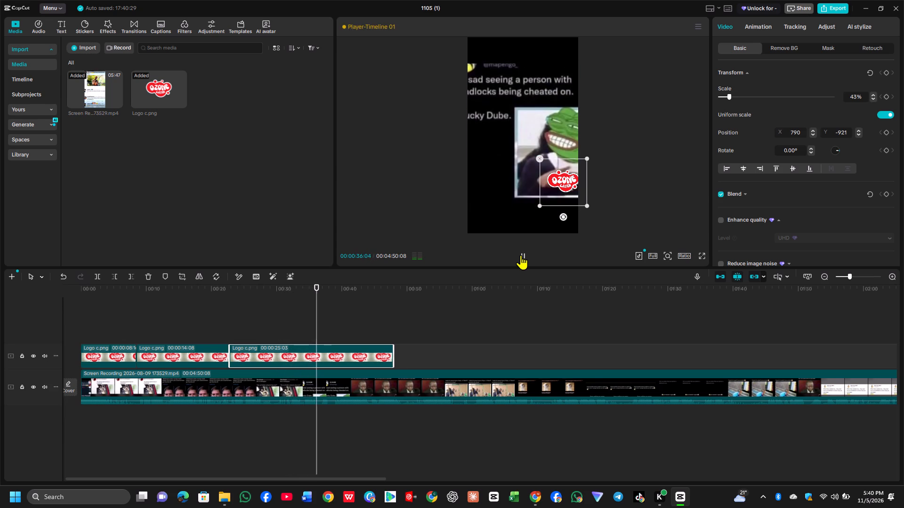
{"action": "key", "text": "Left"}
{"action": "key", "text": "Left"}
{"action": "key", "text": "Left"}
{"action": "key", "text": "Left"}
{"action": "key", "text": "Left"}
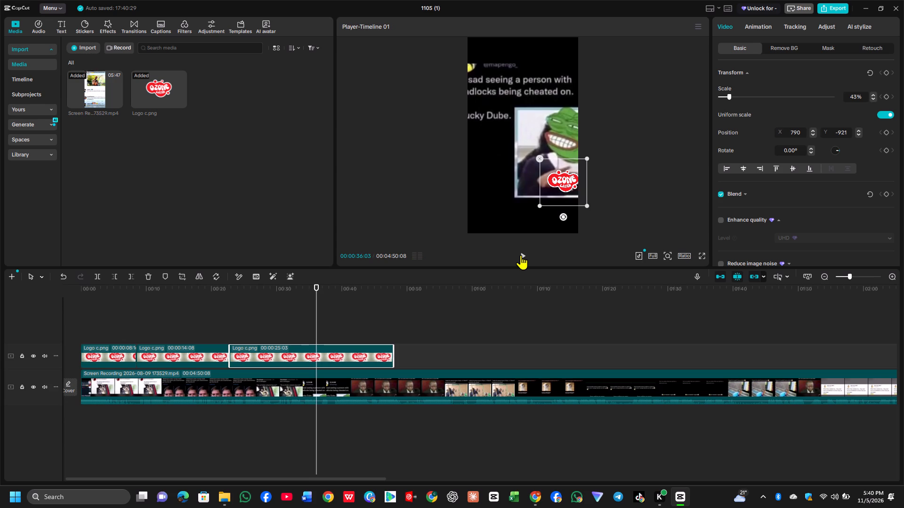
{"action": "key", "text": "Left"}
{"action": "key", "text": "Left"}
{"action": "key", "text": "Left"}
{"action": "key", "text": "Left"}
{"action": "key", "text": "Left"}
{"action": "key", "text": "Left"}
{"action": "key", "text": "Left"}
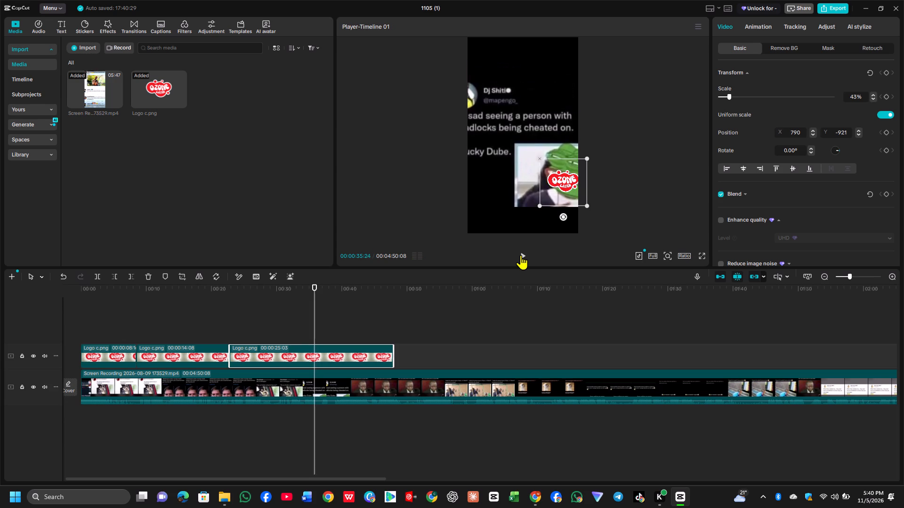
{"action": "key", "text": "Left"}
{"action": "key", "text": "Left"}
{"action": "key", "text": "Left"}
{"action": "key", "text": "Left"}
{"action": "key", "text": "Left"}
{"action": "key", "text": "Left"}
{"action": "key", "text": "Left"}
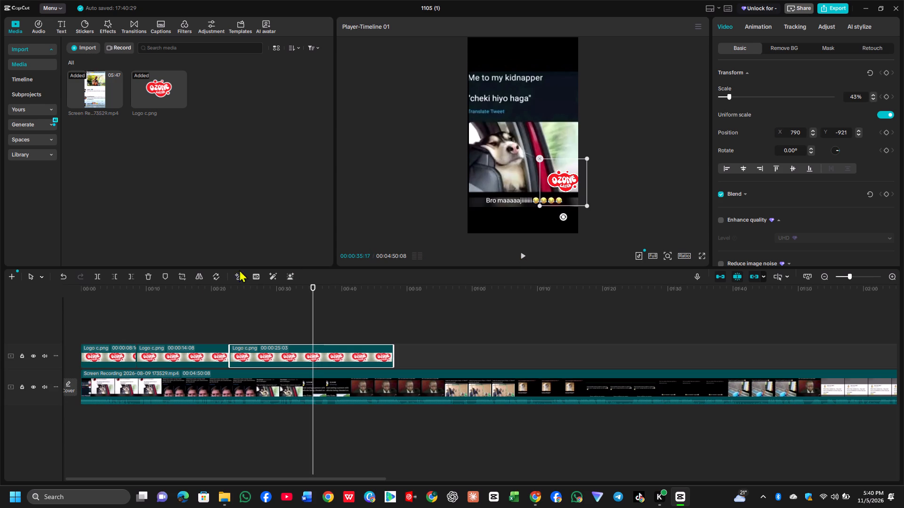
{"action": "key", "text": "Right"}
{"action": "key", "text": "Left"}
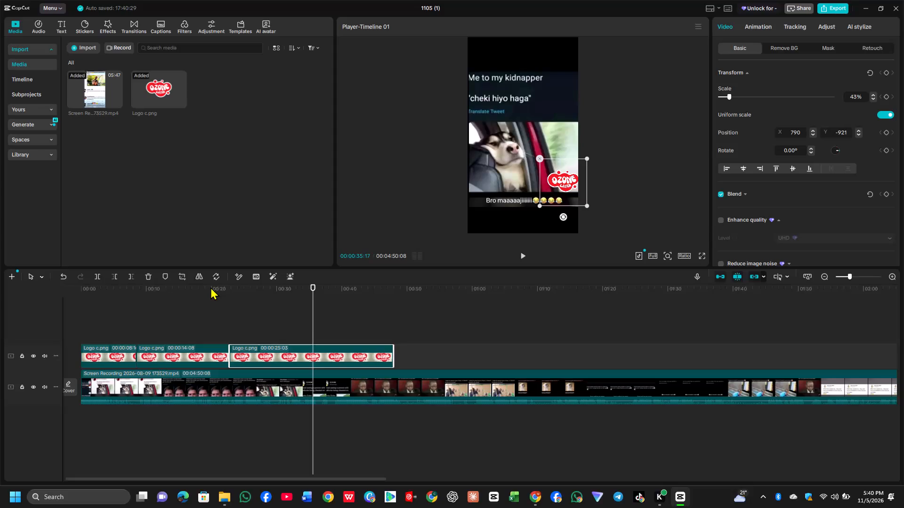
{"action": "left_click", "coordinate": [97, 274]}
{"action": "left_click", "coordinate": [415, 391]}
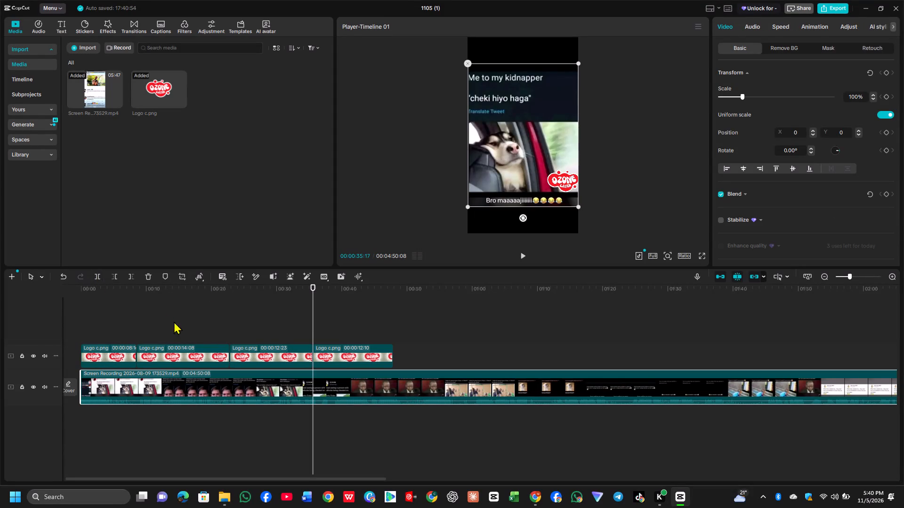
{"action": "left_click", "coordinate": [96, 276]}
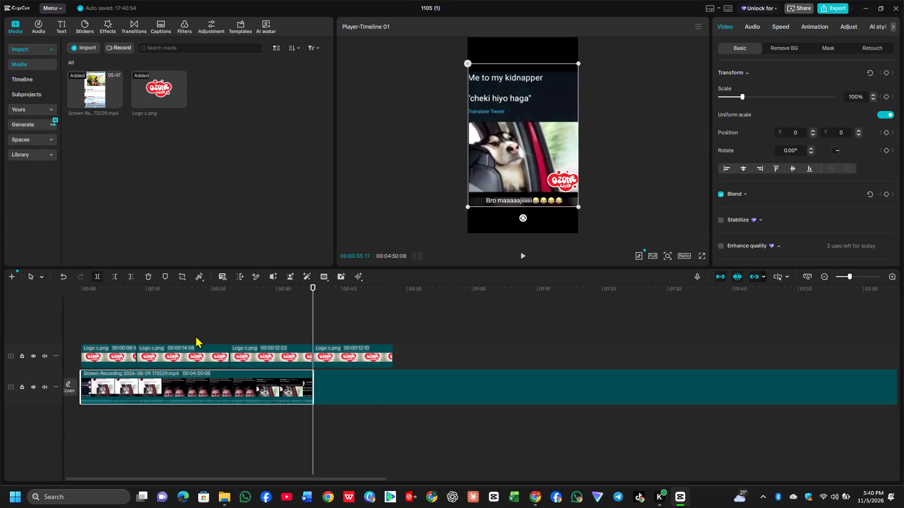
Play the timeline from the start past the 00:00:35:17 cut to check the logo placement and the cut point.
{"action": "key", "text": "Up"}
{"action": "key", "text": "Up"}
{"action": "key", "text": "Up"}
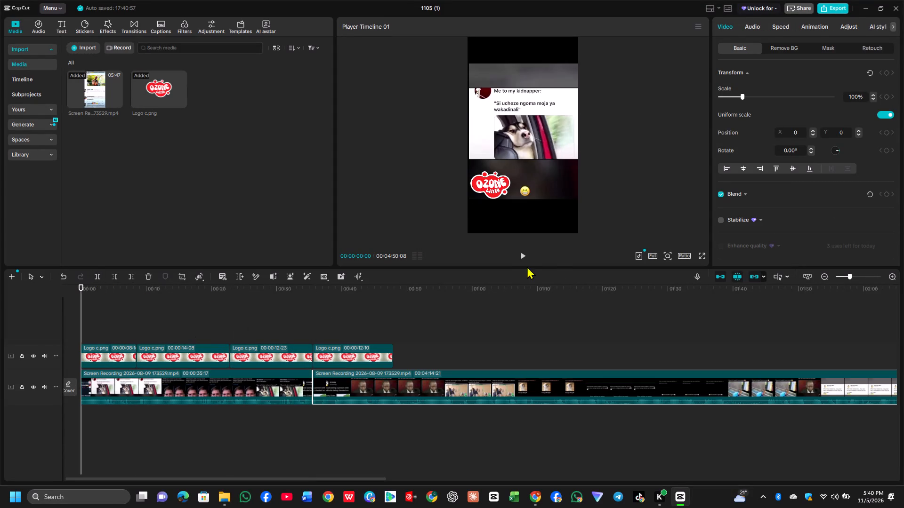
{"action": "left_click", "coordinate": [526, 257]}
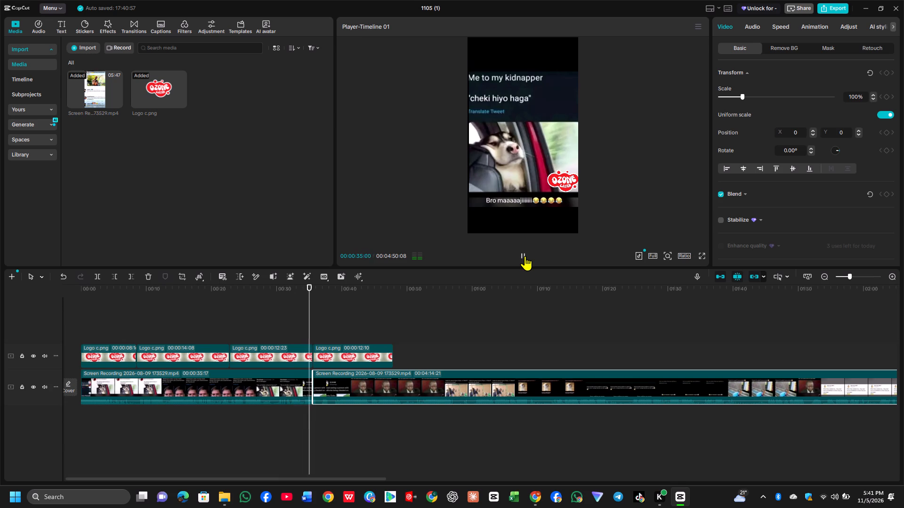
{"action": "left_click", "coordinate": [525, 256]}
{"action": "left_click", "coordinate": [525, 256]}
{"action": "left_click", "coordinate": [525, 256]}
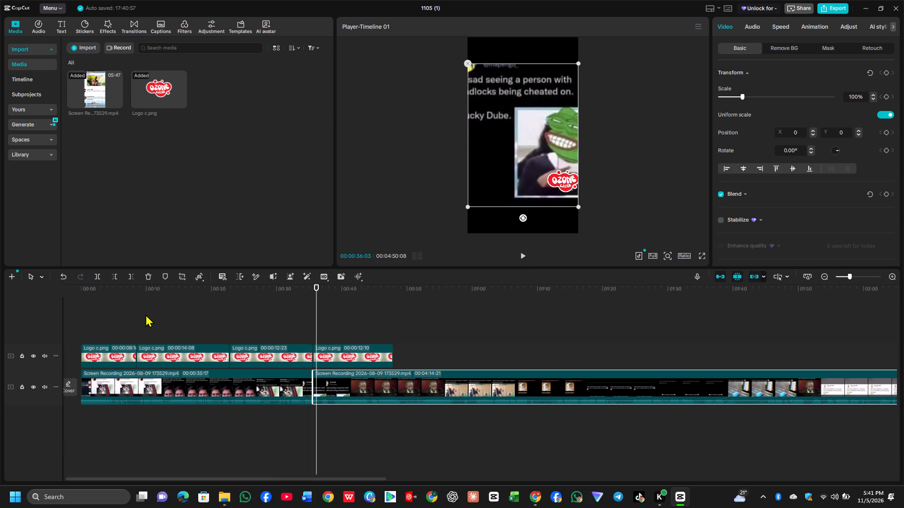
Delete the logo piece and the screen recording piece that follow the 00:00:35:17 cut.
{"action": "left_click", "coordinate": [381, 354]}
{"action": "left_click", "coordinate": [145, 272]}
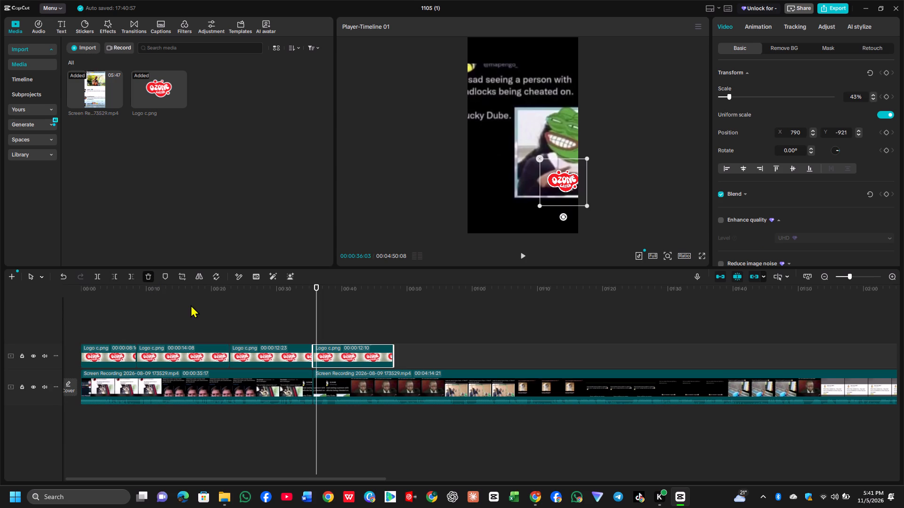
{"action": "left_click", "coordinate": [384, 385]}
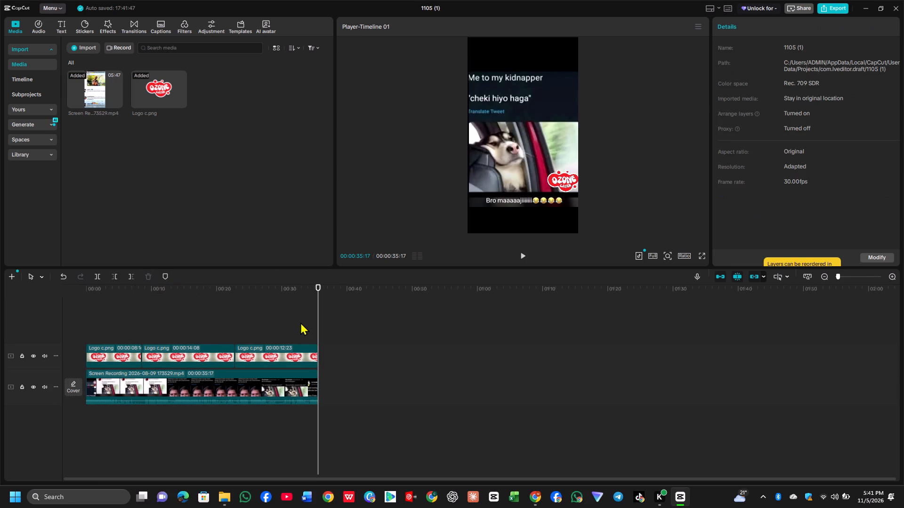
Play the trimmed video from start to end as a final check.
{"action": "key", "text": "Up"}
{"action": "key", "text": "Up"}
{"action": "key", "text": "Up"}
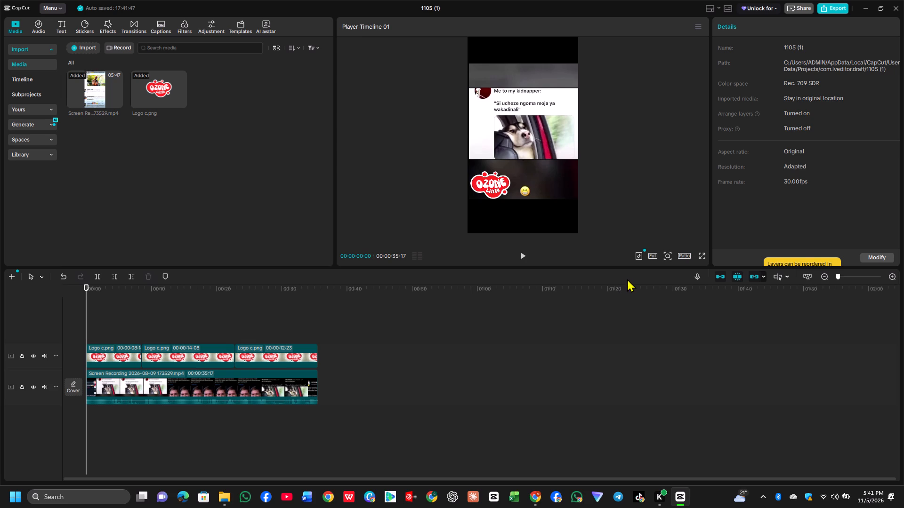
{"action": "left_click", "coordinate": [525, 248]}
{"action": "left_click", "coordinate": [524, 255]}
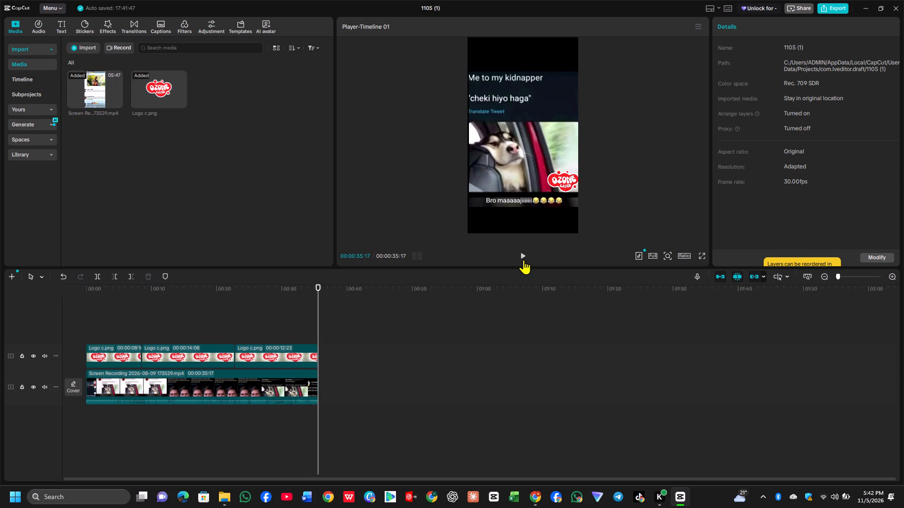
Export the trimmed video under the name wakadinali and close the export window once it is saved.
{"action": "left_click", "coordinate": [837, 5]}
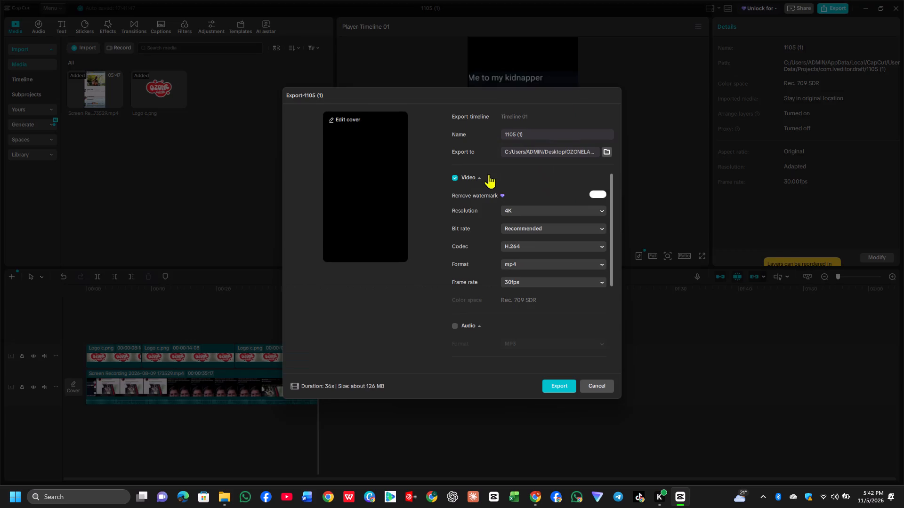
{"action": "triple_click", "coordinate": [531, 133]}
{"action": "type", "text": "wakadinali"}
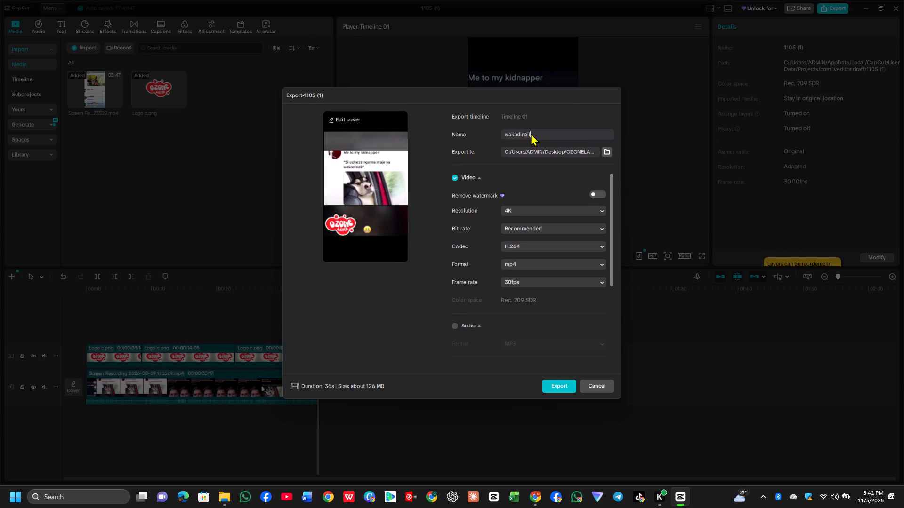
{"action": "key", "text": "Return"}
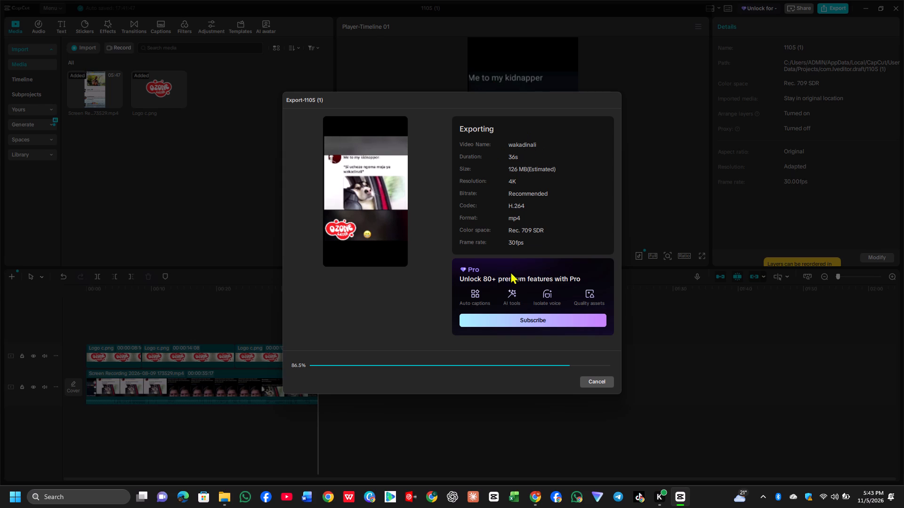
{"action": "left_click", "coordinate": [539, 495]}
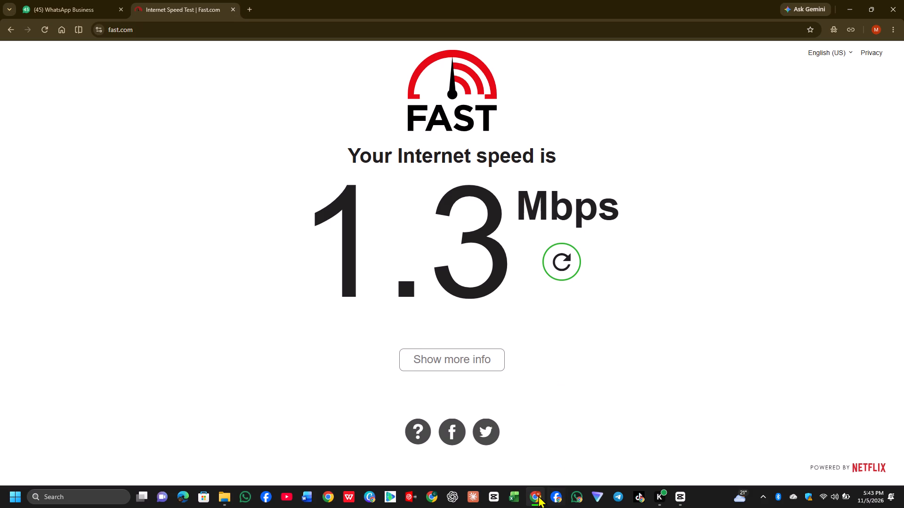
{"action": "left_click", "coordinate": [537, 494]}
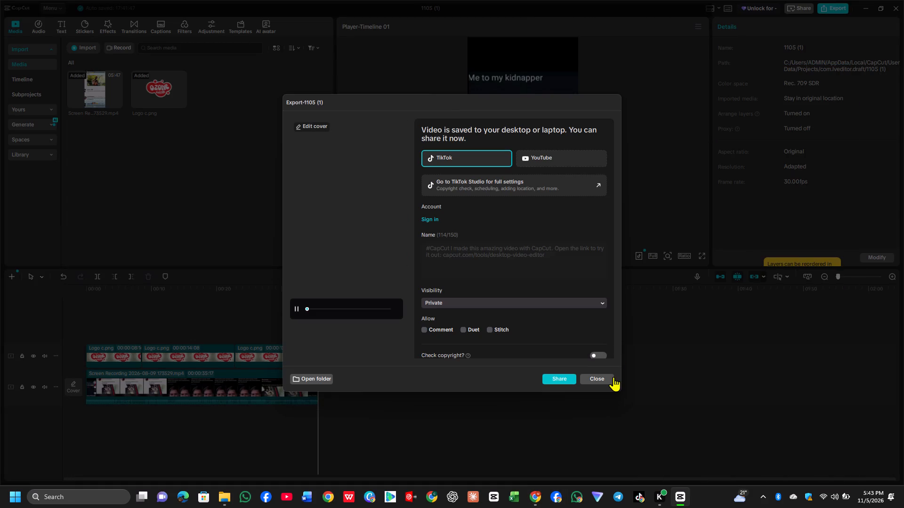
{"action": "left_click", "coordinate": [599, 376]}
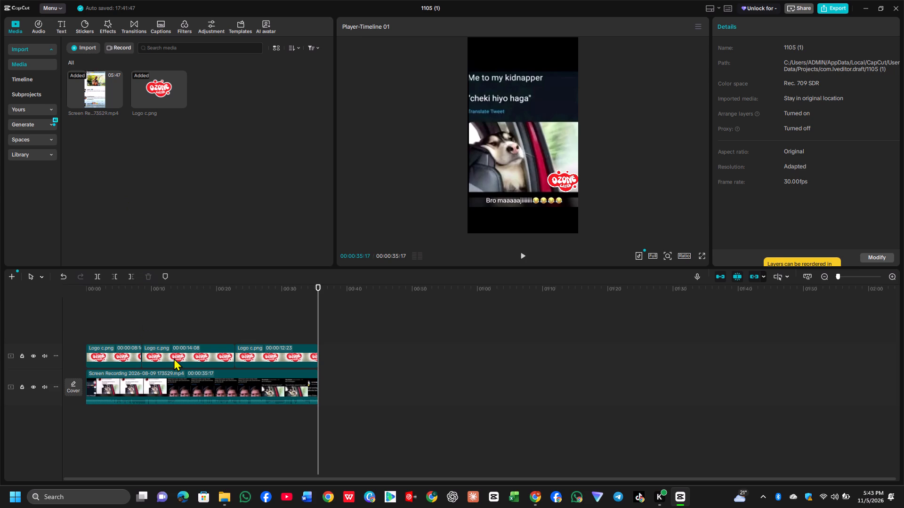
Undo the deletion of the remaining screen recording and delete the already exported first recording piece instead.
{"action": "key", "text": "ctrl+z"}
{"action": "left_click", "coordinate": [198, 393]}
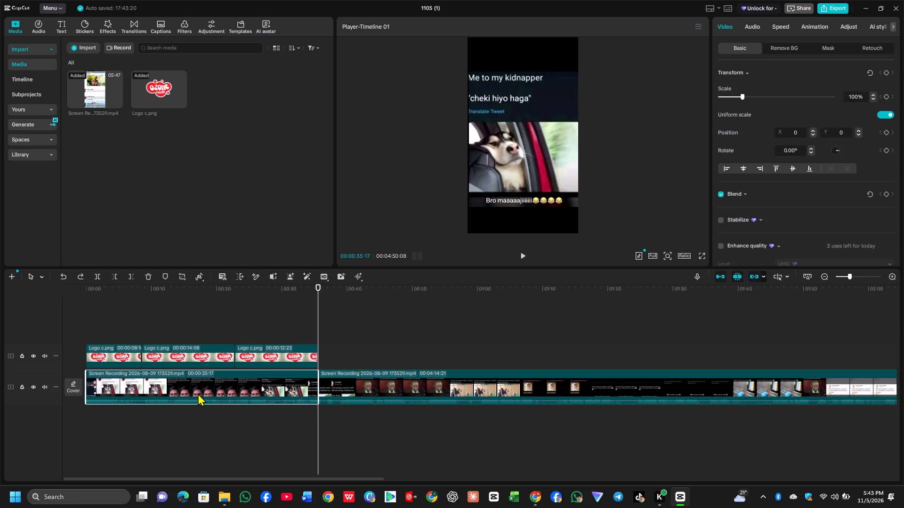
{"action": "left_click", "coordinate": [151, 275]}
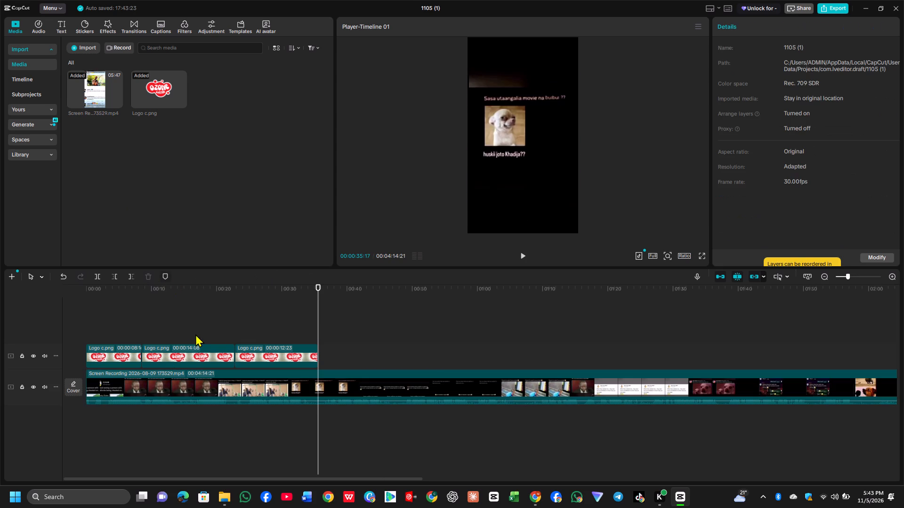
Delete the middle one of the three logo pieces left over from the exported video.
{"action": "key", "text": "Up"}
{"action": "key", "text": "Up"}
{"action": "key", "text": "Up"}
{"action": "key", "text": "Up"}
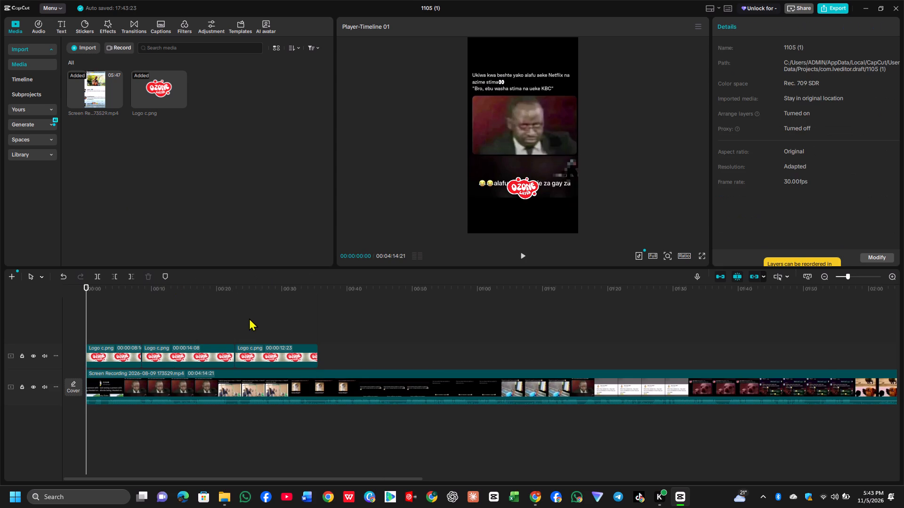
{"action": "left_click", "coordinate": [159, 349]}
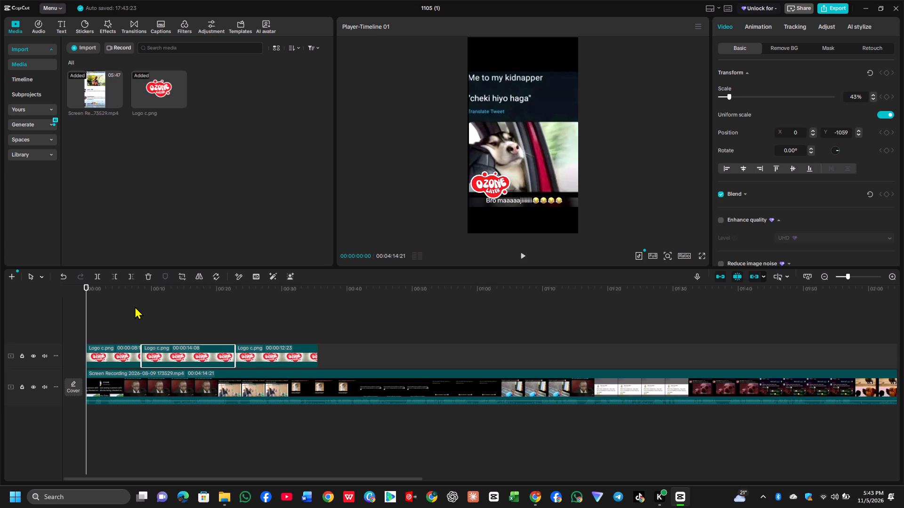
{"action": "left_click", "coordinate": [146, 272]}
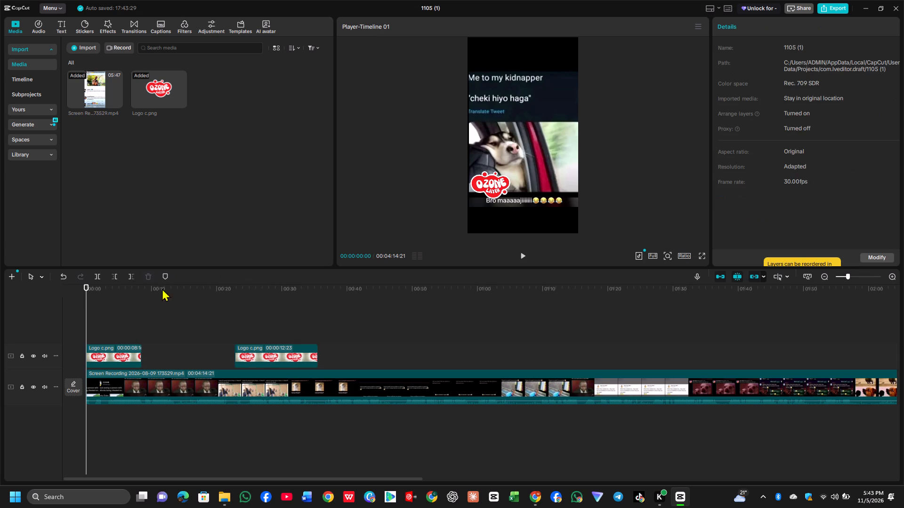
Delete the second leftover logo piece, keeping only the one at the start of the timeline.
{"action": "left_click", "coordinate": [256, 352]}
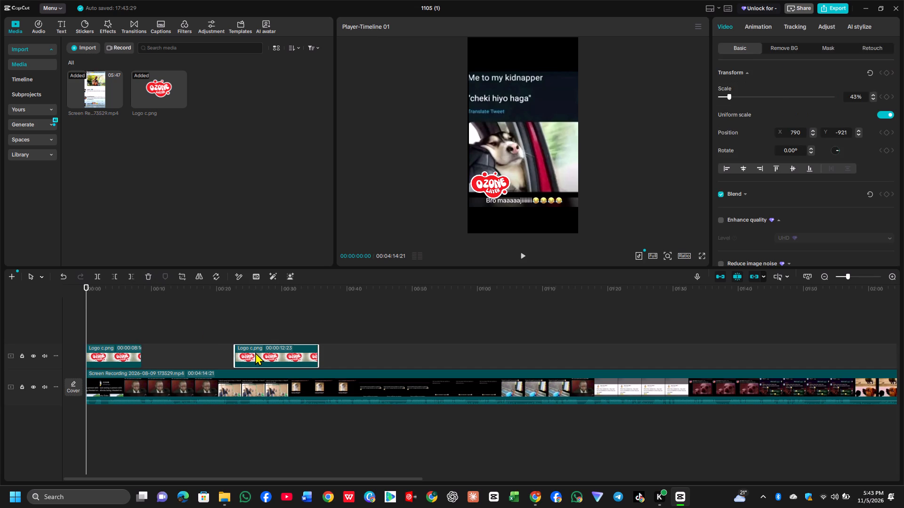
{"action": "left_click", "coordinate": [150, 277]}
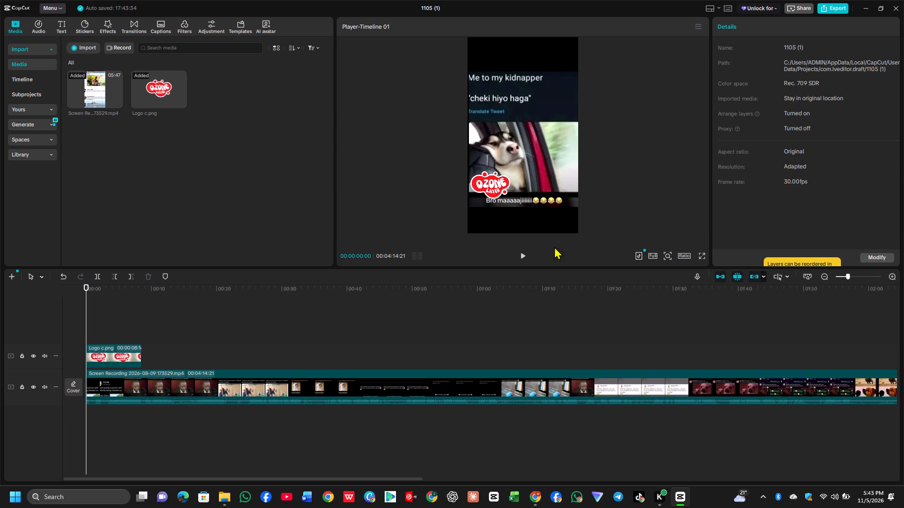
Cut away the start of the screen recording up to about 00:00:00:20, at the dreadlocks meme.
{"action": "left_click", "coordinate": [519, 254]}
{"action": "left_click", "coordinate": [519, 254]}
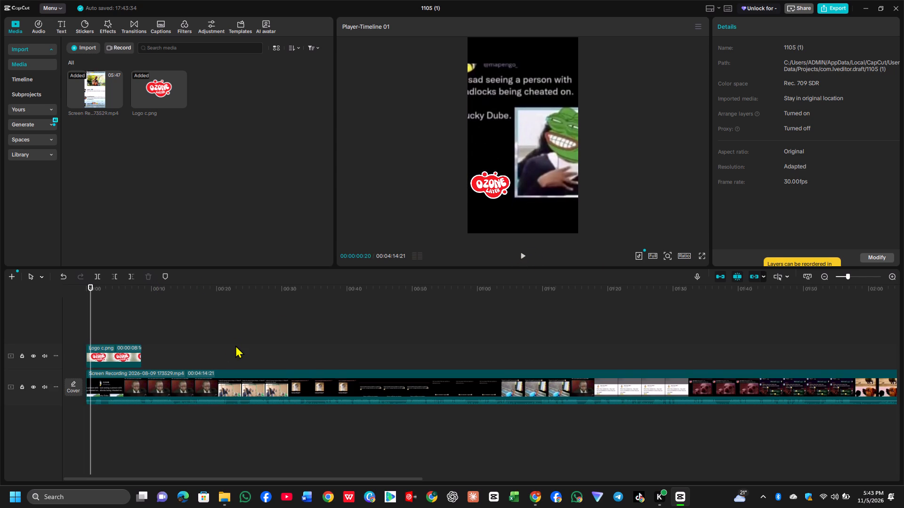
{"action": "left_click", "coordinate": [116, 275]}
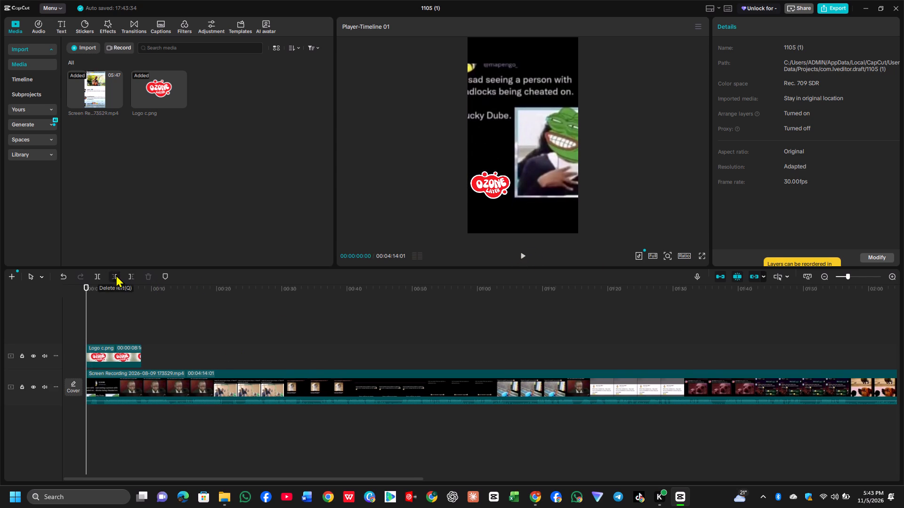
Crop the recording so its upper edge sits just above the dreadlocks caption and its lower edge includes "Rasta fala".
{"action": "left_click", "coordinate": [124, 388]}
{"action": "left_click", "coordinate": [180, 278]}
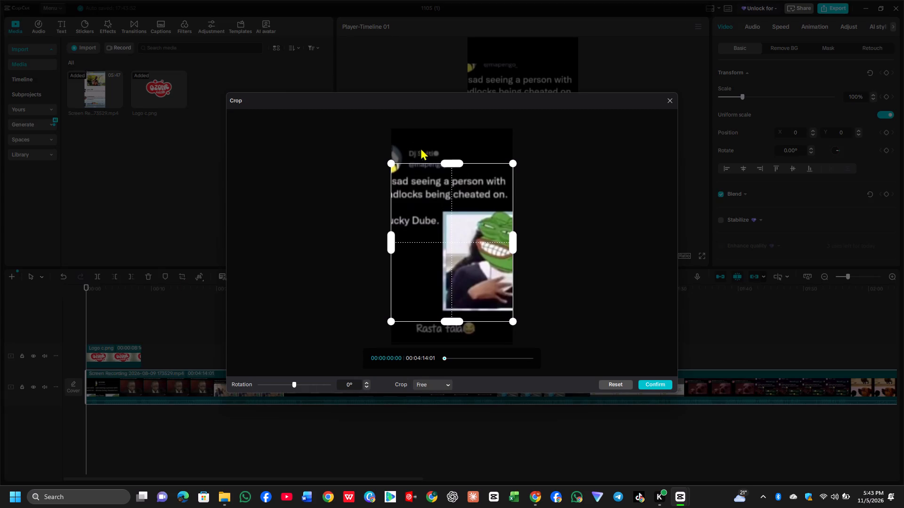
{"action": "left_click_drag", "start_coordinate": [390, 233], "coordinate": [372, 237]}
{"action": "left_click_drag", "start_coordinate": [507, 240], "coordinate": [517, 243]}
{"action": "left_click_drag", "start_coordinate": [456, 322], "coordinate": [456, 335]}
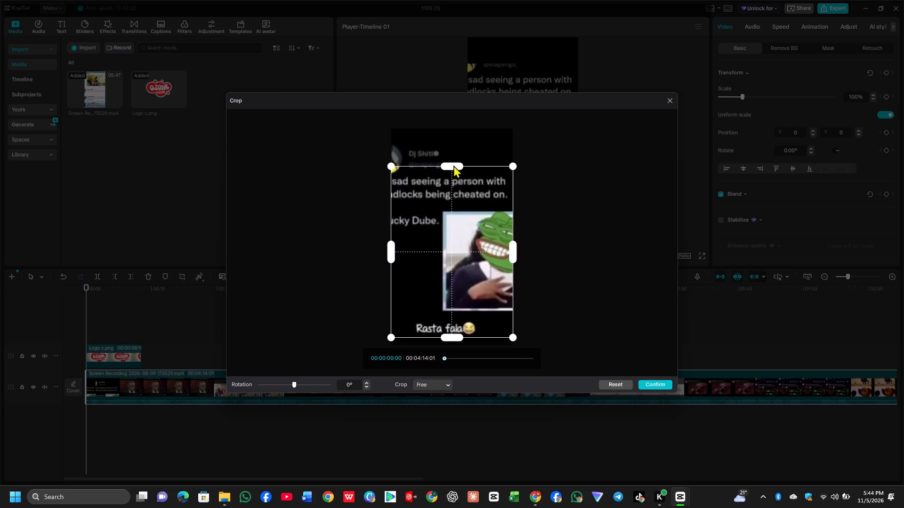
{"action": "left_click_drag", "start_coordinate": [393, 251], "coordinate": [379, 253]}
{"action": "left_click_drag", "start_coordinate": [379, 253], "coordinate": [377, 249]}
{"action": "left_click_drag", "start_coordinate": [393, 167], "coordinate": [384, 167]}
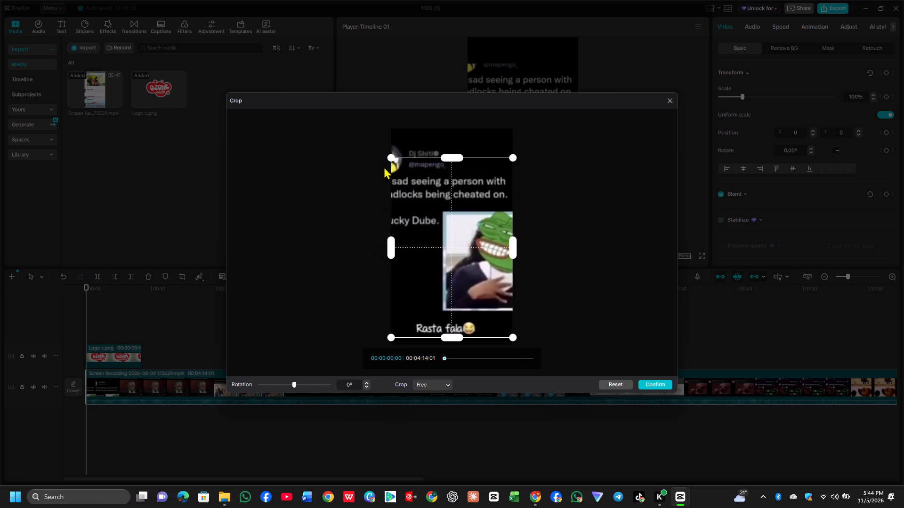
{"action": "left_click_drag", "start_coordinate": [384, 167], "coordinate": [384, 175]}
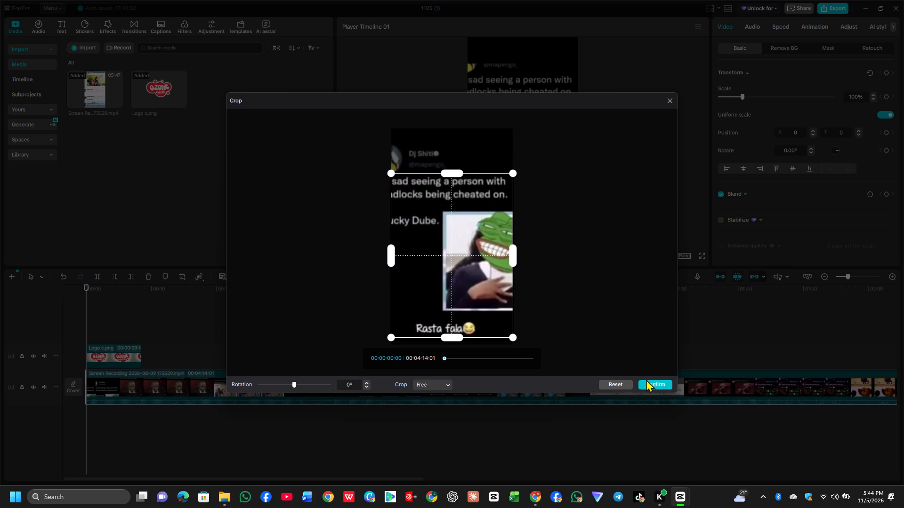
{"action": "left_click", "coordinate": [650, 384]}
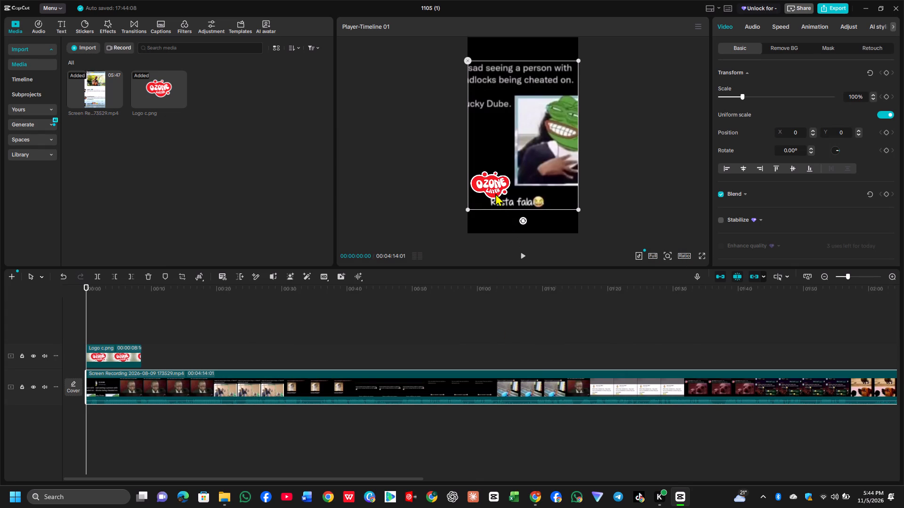
Move the logo beside the frog picture at about X -570, Y -543 and scale it down to 43%.
{"action": "left_click", "coordinate": [120, 348]}
{"action": "left_click_drag", "start_coordinate": [492, 188], "coordinate": [495, 164]}
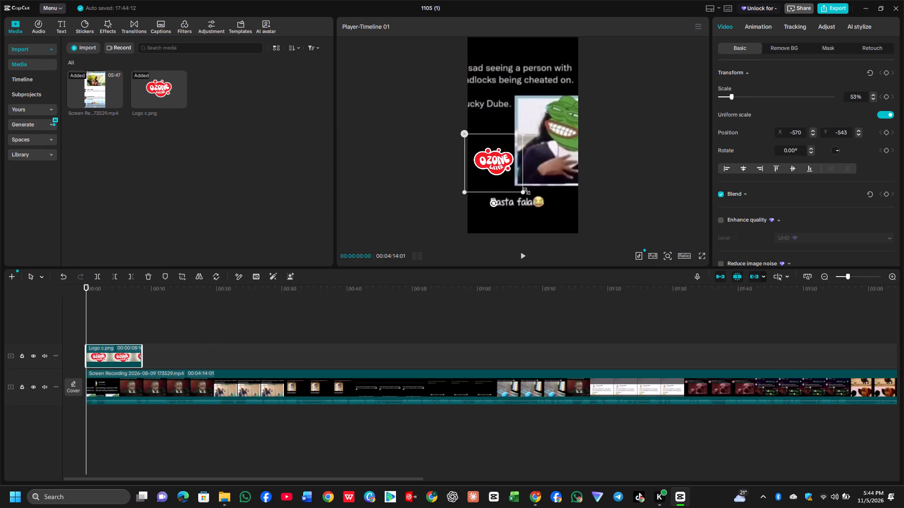
{"action": "left_click_drag", "start_coordinate": [524, 191], "coordinate": [515, 185]}
Find the start of the Netflix meme and cut away the screen recording before 00:00:03:10.
{"action": "left_click", "coordinate": [521, 254]}
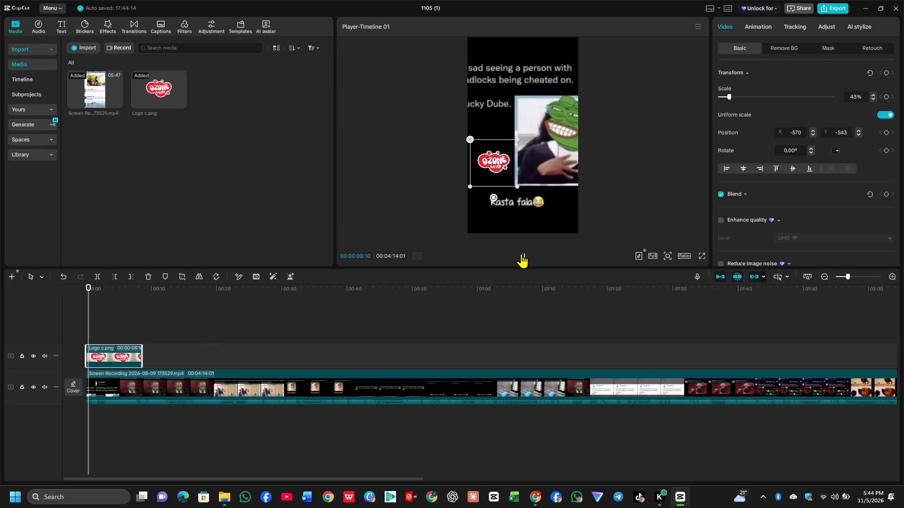
{"action": "left_click", "coordinate": [521, 254]}
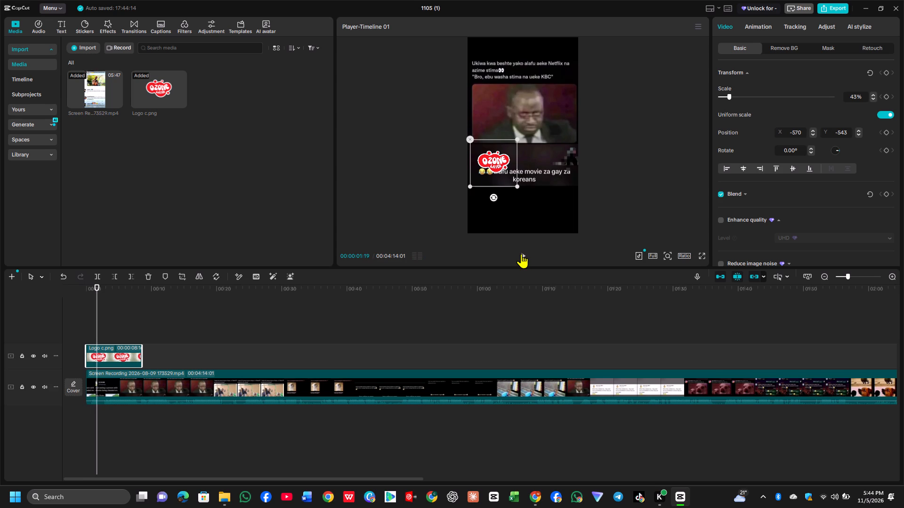
{"action": "left_click", "coordinate": [521, 254]}
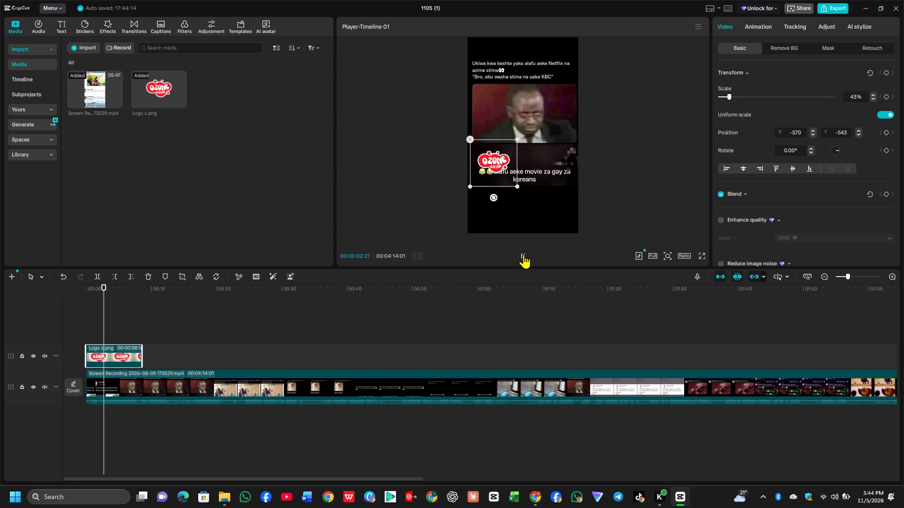
{"action": "left_click", "coordinate": [524, 254]}
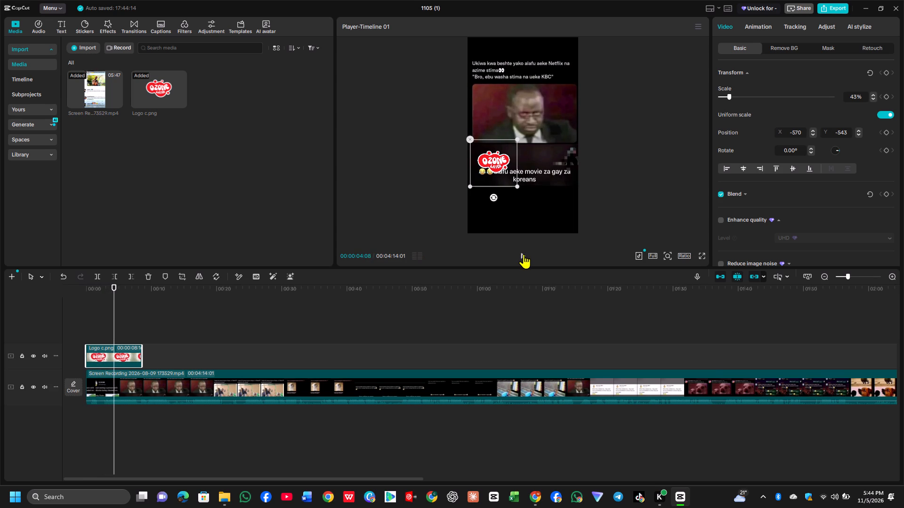
{"action": "key", "text": "Left"}
{"action": "key", "text": "Left"}
{"action": "key", "text": "Left"}
{"action": "key", "text": "Left"}
{"action": "key", "text": "Left"}
{"action": "key", "text": "Left"}
{"action": "key", "text": "Left"}
{"action": "key", "text": "Left"}
{"action": "key", "text": "Left"}
{"action": "key", "text": "Left"}
{"action": "key", "text": "Left"}
{"action": "key", "text": "Left"}
{"action": "key", "text": "Left"}
{"action": "key", "text": "Left"}
{"action": "key", "text": "Left"}
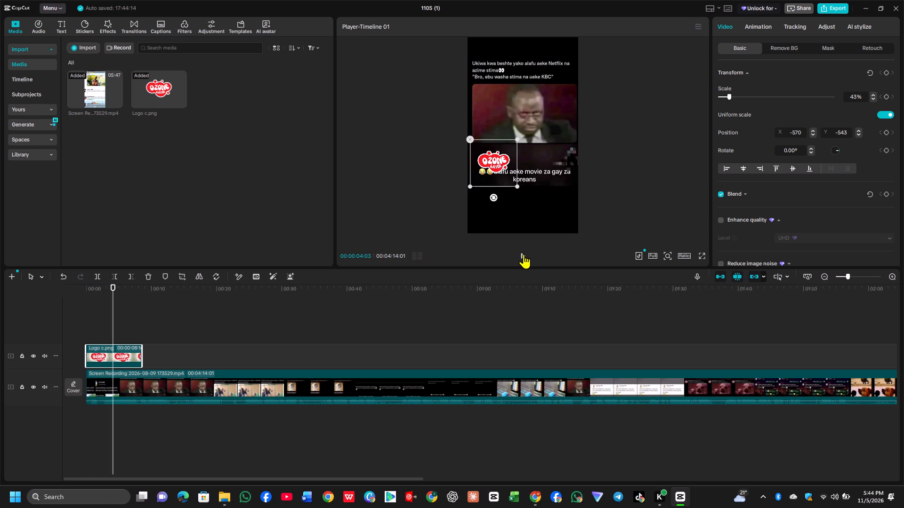
{"action": "key", "text": "Left"}
{"action": "key", "text": "Left"}
{"action": "key", "text": "Left"}
{"action": "key", "text": "Left"}
{"action": "key", "text": "Left"}
{"action": "key", "text": "Left"}
{"action": "key", "text": "Left"}
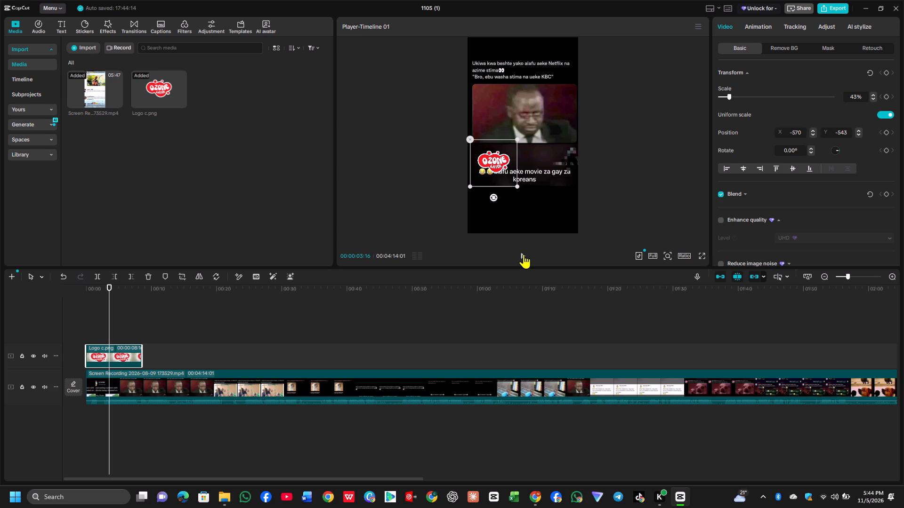
{"action": "left_click", "coordinate": [524, 254]}
{"action": "left_click", "coordinate": [524, 254]}
{"action": "key", "text": "Left"}
{"action": "key", "text": "Left"}
{"action": "key", "text": "Left"}
{"action": "key", "text": "Left"}
{"action": "key", "text": "Left"}
{"action": "key", "text": "Left"}
{"action": "key", "text": "Left"}
{"action": "key", "text": "Left"}
{"action": "key", "text": "Left"}
{"action": "key", "text": "Left"}
{"action": "key", "text": "Left"}
{"action": "key", "text": "Left"}
{"action": "key", "text": "Left"}
{"action": "key", "text": "Left"}
{"action": "key", "text": "Left"}
{"action": "key", "text": "Left"}
{"action": "key", "text": "Left"}
{"action": "key", "text": "Left"}
{"action": "key", "text": "Left"}
{"action": "key", "text": "Left"}
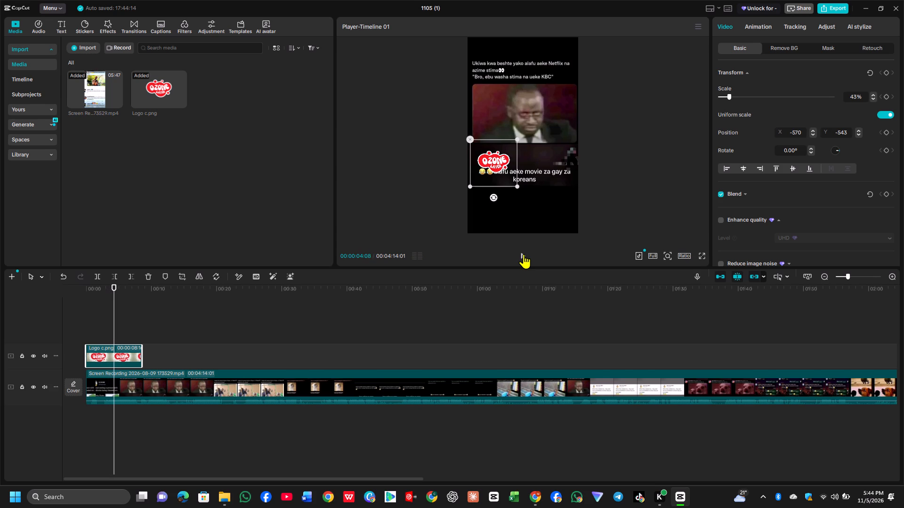
{"action": "key", "text": "Left"}
{"action": "key", "text": "Left"}
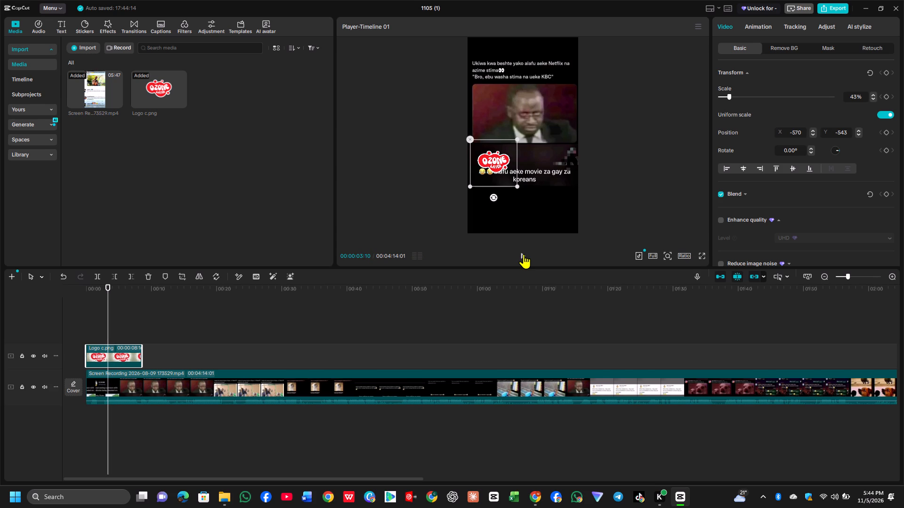
{"action": "left_click", "coordinate": [122, 376]}
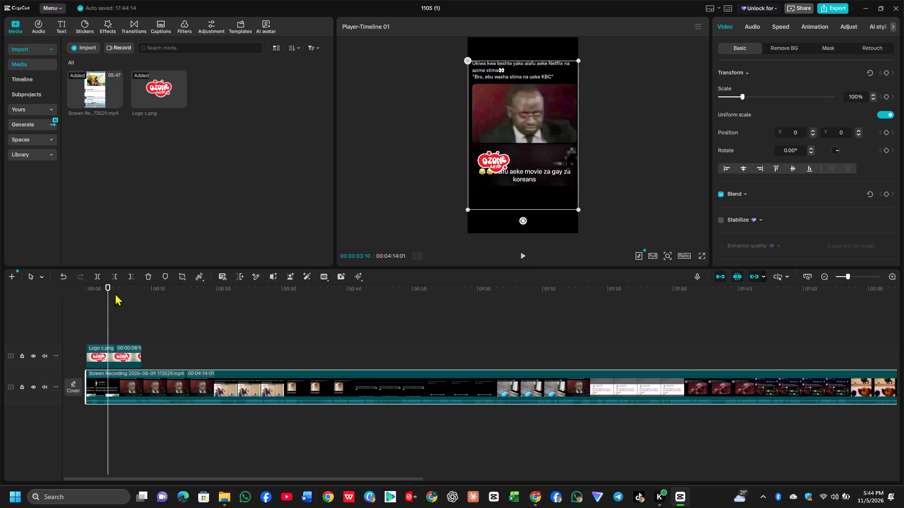
{"action": "left_click", "coordinate": [113, 276]}
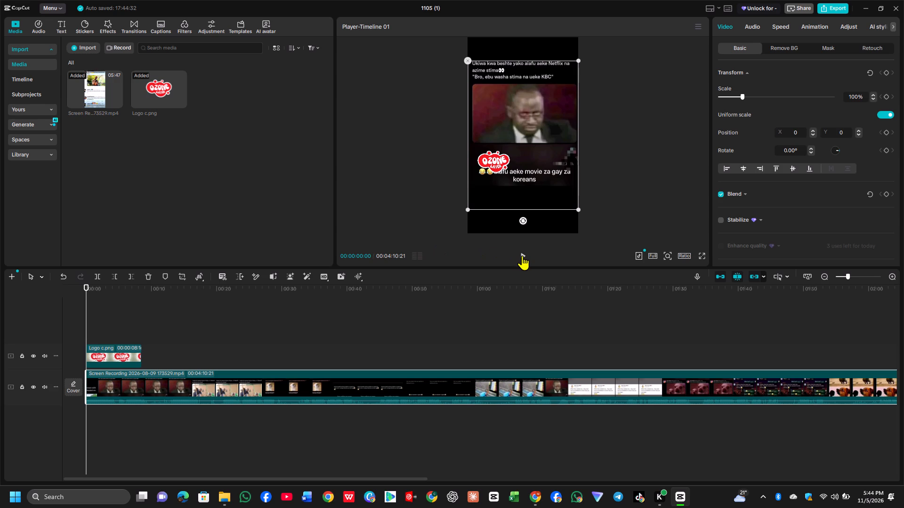
Crop the recording's lower edge up to just below the "alafu aeke movie" caption of the Netflix meme.
{"action": "left_click", "coordinate": [522, 255]}
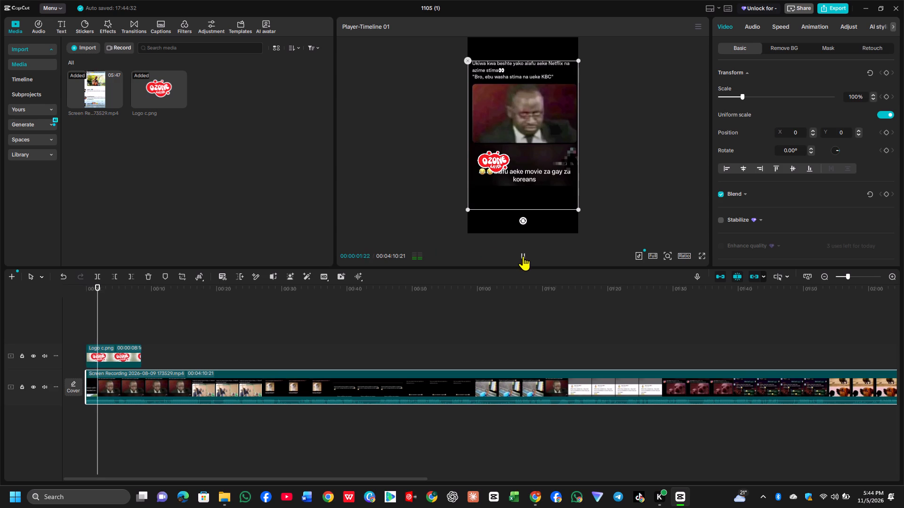
{"action": "left_click", "coordinate": [183, 277]}
{"action": "left_click_drag", "start_coordinate": [441, 337], "coordinate": [439, 312]}
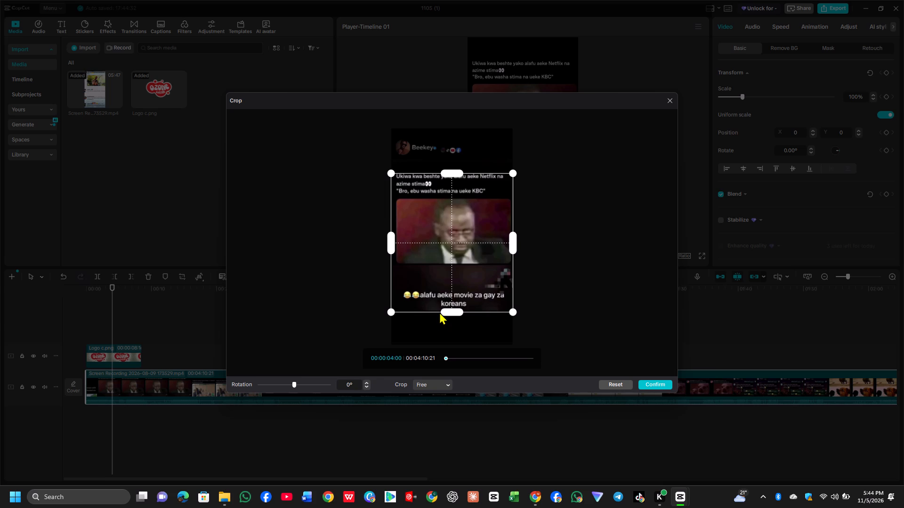
{"action": "left_click", "coordinate": [666, 381]}
Extend the logo clip on the timeline to about 48 seconds so it covers the following memes.
{"action": "left_click", "coordinate": [524, 253]}
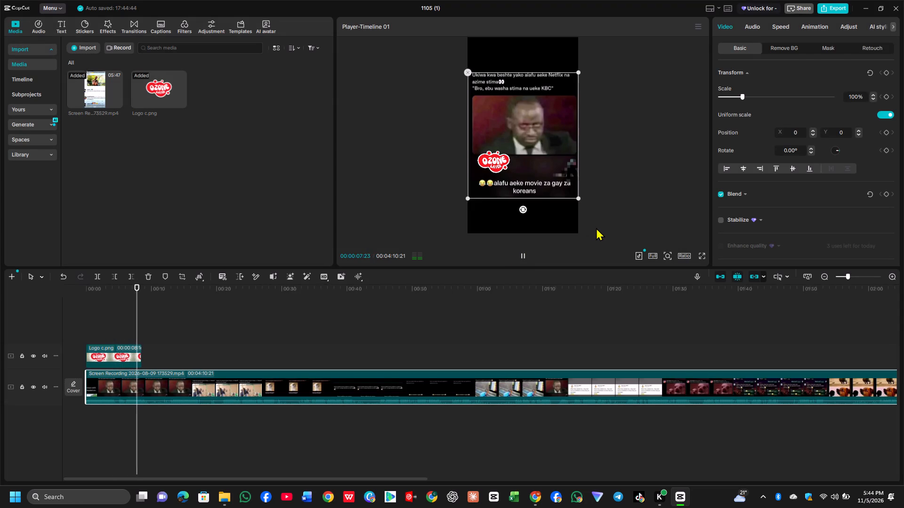
{"action": "left_click", "coordinate": [119, 349]}
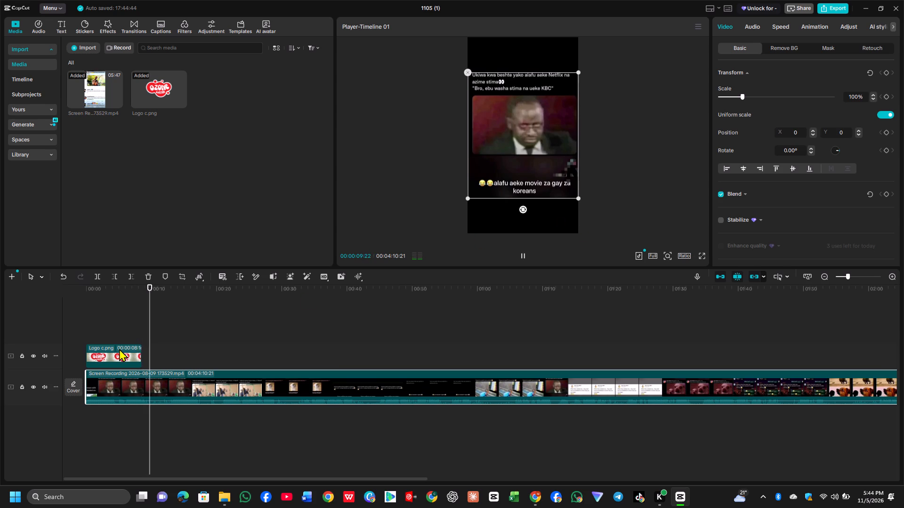
{"action": "left_click_drag", "start_coordinate": [142, 353], "coordinate": [398, 382]}
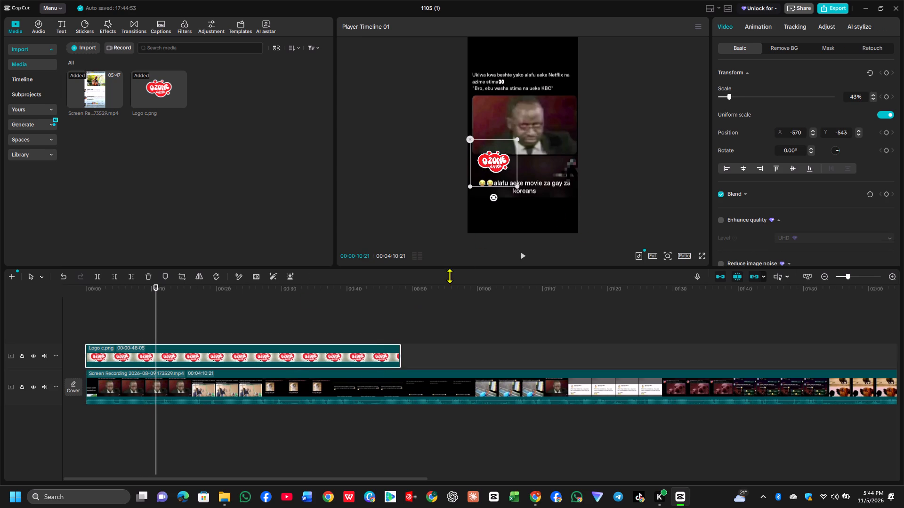
Move the logo onto the Netflix meme's picture, at about X -699, Y -111.
{"action": "left_click", "coordinate": [524, 256]}
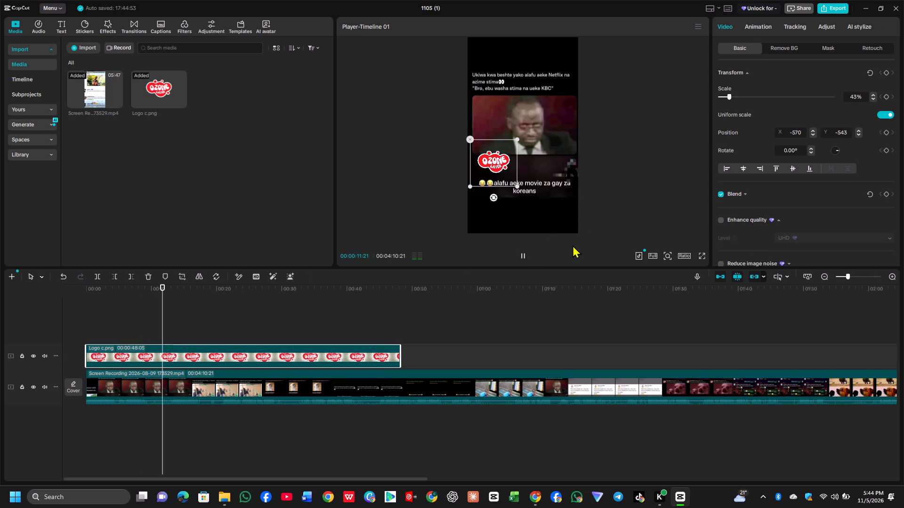
{"action": "left_click", "coordinate": [499, 160]}
{"action": "left_click_drag", "start_coordinate": [499, 160], "coordinate": [492, 138]}
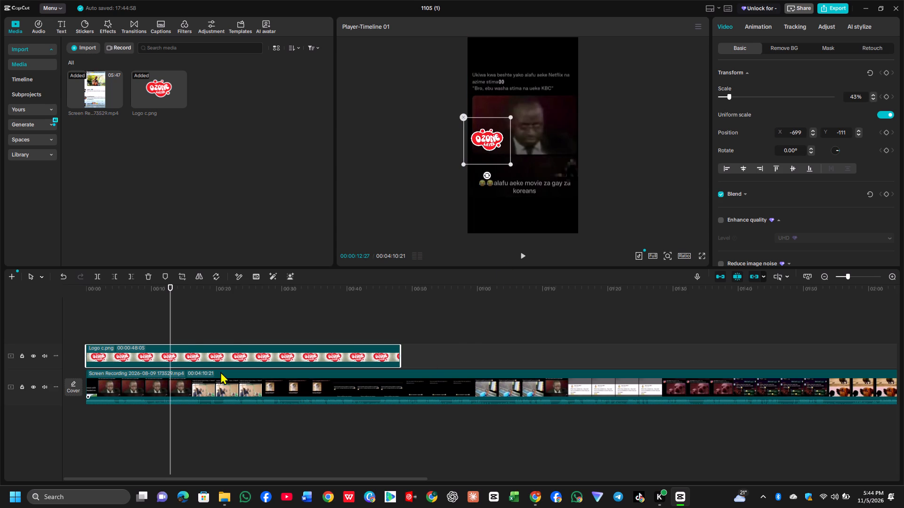
Split the logo clip at 00:00:13:00, where the Netflix meme changes to the Takeoff meme.
{"action": "left_click", "coordinate": [520, 256]}
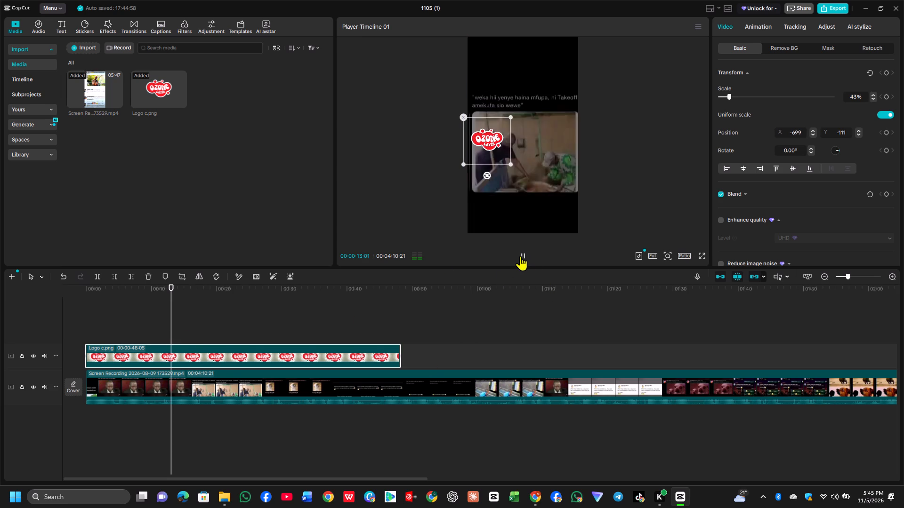
{"action": "left_click", "coordinate": [520, 256]}
{"action": "key", "text": "Left"}
{"action": "key", "text": "Left"}
{"action": "key", "text": "Left"}
{"action": "key", "text": "Left"}
{"action": "key", "text": "Left"}
{"action": "key", "text": "Left"}
{"action": "key", "text": "Left"}
{"action": "key", "text": "Left"}
{"action": "key", "text": "Left"}
{"action": "key", "text": "Left"}
{"action": "key", "text": "Left"}
{"action": "key", "text": "Left"}
{"action": "key", "text": "Left"}
{"action": "key", "text": "Left"}
{"action": "key", "text": "Left"}
{"action": "key", "text": "Left"}
{"action": "key", "text": "Left"}
{"action": "key", "text": "Left"}
{"action": "key", "text": "Left"}
{"action": "key", "text": "Left"}
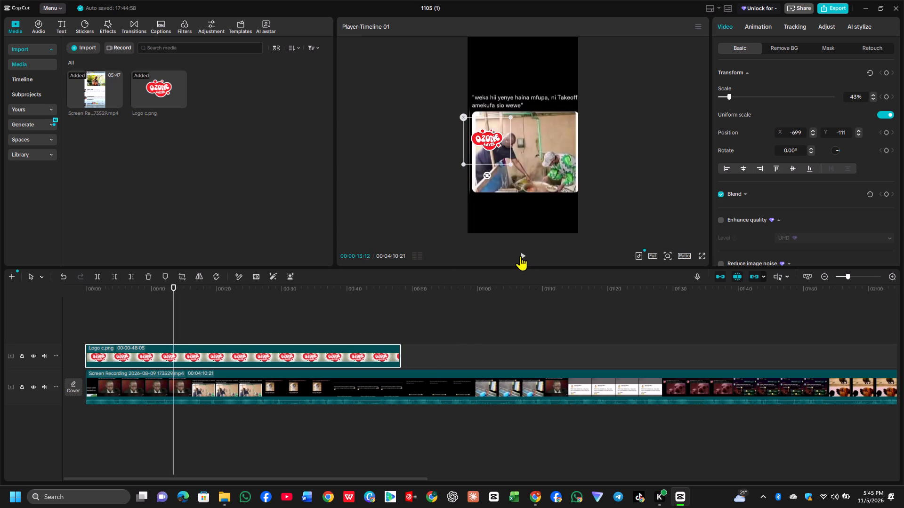
{"action": "key", "text": "Right"}
{"action": "key", "text": "Right"}
{"action": "key", "text": "Right"}
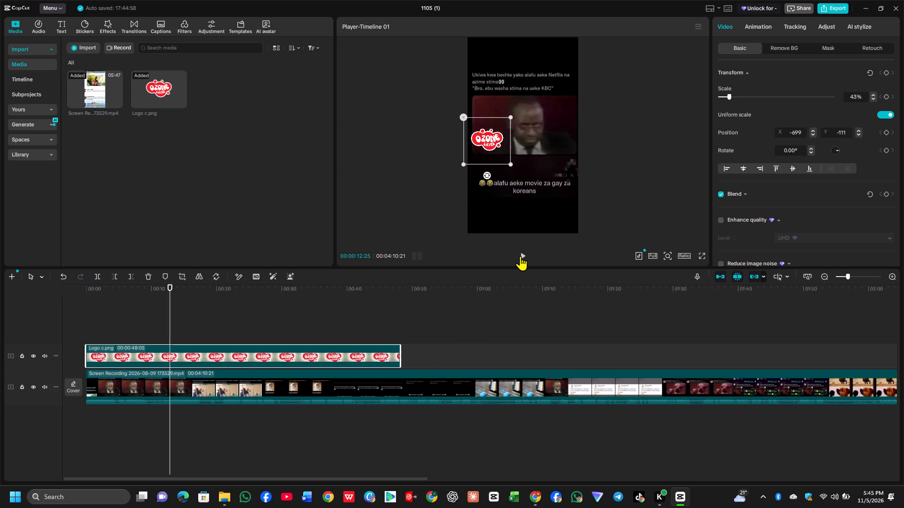
{"action": "key", "text": "Right"}
{"action": "key", "text": "Right"}
{"action": "key", "text": "Right"}
{"action": "key", "text": "Right"}
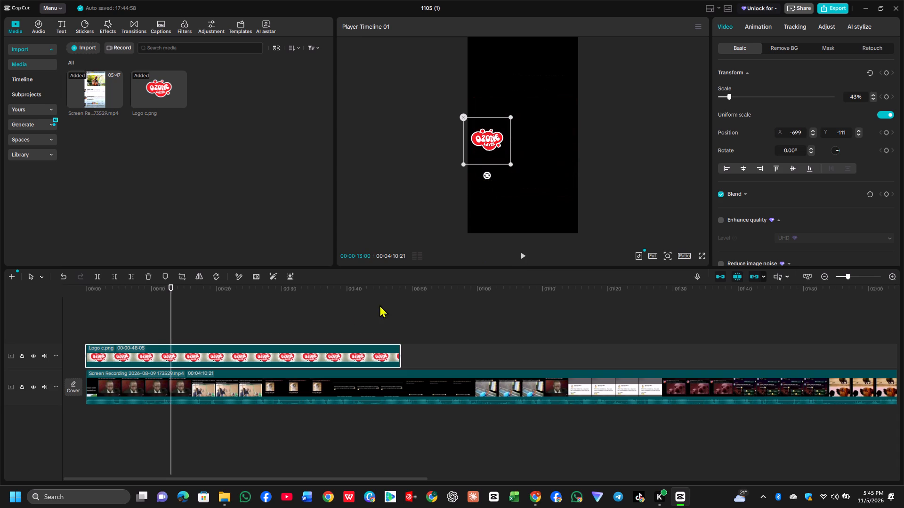
{"action": "left_click", "coordinate": [99, 278]}
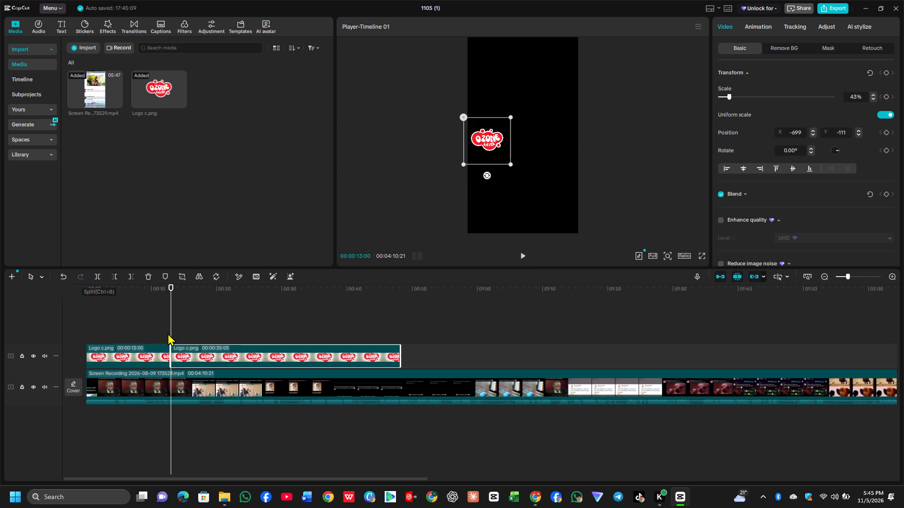
Shrink the second logo clip to 28% and place it on the Takeoff meme's picture, at about X 684, Y 0.
{"action": "left_click", "coordinate": [525, 257]}
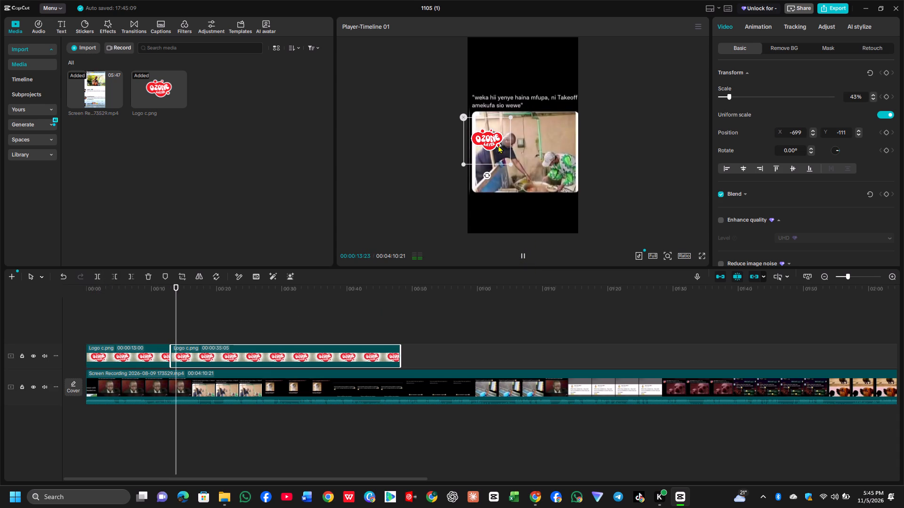
{"action": "left_click_drag", "start_coordinate": [498, 144], "coordinate": [558, 138]}
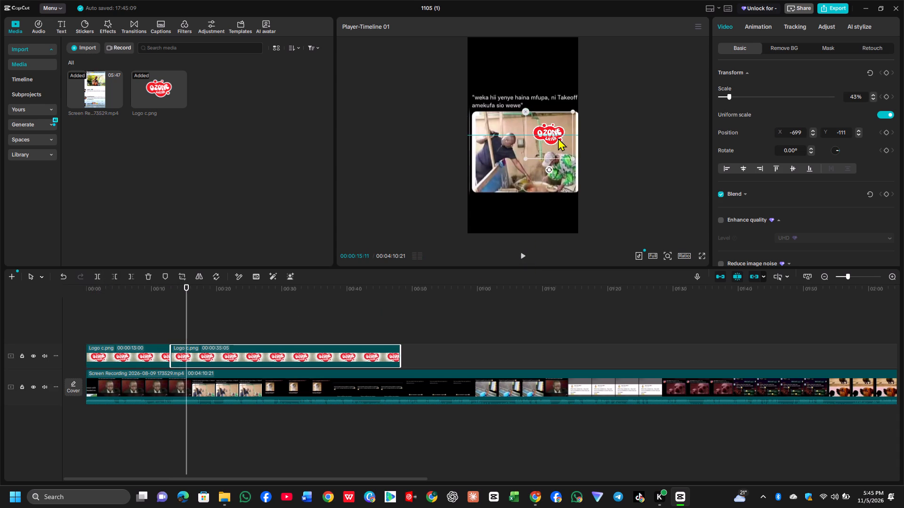
{"action": "left_click_drag", "start_coordinate": [558, 138], "coordinate": [567, 134]}
{"action": "left_click_drag", "start_coordinate": [576, 152], "coordinate": [567, 141]}
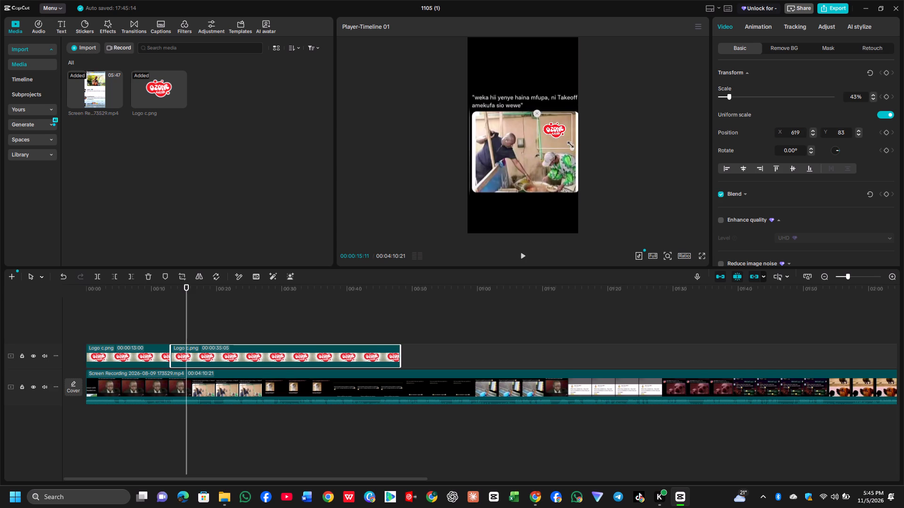
{"action": "left_click_drag", "start_coordinate": [567, 141], "coordinate": [566, 140]}
{"action": "left_click", "coordinate": [552, 136]}
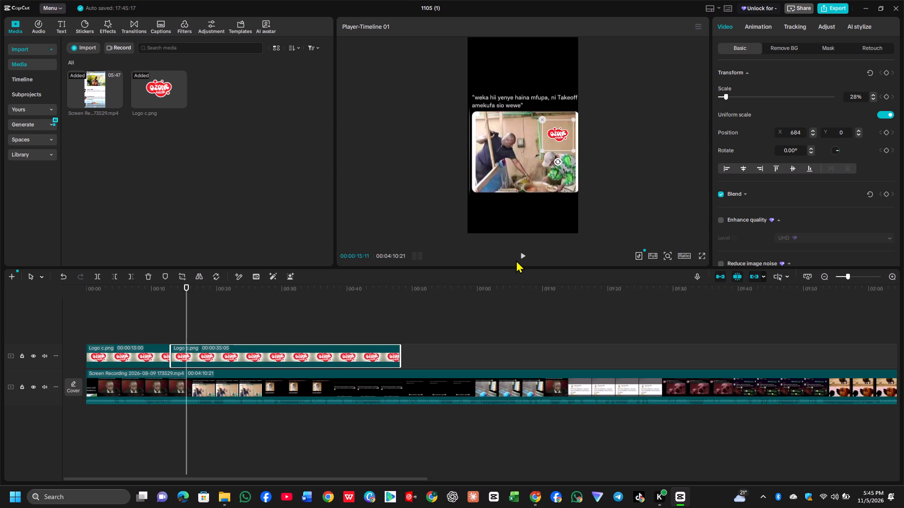
Set the canvas background type of the screen recording clip to Pattern.
{"action": "left_click", "coordinate": [176, 398]}
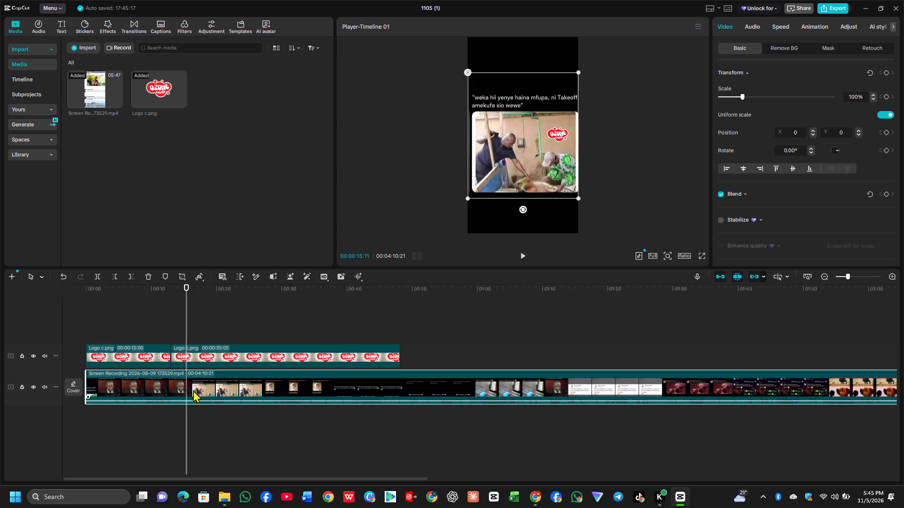
{"action": "scroll", "coordinate": [772, 232], "scroll_direction": "down", "scroll_amount": 20}
{"action": "scroll", "coordinate": [772, 232], "scroll_direction": "down", "scroll_amount": 4}
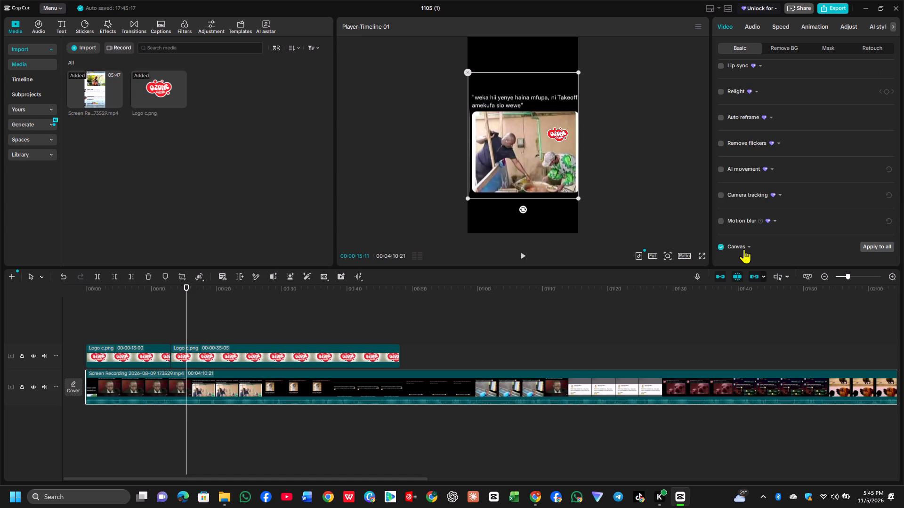
{"action": "left_click", "coordinate": [744, 246]}
{"action": "scroll", "coordinate": [749, 250], "scroll_direction": "down", "scroll_amount": 3}
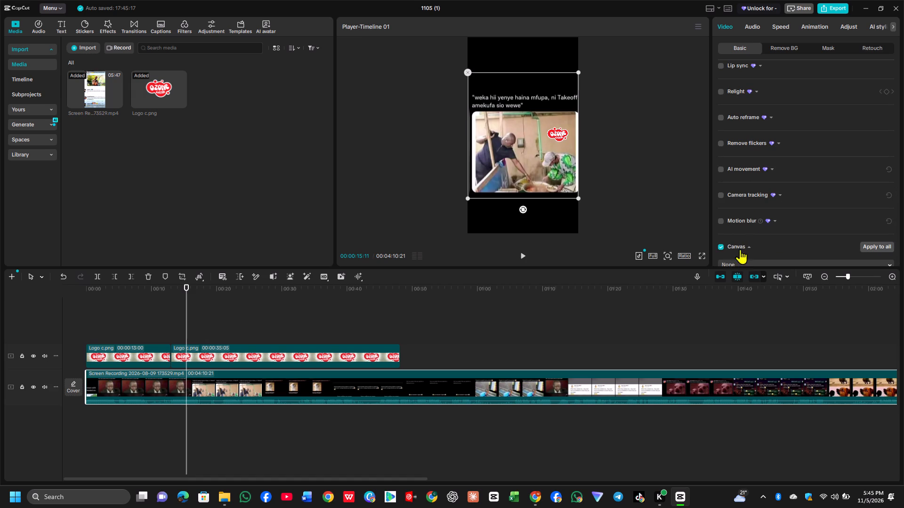
{"action": "scroll", "coordinate": [746, 255], "scroll_direction": "down", "scroll_amount": 4}
{"action": "left_click", "coordinate": [747, 246]}
{"action": "scroll", "coordinate": [747, 246], "scroll_direction": "down", "scroll_amount": 3}
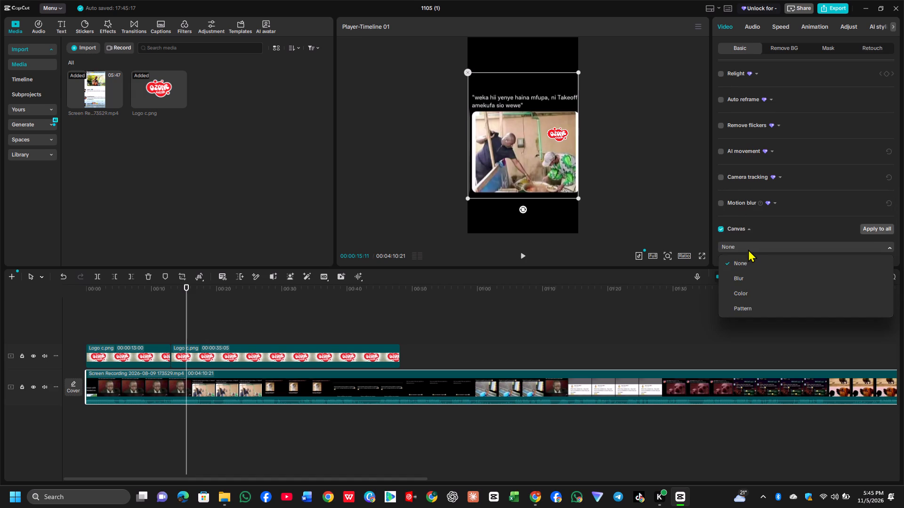
{"action": "left_click", "coordinate": [737, 306]}
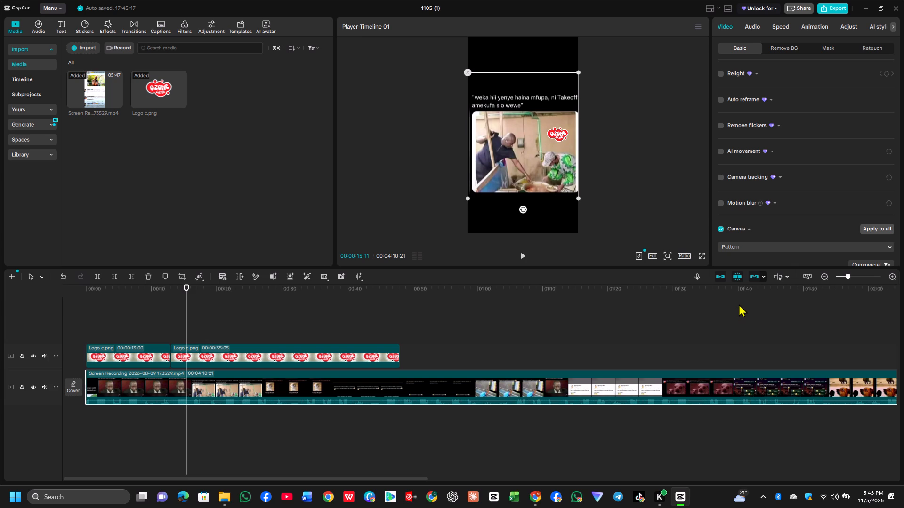
Expand the canvas patterns and apply the orange-red sunburst pattern as the recording's background.
{"action": "scroll", "coordinate": [760, 236], "scroll_direction": "down", "scroll_amount": 9}
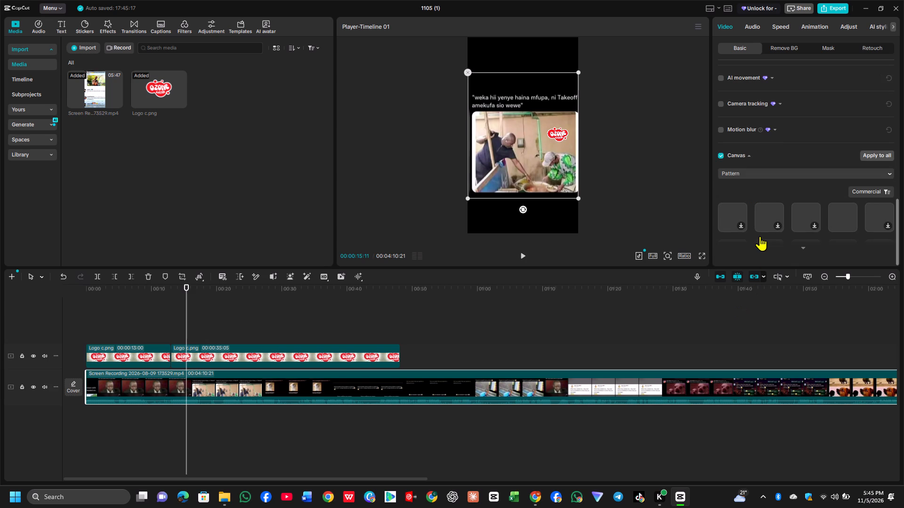
{"action": "scroll", "coordinate": [760, 236], "scroll_direction": "down", "scroll_amount": 1}
{"action": "left_click", "coordinate": [802, 246]}
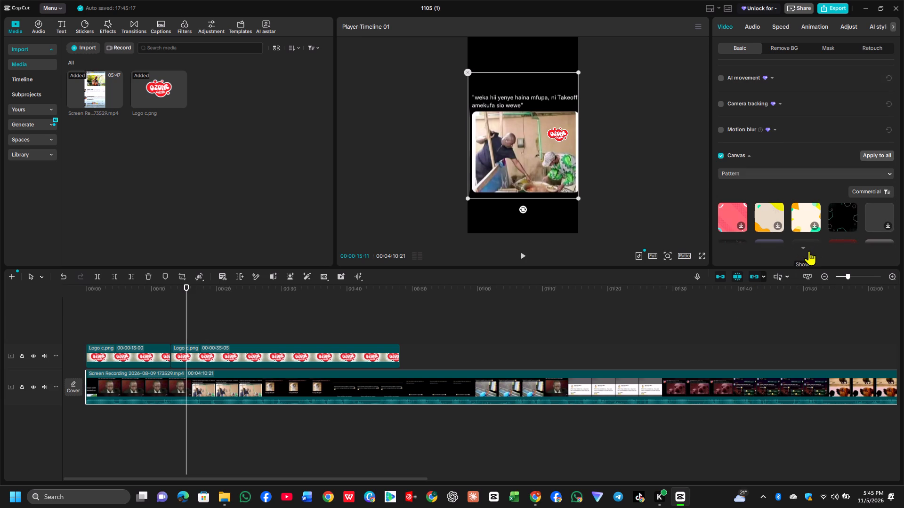
{"action": "left_click", "coordinate": [805, 247]}
{"action": "scroll", "coordinate": [791, 246], "scroll_direction": "down", "scroll_amount": 12}
{"action": "scroll", "coordinate": [811, 217], "scroll_direction": "up", "scroll_amount": 8}
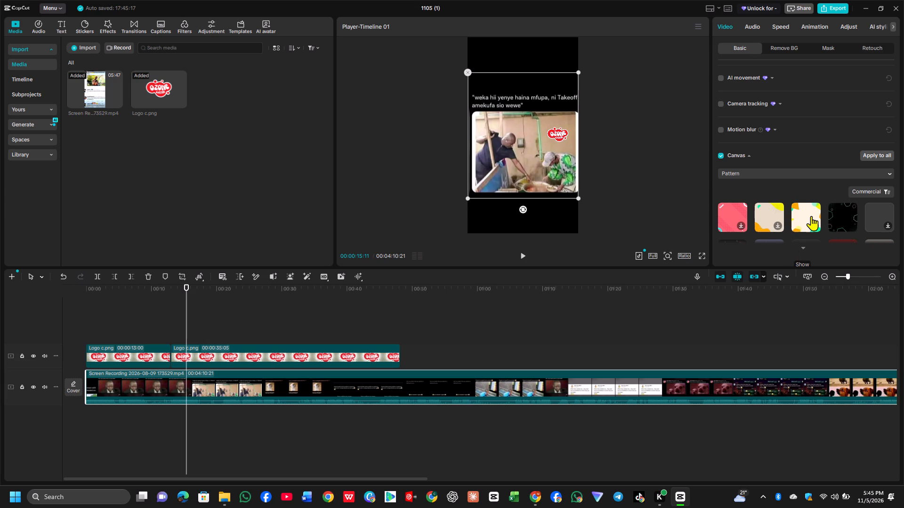
{"action": "scroll", "coordinate": [811, 215], "scroll_direction": "up", "scroll_amount": 7}
{"action": "scroll", "coordinate": [811, 213], "scroll_direction": "down", "scroll_amount": 8}
{"action": "scroll", "coordinate": [810, 218], "scroll_direction": "up", "scroll_amount": 7}
{"action": "scroll", "coordinate": [810, 219], "scroll_direction": "down", "scroll_amount": 11}
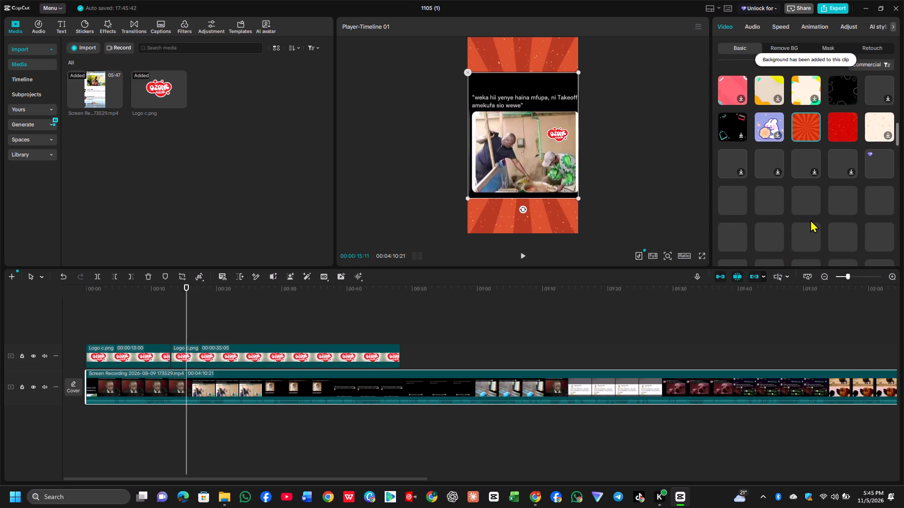
Look through the rest of the canvas pattern collection for other background designs.
{"action": "scroll", "coordinate": [810, 220], "scroll_direction": "down", "scroll_amount": 4}
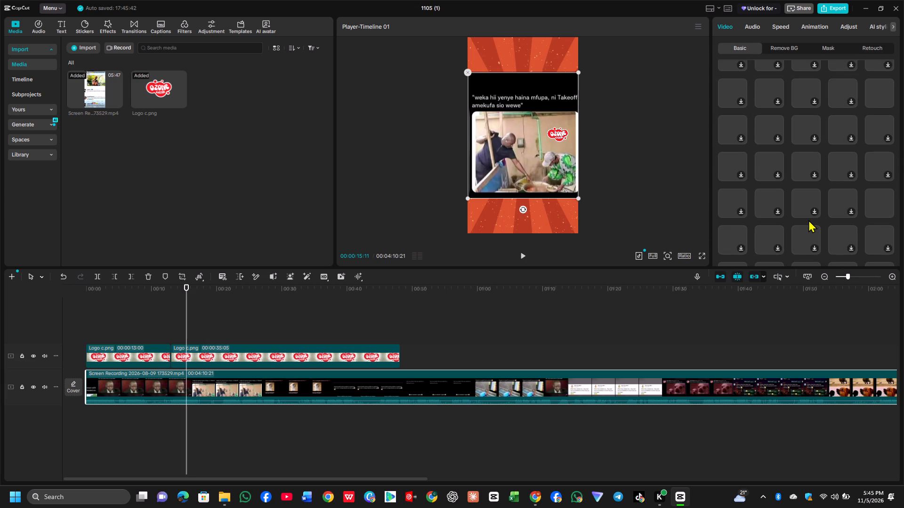
{"action": "scroll", "coordinate": [808, 220], "scroll_direction": "down", "scroll_amount": 20}
{"action": "scroll", "coordinate": [808, 221], "scroll_direction": "down", "scroll_amount": 5}
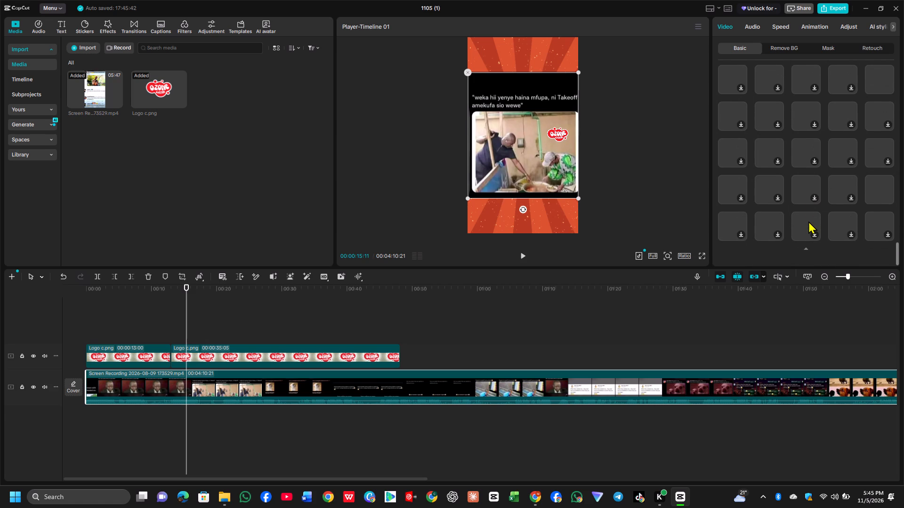
{"action": "scroll", "coordinate": [808, 221], "scroll_direction": "down", "scroll_amount": 14}
{"action": "scroll", "coordinate": [814, 231], "scroll_direction": "up", "scroll_amount": 12}
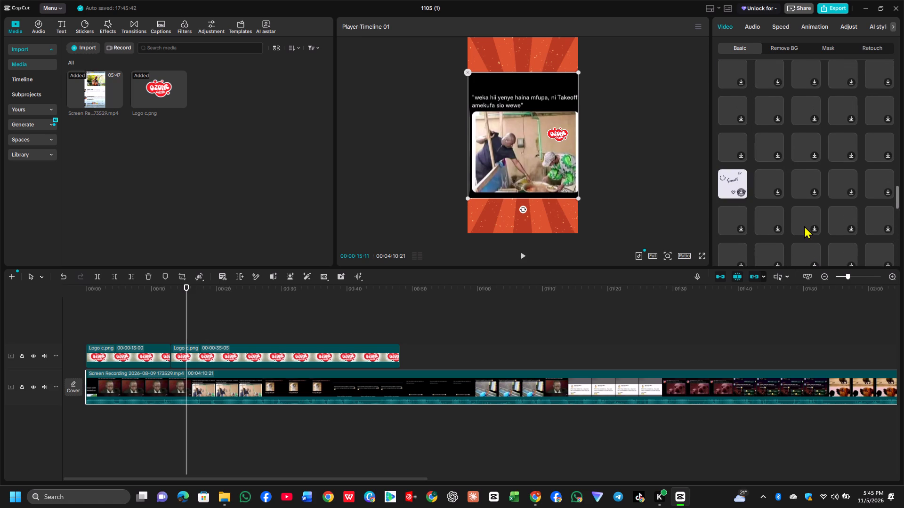
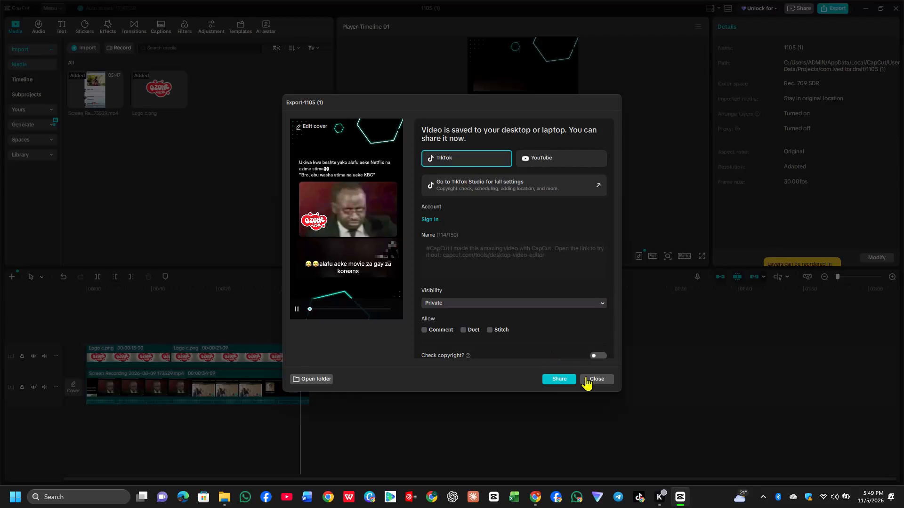
Close the finished export window and undo the deletion of the remaining part of the screen recording.
{"action": "left_click", "coordinate": [592, 378]}
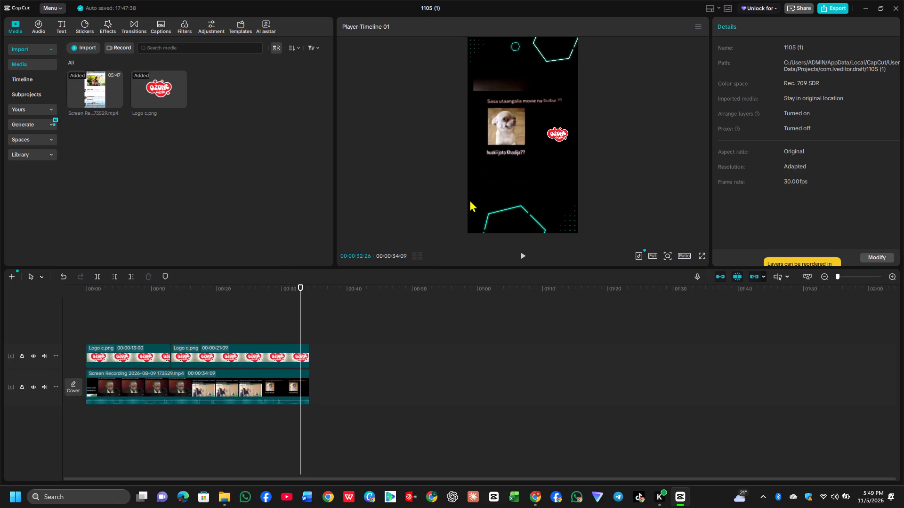
{"action": "key", "text": "ctrl+z"}
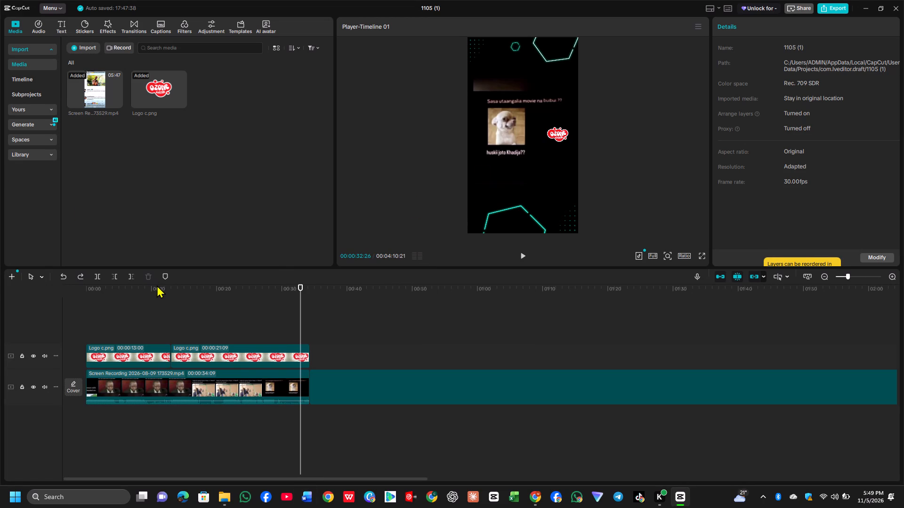
Delete the already exported 34-second recording clip and the second logo clip from the timeline.
{"action": "left_click", "coordinate": [192, 379]}
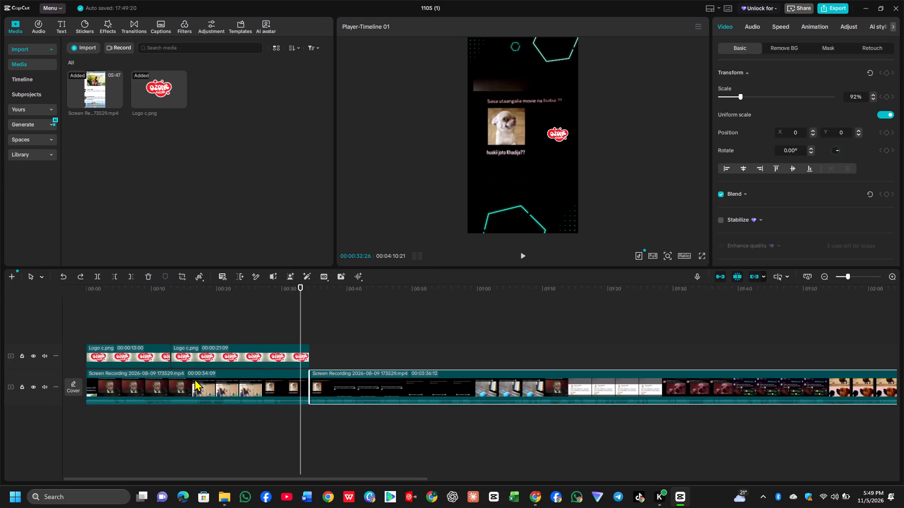
{"action": "left_click", "coordinate": [148, 278]}
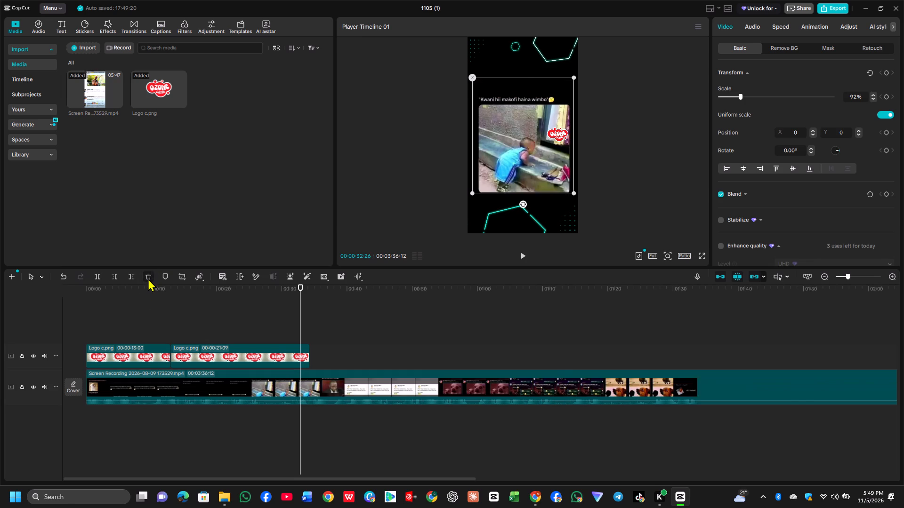
{"action": "left_click", "coordinate": [200, 360]}
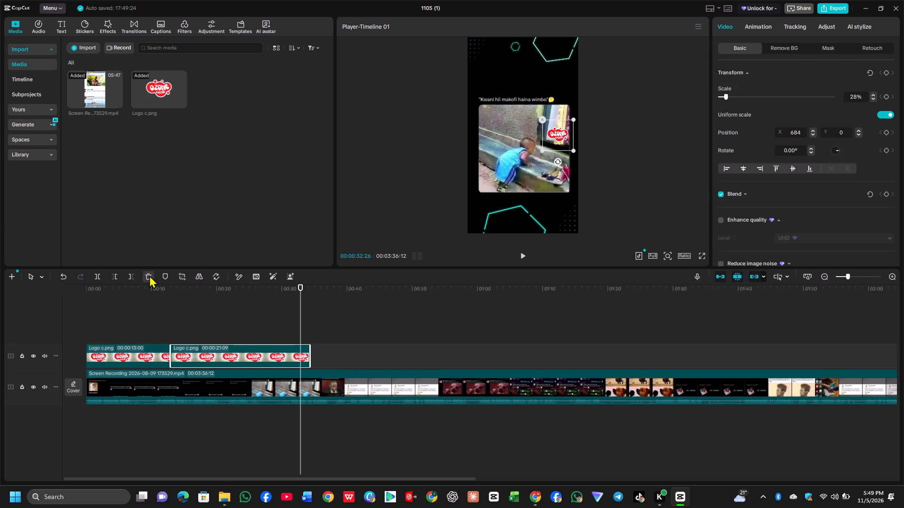
{"action": "left_click", "coordinate": [149, 275]}
Move the remaining logo between the first meme's text and its "bora asikue wa manu" caption, at about X -50, Y -304.
{"action": "key", "text": "Up"}
{"action": "key", "text": "Up"}
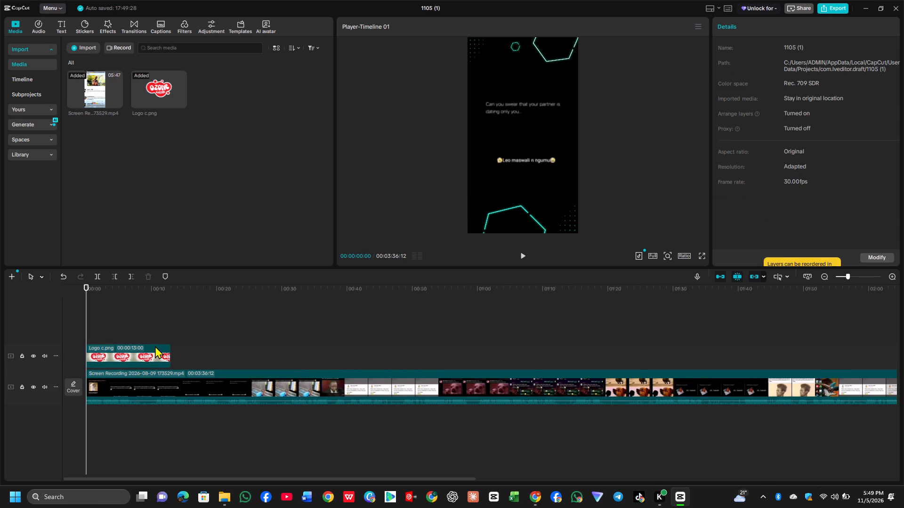
{"action": "key", "text": "Up"}
{"action": "key", "text": "Up"}
{"action": "left_click", "coordinate": [524, 257]}
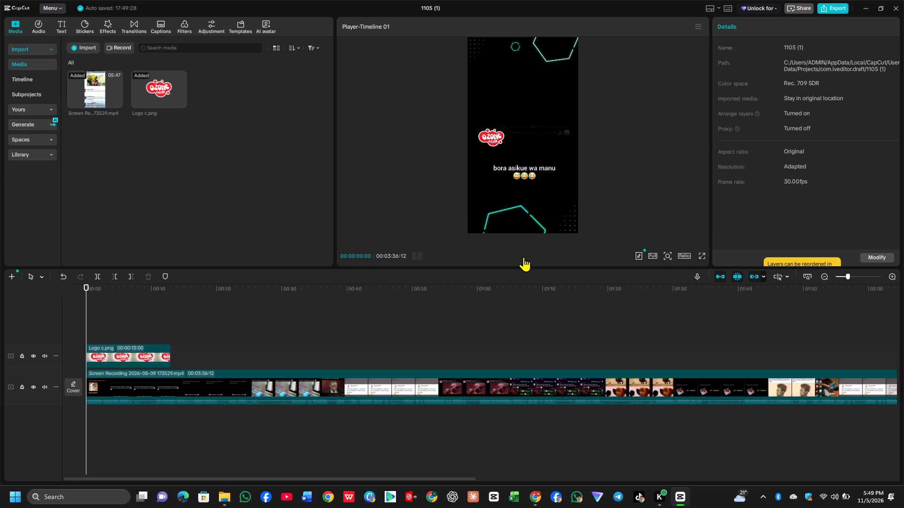
{"action": "left_click", "coordinate": [524, 257]}
{"action": "left_click", "coordinate": [147, 356]}
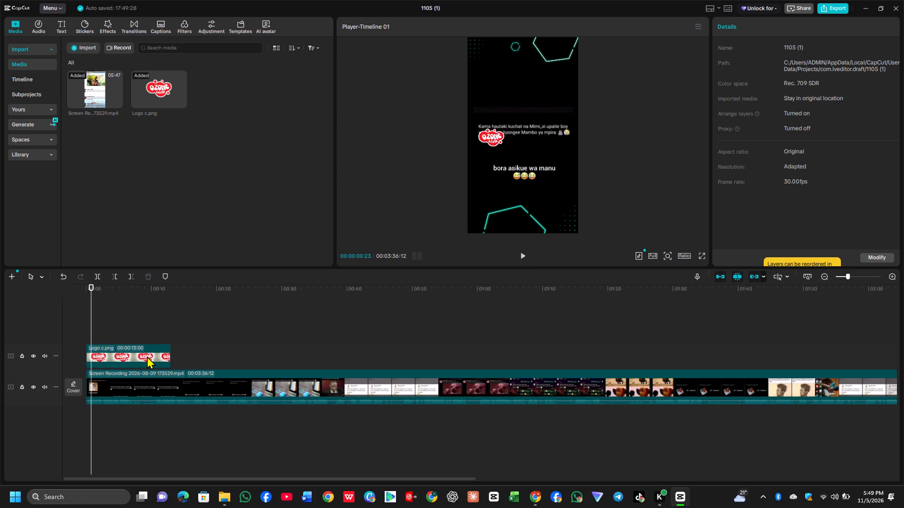
{"action": "left_click_drag", "start_coordinate": [497, 139], "coordinate": [527, 151]}
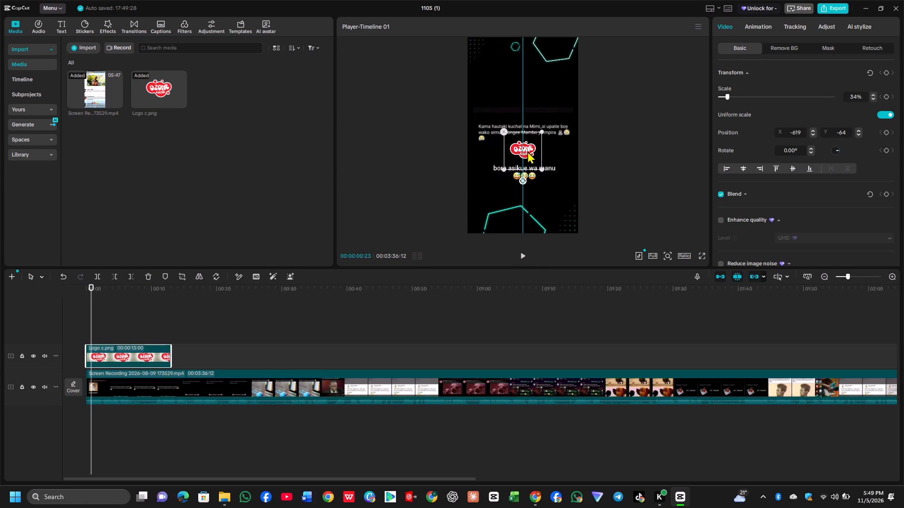
{"action": "left_click_drag", "start_coordinate": [527, 151], "coordinate": [526, 151]}
Split the logo clip at 00:00:10:27, where the first meme changes to the "Can you swear" meme.
{"action": "left_click", "coordinate": [526, 254]}
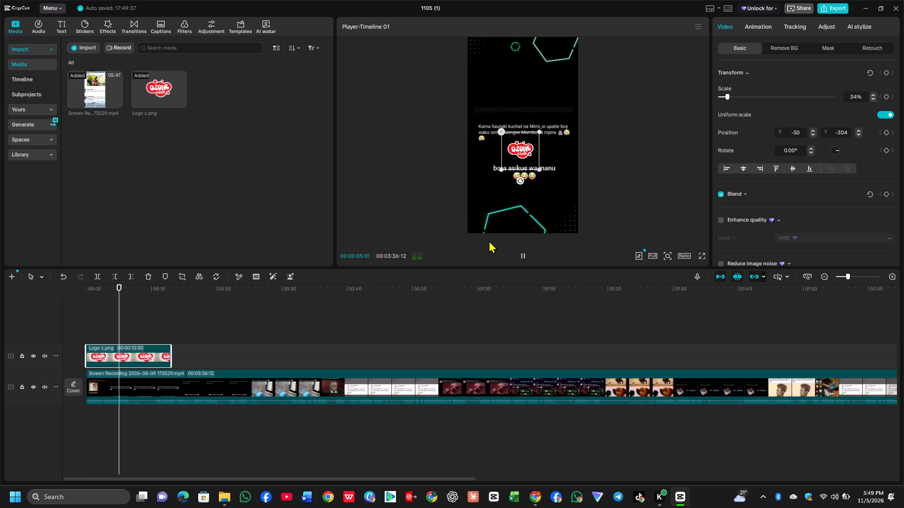
{"action": "left_click", "coordinate": [600, 209]}
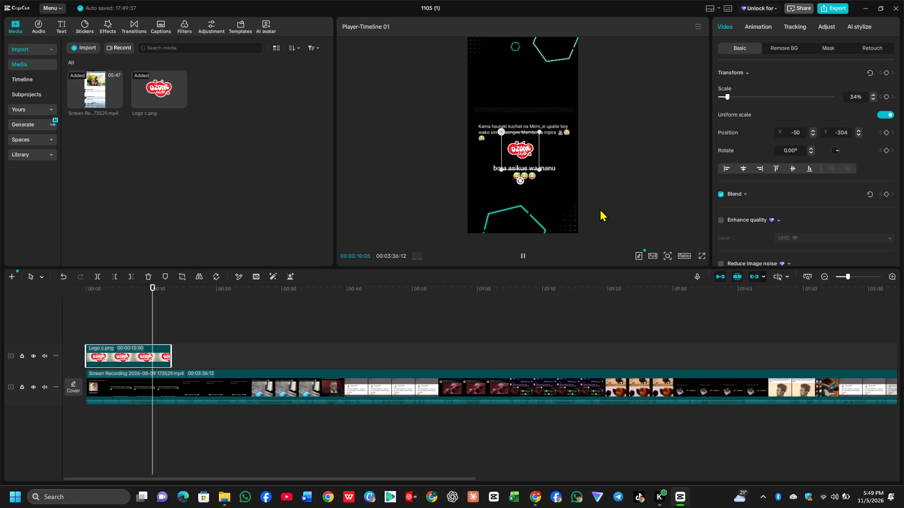
{"action": "left_click", "coordinate": [523, 254]}
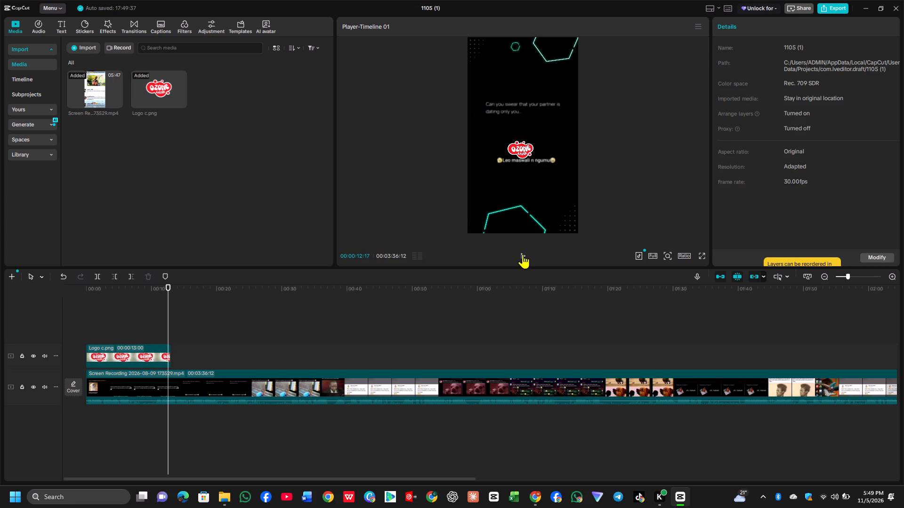
{"action": "key", "text": "Left"}
{"action": "key", "text": "Left"}
{"action": "key", "text": "Left"}
{"action": "key", "text": "Left"}
{"action": "key", "text": "Left"}
{"action": "key", "text": "Left"}
{"action": "key", "text": "Left"}
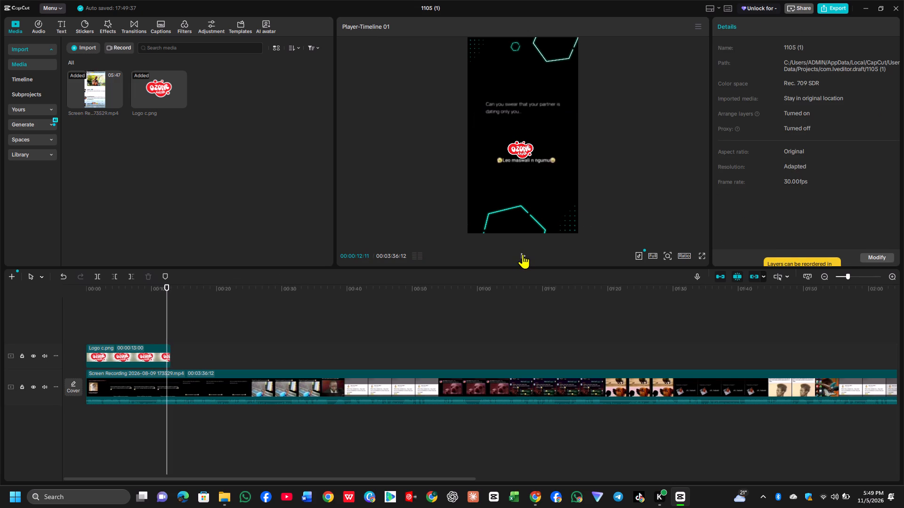
{"action": "key", "text": "Left"}
{"action": "key", "text": "Left"}
{"action": "key", "text": "Left"}
{"action": "key", "text": "Left"}
{"action": "key", "text": "Left"}
{"action": "key", "text": "Left"}
{"action": "key", "text": "Left"}
{"action": "key", "text": "Left"}
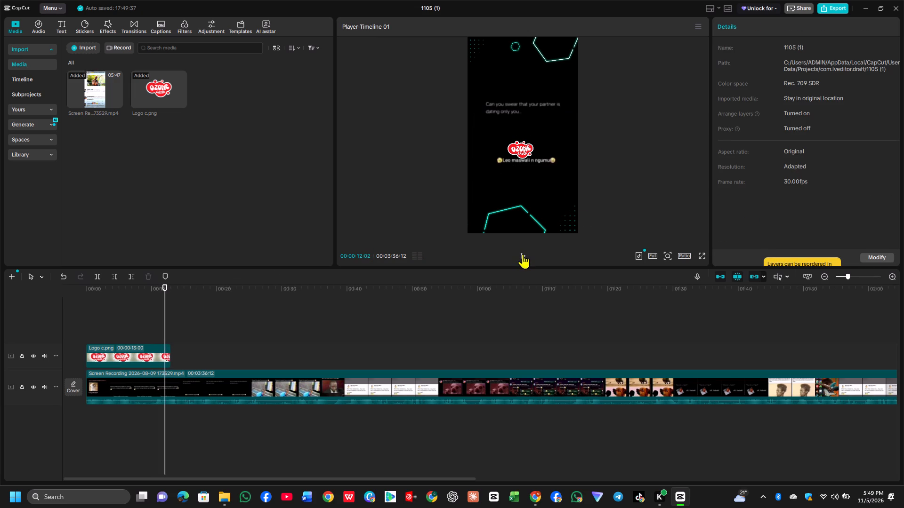
{"action": "key", "text": "Left"}
{"action": "key", "text": "Left"}
{"action": "key", "text": "Left"}
{"action": "key", "text": "Left"}
{"action": "key", "text": "Left"}
{"action": "key", "text": "Left"}
{"action": "key", "text": "Left"}
{"action": "key", "text": "Left"}
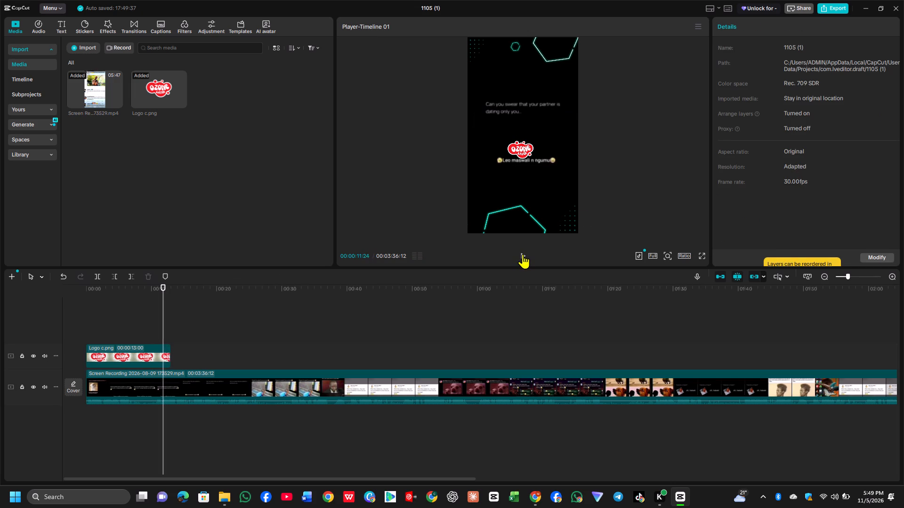
{"action": "key", "text": "Left"}
{"action": "key", "text": "Left"}
{"action": "key", "text": "Left"}
{"action": "key", "text": "Left"}
{"action": "key", "text": "Left"}
{"action": "key", "text": "Left"}
{"action": "key", "text": "Left"}
{"action": "key", "text": "Left"}
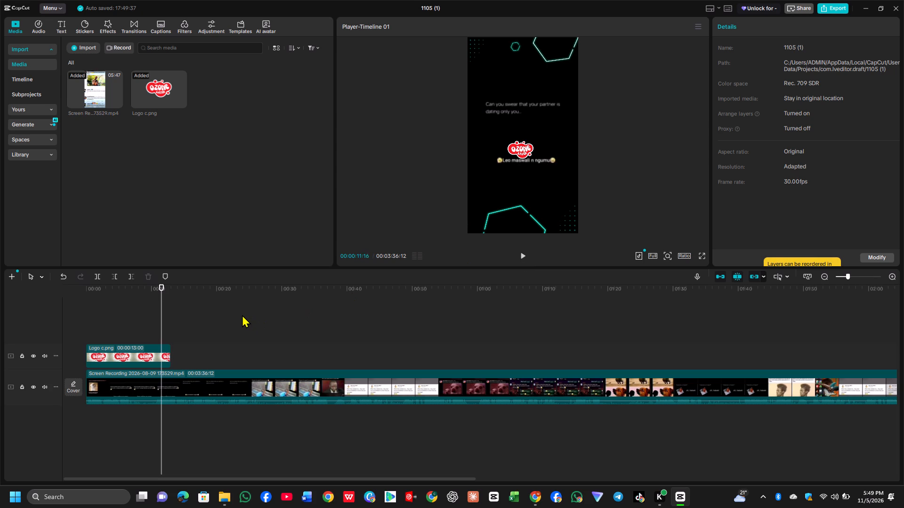
{"action": "key", "text": "Left"}
{"action": "key", "text": "Left"}
{"action": "key", "text": "Left"}
{"action": "key", "text": "Left"}
{"action": "key", "text": "Left"}
{"action": "key", "text": "Left"}
{"action": "key", "text": "Left"}
{"action": "key", "text": "Left"}
{"action": "key", "text": "Left"}
{"action": "key", "text": "Left"}
{"action": "key", "text": "Left"}
{"action": "key", "text": "Left"}
{"action": "key", "text": "Left"}
{"action": "key", "text": "Left"}
{"action": "key", "text": "Left"}
{"action": "key", "text": "Left"}
{"action": "key", "text": "Left"}
{"action": "key", "text": "Left"}
{"action": "key", "text": "Left"}
{"action": "key", "text": "Left"}
{"action": "key", "text": "Left"}
{"action": "key", "text": "Left"}
{"action": "key", "text": "Left"}
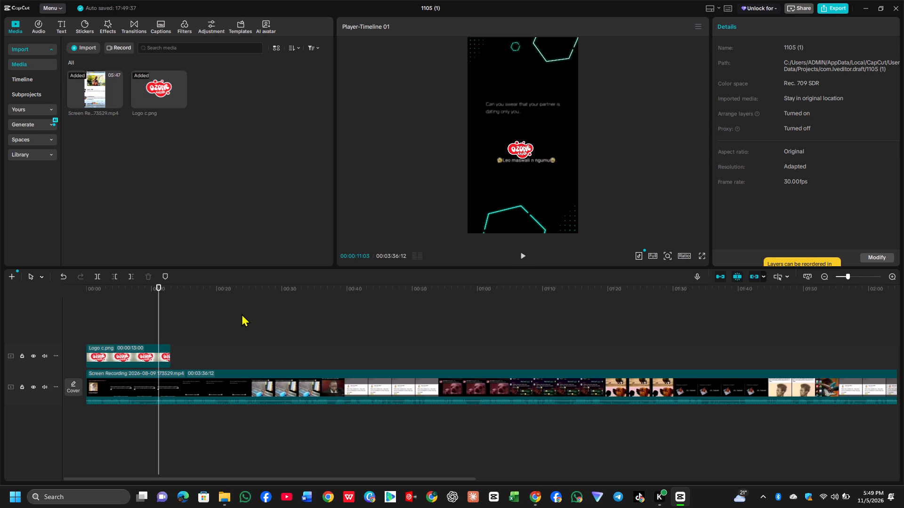
{"action": "key", "text": "Right"}
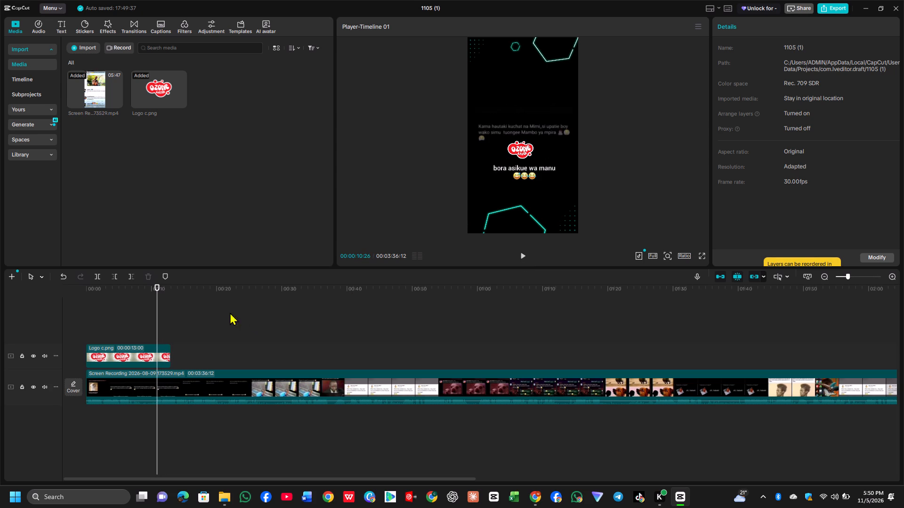
{"action": "left_click", "coordinate": [141, 352]}
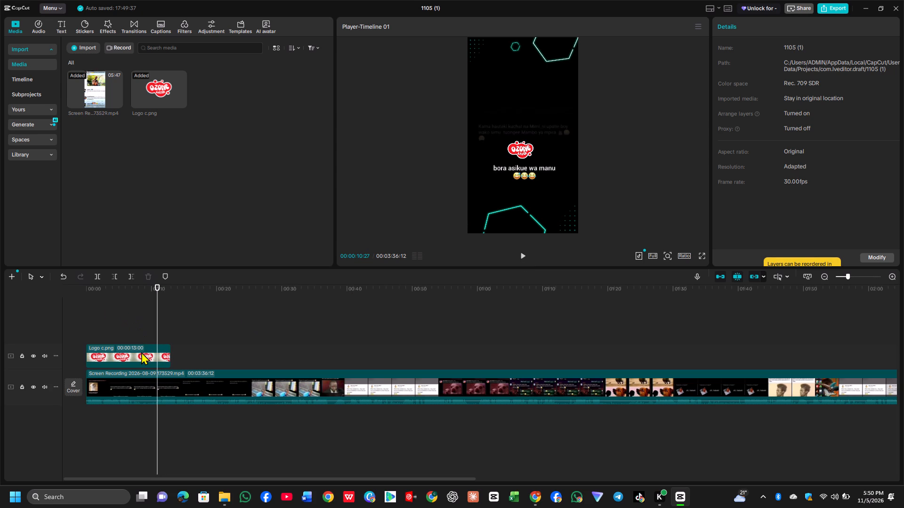
{"action": "left_click", "coordinate": [95, 277]}
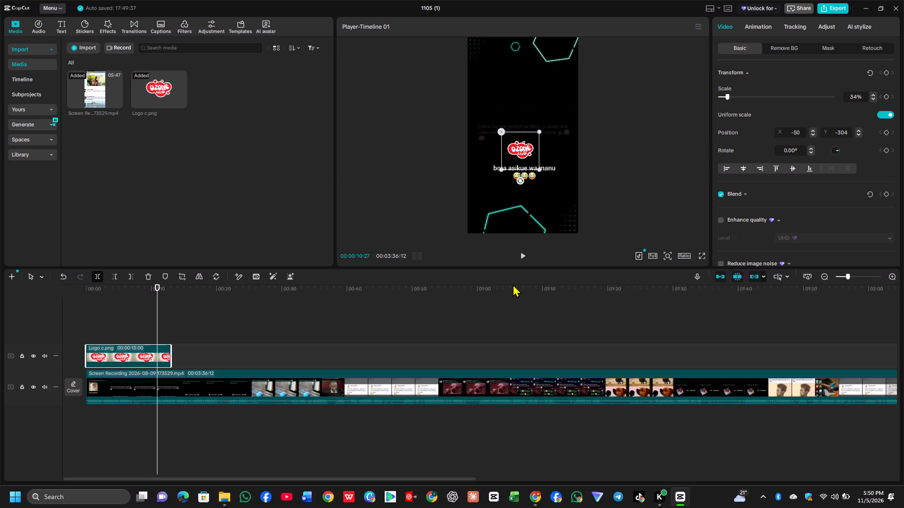
Move the second logo clip between the "Can you swear" meme's text and caption, at X 0, Y 0.
{"action": "left_click", "coordinate": [524, 259]}
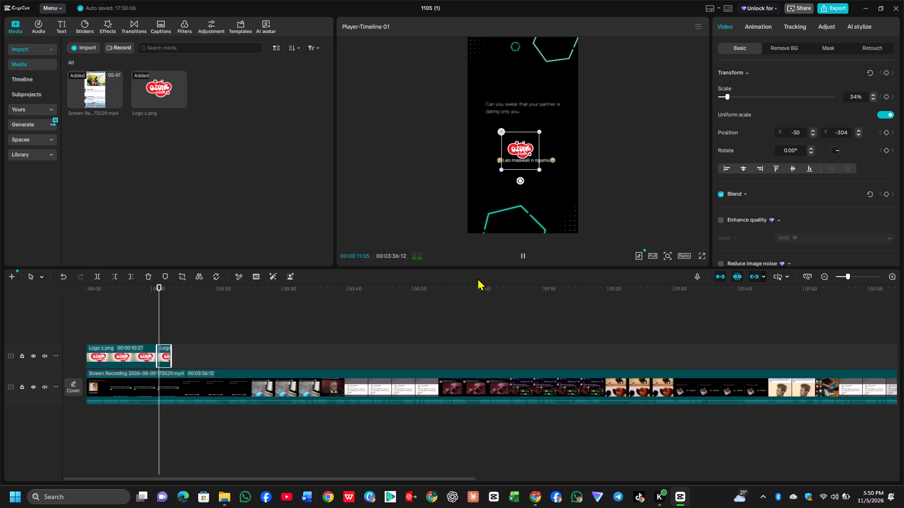
{"action": "left_click_drag", "start_coordinate": [516, 154], "coordinate": [518, 140]}
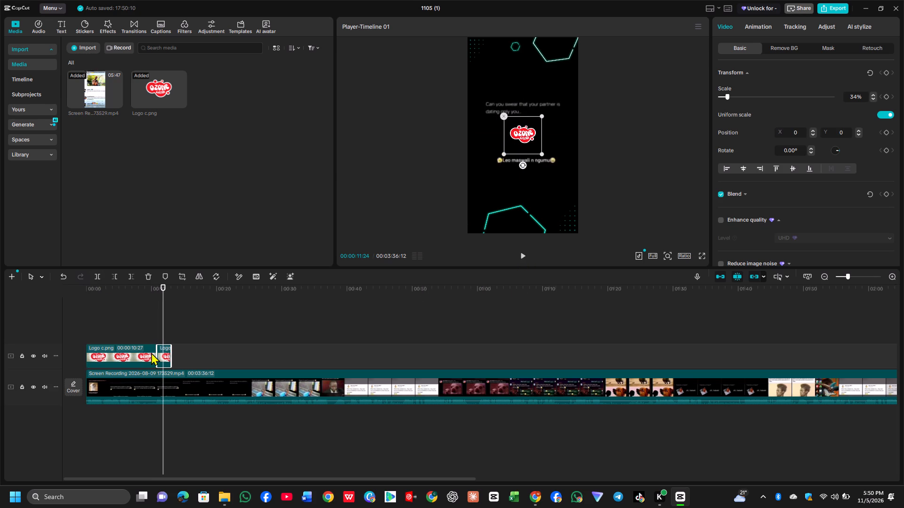
Extend the end of the second logo clip to a duration of about 00:00:26:26.
{"action": "left_click_drag", "start_coordinate": [172, 352], "coordinate": [221, 346]}
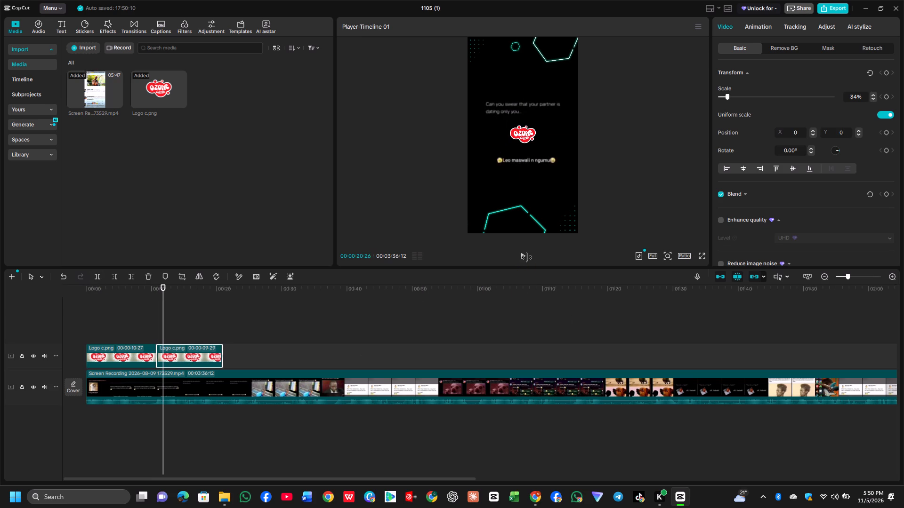
{"action": "left_click", "coordinate": [525, 257]}
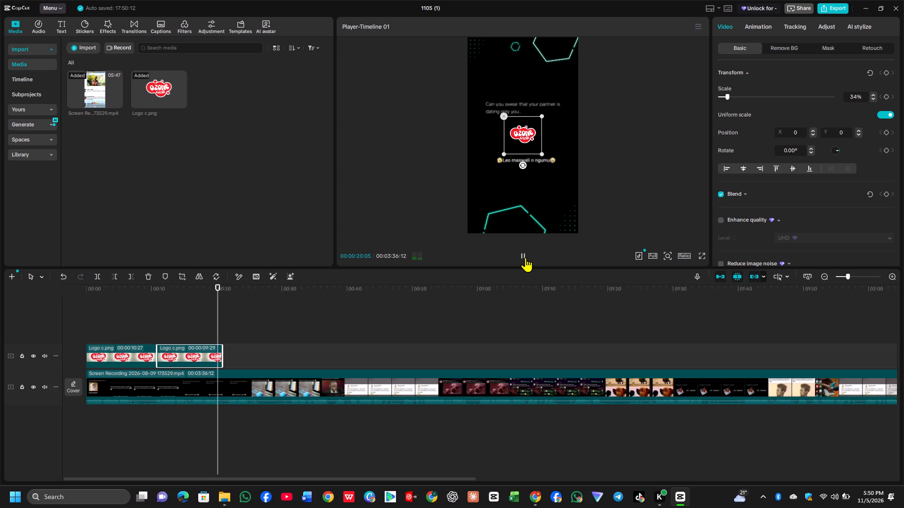
{"action": "left_click", "coordinate": [525, 257]}
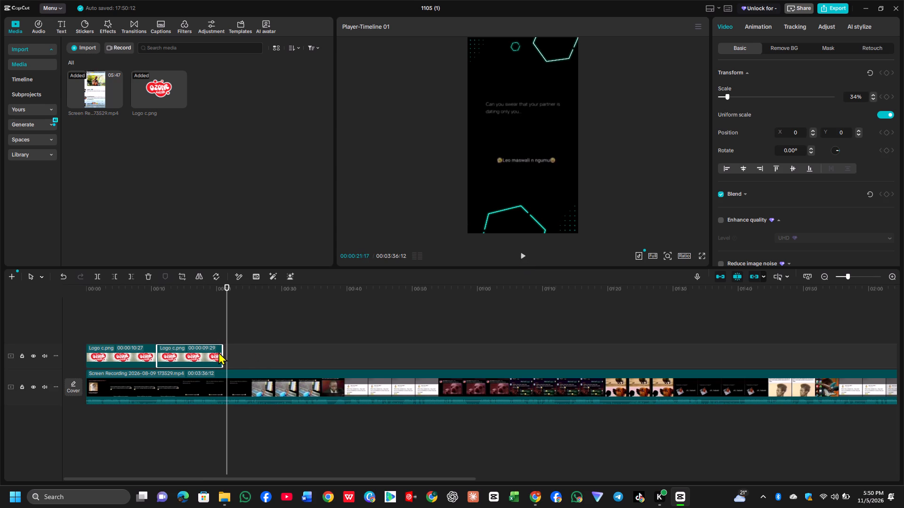
{"action": "left_click_drag", "start_coordinate": [222, 352], "coordinate": [330, 361]}
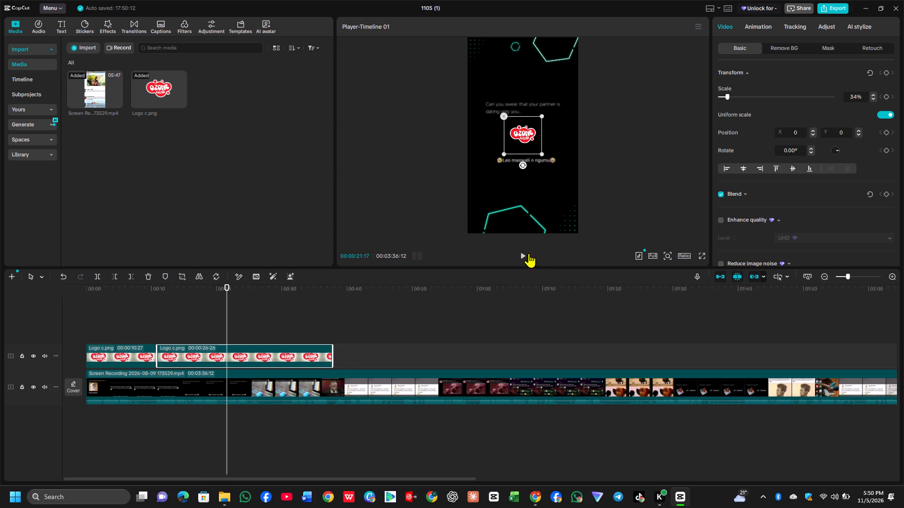
Split the extended logo clip at 00:00:21:23, at the transition to the "Kwani hii makofi haina wimbo" meme.
{"action": "left_click", "coordinate": [523, 255]}
{"action": "left_click", "coordinate": [523, 255]}
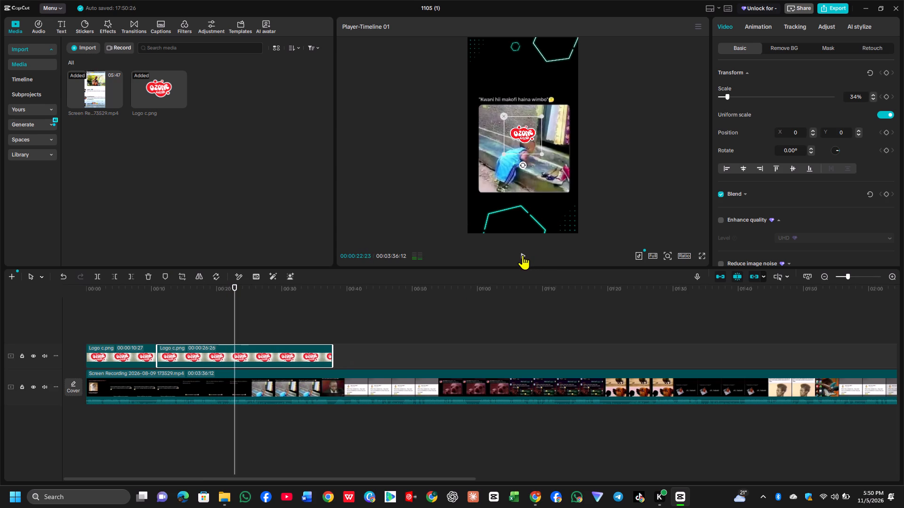
{"action": "key", "text": "Left"}
{"action": "key", "text": "Left"}
{"action": "key", "text": "Left"}
{"action": "key", "text": "Left"}
{"action": "key", "text": "Left"}
{"action": "key", "text": "Left"}
{"action": "key", "text": "Left"}
{"action": "key", "text": "Left"}
{"action": "key", "text": "Left"}
{"action": "key", "text": "Left"}
{"action": "key", "text": "Left"}
{"action": "key", "text": "Left"}
{"action": "key", "text": "Left"}
{"action": "key", "text": "Left"}
{"action": "key", "text": "Left"}
{"action": "key", "text": "Left"}
{"action": "key", "text": "Left"}
{"action": "key", "text": "Left"}
{"action": "key", "text": "Left"}
{"action": "key", "text": "Left"}
{"action": "key", "text": "Left"}
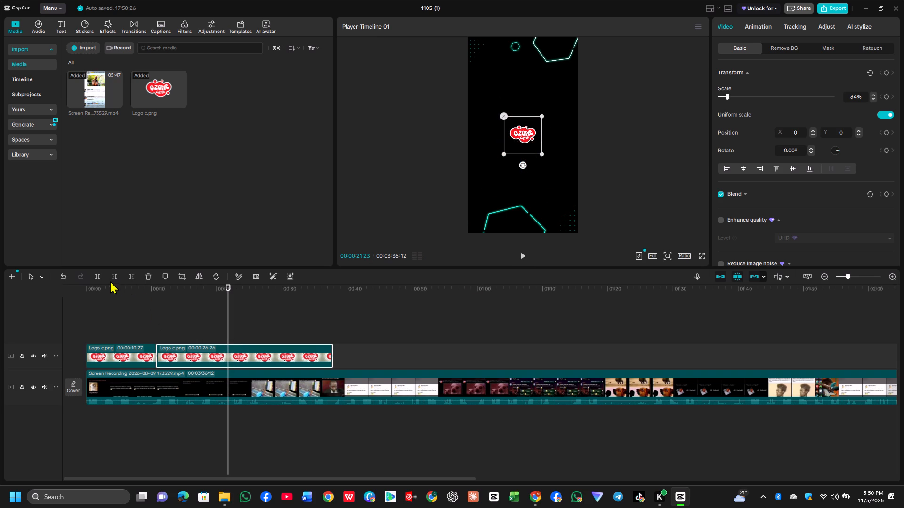
{"action": "left_click", "coordinate": [94, 278]}
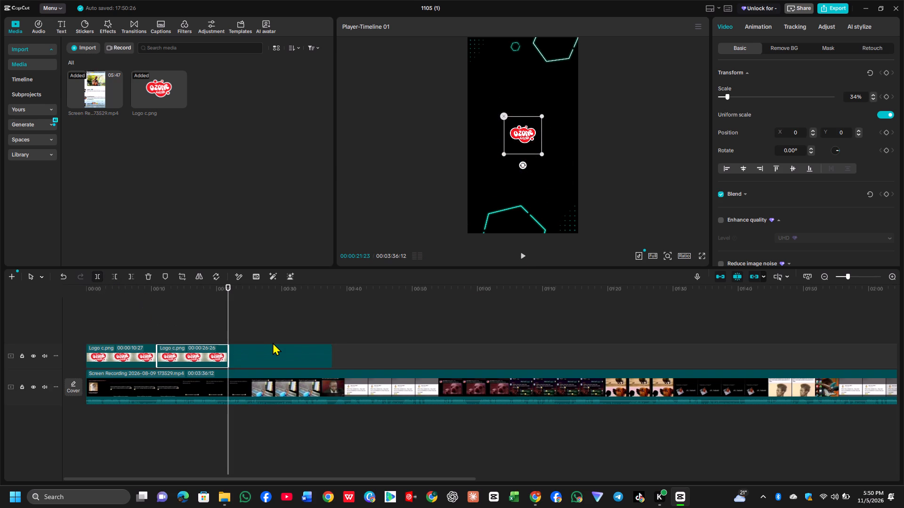
Move the third logo clip to the bottom centre of the toddler meme's picture, at about X 0, Y -985.
{"action": "left_click", "coordinate": [522, 256]}
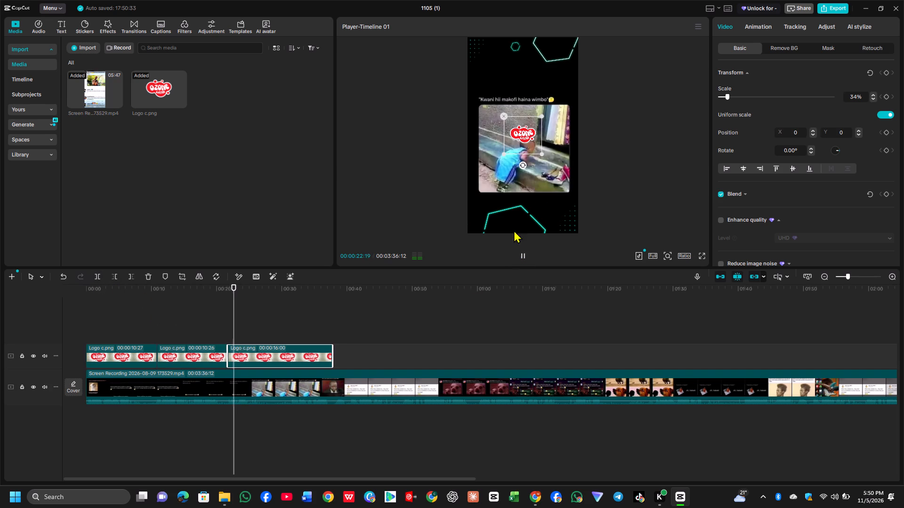
{"action": "left_click_drag", "start_coordinate": [516, 136], "coordinate": [484, 185]}
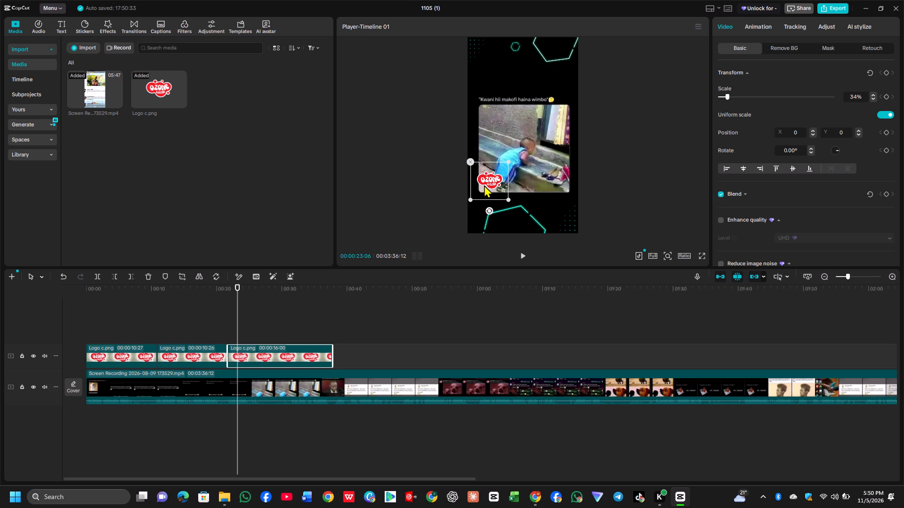
{"action": "left_click_drag", "start_coordinate": [484, 185], "coordinate": [483, 185]}
{"action": "left_click_drag", "start_coordinate": [484, 183], "coordinate": [500, 183]}
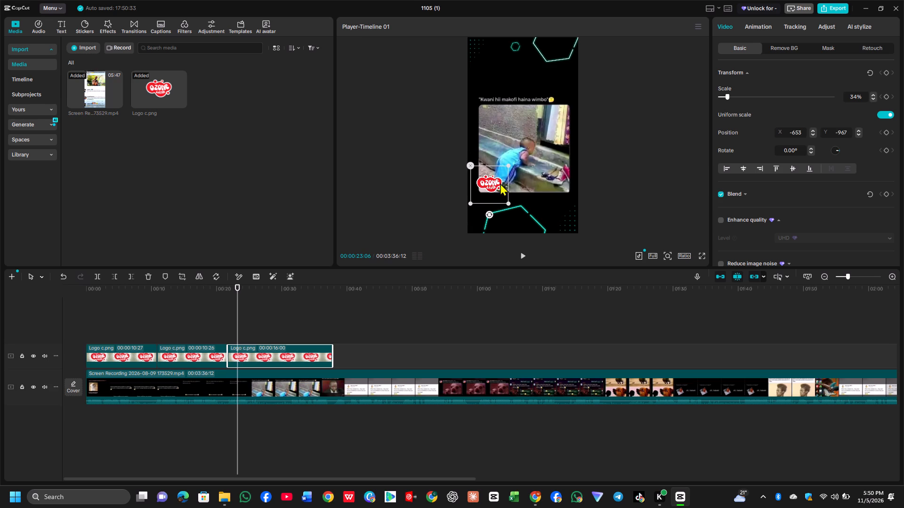
{"action": "left_click_drag", "start_coordinate": [500, 183], "coordinate": [517, 184]}
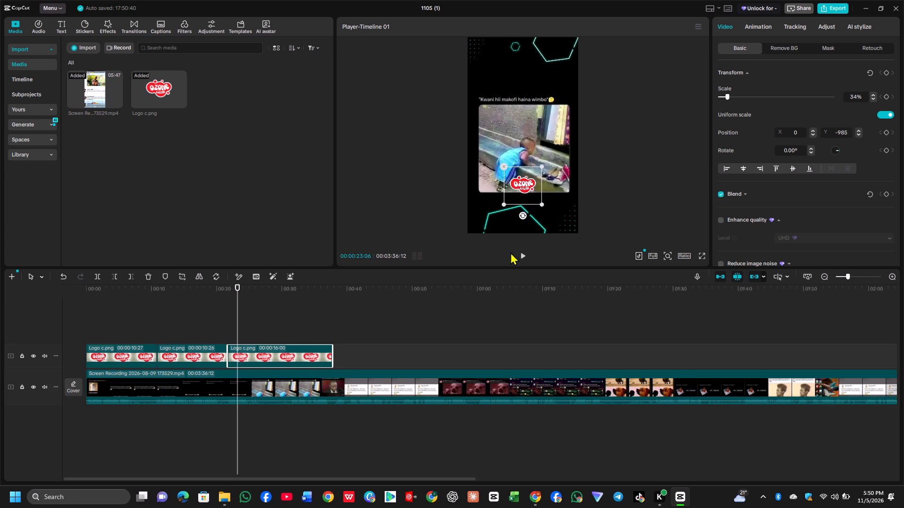
Split the third logo clip at 00:00:34:20, where the toddler meme gives way to the Netflix/KBC meme.
{"action": "left_click", "coordinate": [525, 256]}
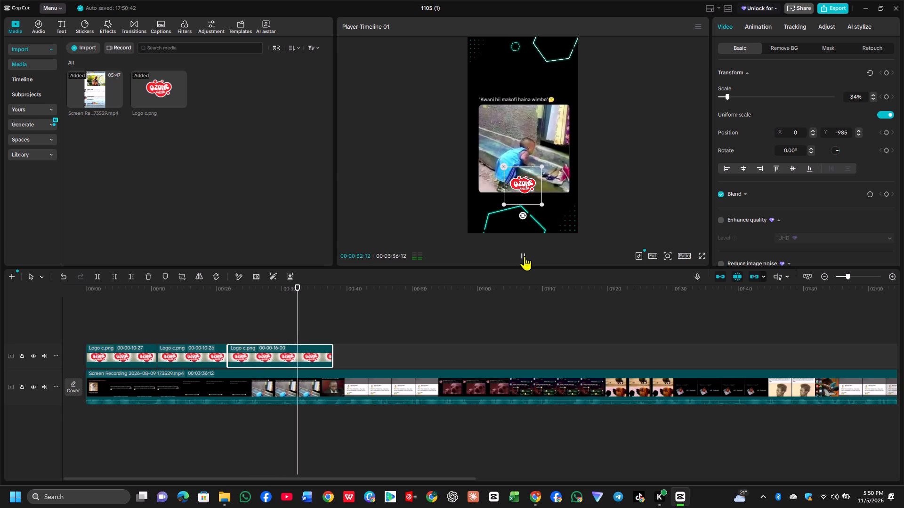
{"action": "left_click", "coordinate": [525, 256]}
{"action": "left_click", "coordinate": [525, 256]}
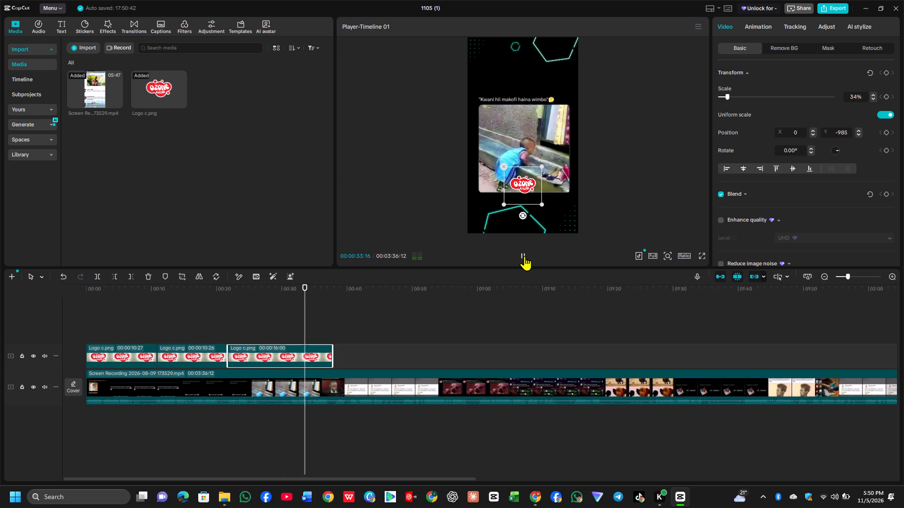
{"action": "left_click", "coordinate": [525, 256]}
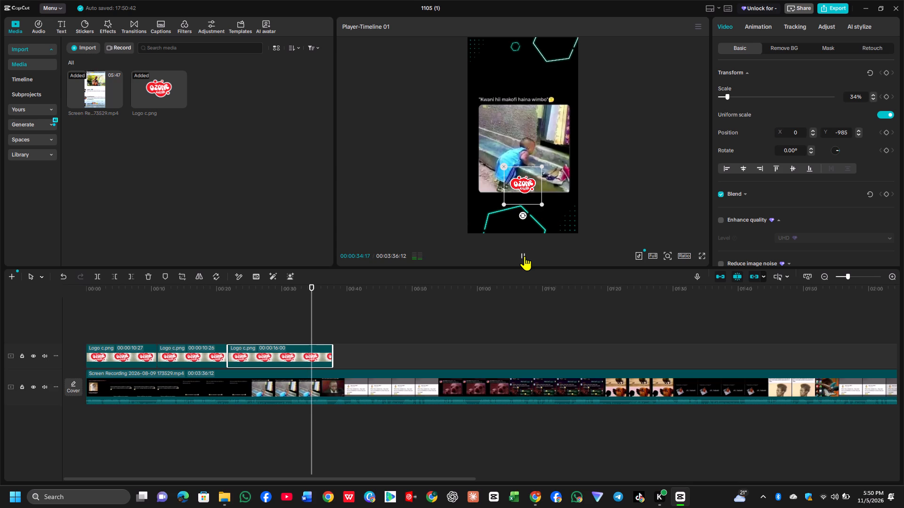
{"action": "key", "text": "Left"}
{"action": "key", "text": "Left"}
{"action": "key", "text": "Left"}
{"action": "key", "text": "Left"}
{"action": "key", "text": "Left"}
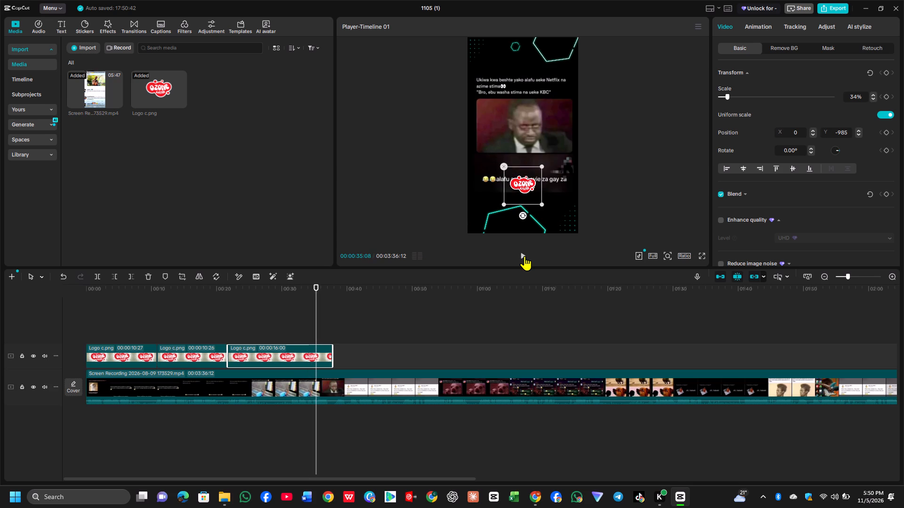
{"action": "key", "text": "Left"}
{"action": "key", "text": "Left"}
{"action": "key", "text": "Left"}
{"action": "key", "text": "Left"}
{"action": "key", "text": "Left"}
{"action": "key", "text": "Left"}
{"action": "key", "text": "Left"}
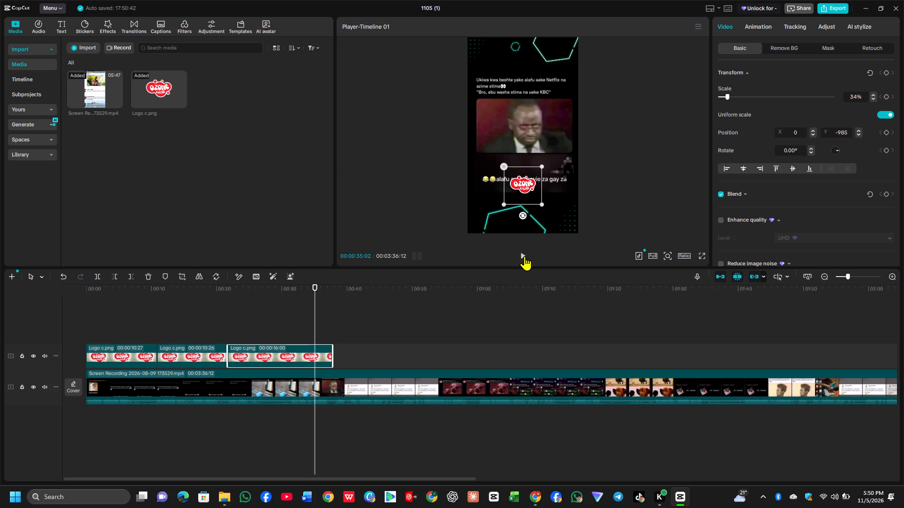
{"action": "key", "text": "Left"}
{"action": "key", "text": "Left"}
{"action": "key", "text": "Left"}
{"action": "key", "text": "Left"}
{"action": "key", "text": "Left"}
{"action": "key", "text": "Left"}
{"action": "key", "text": "Left"}
{"action": "key", "text": "Left"}
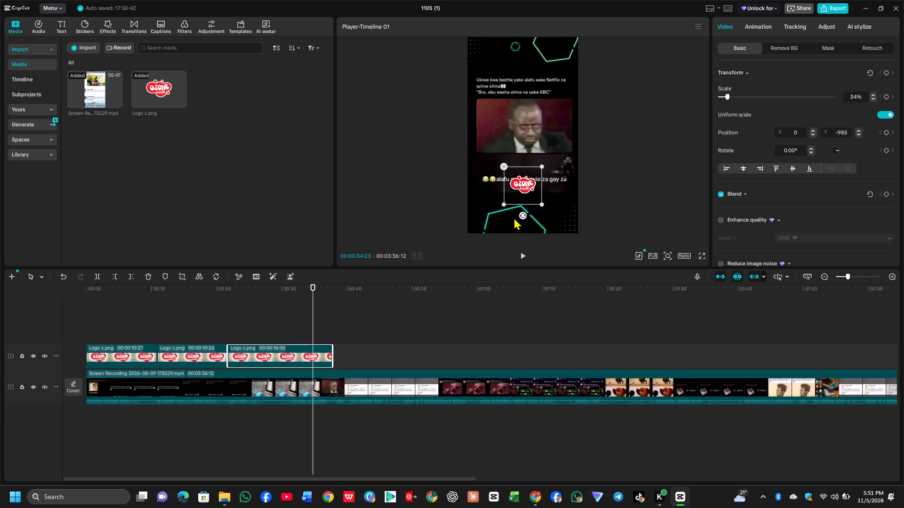
{"action": "key", "text": "Left"}
{"action": "key", "text": "Left"}
{"action": "key", "text": "Left"}
{"action": "key", "text": "Left"}
{"action": "key", "text": "Left"}
{"action": "key", "text": "Left"}
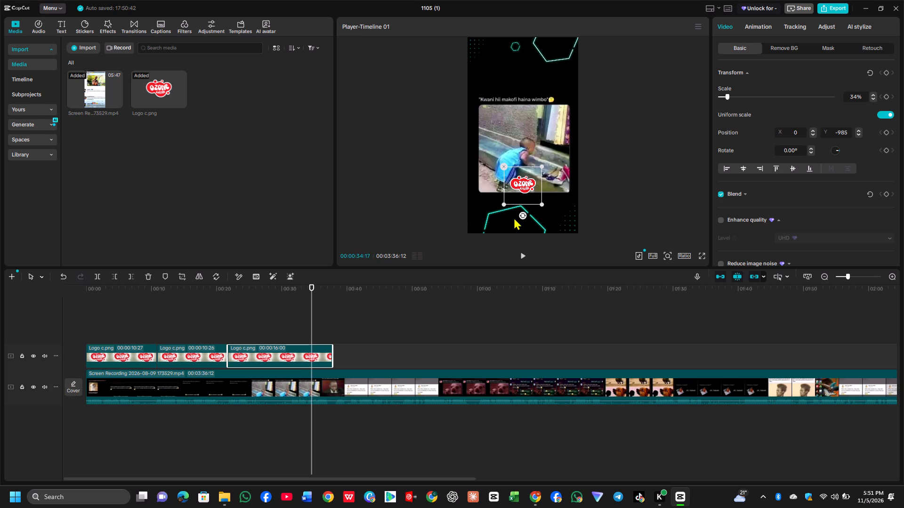
{"action": "key", "text": "Left"}
{"action": "key", "text": "Left"}
{"action": "key", "text": "Left"}
{"action": "key", "text": "Left"}
{"action": "key", "text": "Left"}
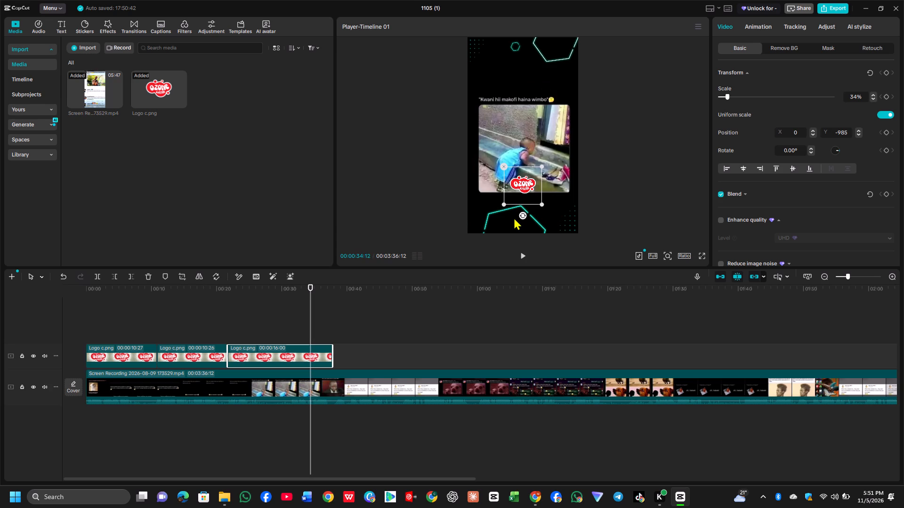
{"action": "key", "text": "Left"}
{"action": "key", "text": "Left"}
{"action": "key", "text": "Left"}
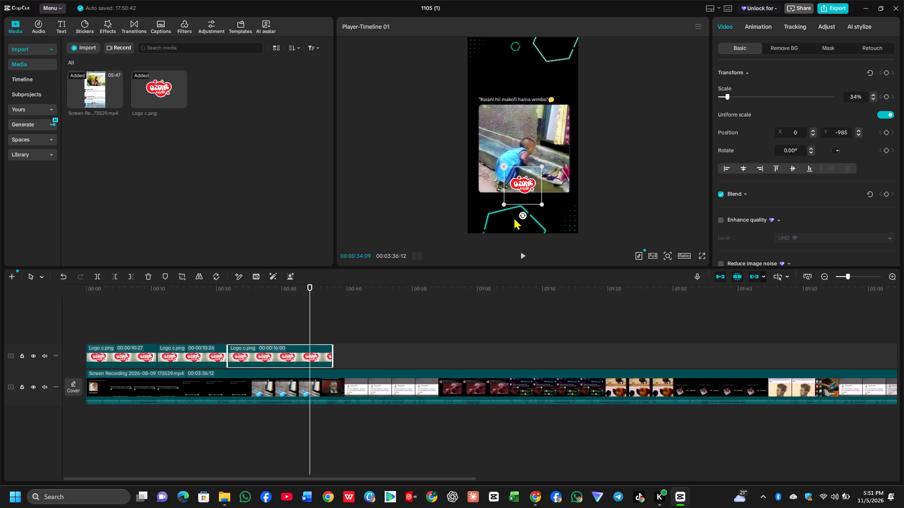
{"action": "key", "text": "Left"}
{"action": "key", "text": "Left"}
{"action": "key", "text": "Left"}
{"action": "key", "text": "Left"}
{"action": "key", "text": "Left"}
{"action": "key", "text": "Left"}
{"action": "key", "text": "Left"}
{"action": "key", "text": "Left"}
{"action": "key", "text": "Left"}
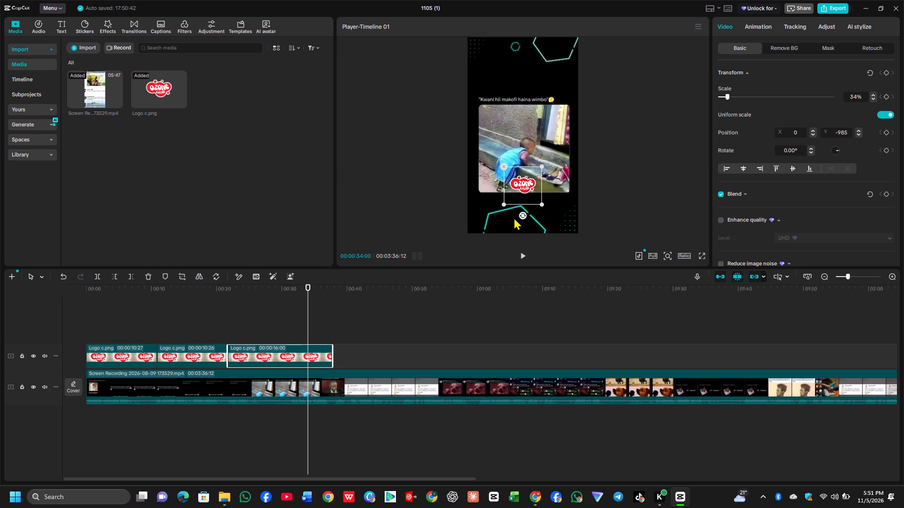
{"action": "key", "text": "Left"}
{"action": "key", "text": "Left"}
{"action": "key", "text": "Left"}
{"action": "key", "text": "Left"}
{"action": "key", "text": "Left"}
{"action": "key", "text": "Left"}
{"action": "key", "text": "Left"}
{"action": "key", "text": "Left"}
{"action": "key", "text": "Left"}
{"action": "key", "text": "Left"}
{"action": "key", "text": "Left"}
{"action": "key", "text": "Left"}
{"action": "key", "text": "Left"}
{"action": "key", "text": "Left"}
{"action": "key", "text": "Left"}
{"action": "key", "text": "Left"}
{"action": "key", "text": "Left"}
{"action": "key", "text": "Left"}
{"action": "key", "text": "Left"}
{"action": "key", "text": "Left"}
{"action": "key", "text": "Left"}
{"action": "key", "text": "Left"}
{"action": "key", "text": "Left"}
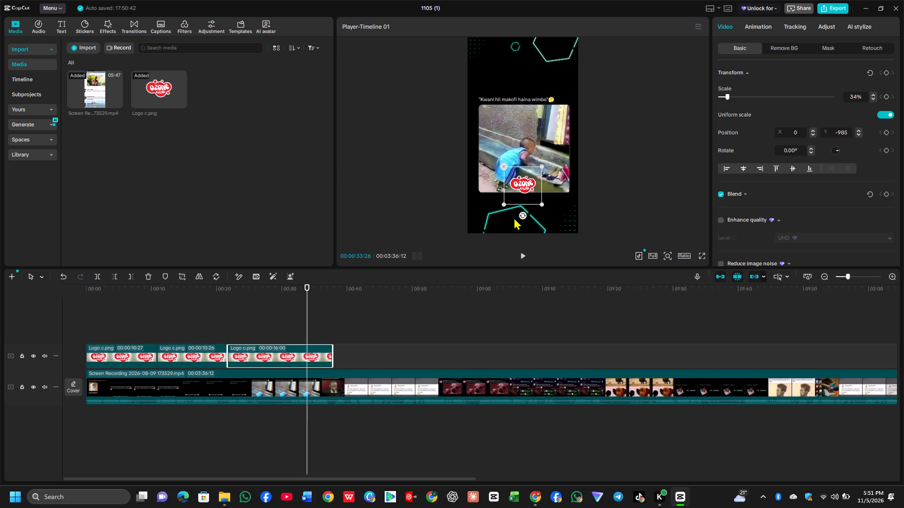
{"action": "key", "text": "Left"}
{"action": "key", "text": "Right"}
{"action": "key", "text": "Right"}
{"action": "key", "text": "Right"}
{"action": "key", "text": "Right"}
{"action": "key", "text": "Right"}
{"action": "key", "text": "Right"}
{"action": "key", "text": "Right"}
{"action": "key", "text": "Right"}
{"action": "key", "text": "Right"}
{"action": "key", "text": "Right"}
{"action": "key", "text": "Right"}
{"action": "key", "text": "Right"}
{"action": "key", "text": "Right"}
{"action": "key", "text": "Right"}
{"action": "key", "text": "Right"}
{"action": "key", "text": "Right"}
{"action": "key", "text": "Right"}
{"action": "key", "text": "Right"}
{"action": "key", "text": "Right"}
{"action": "key", "text": "Right"}
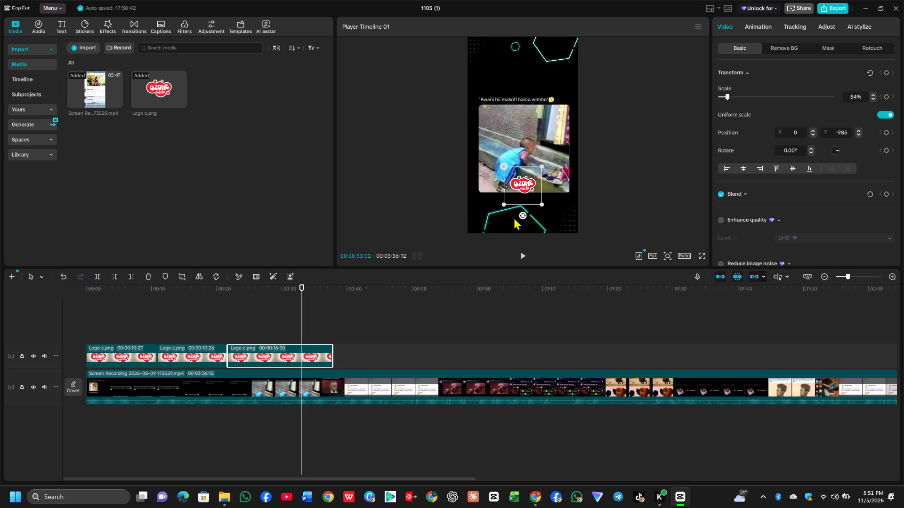
{"action": "left_click", "coordinate": [520, 255]}
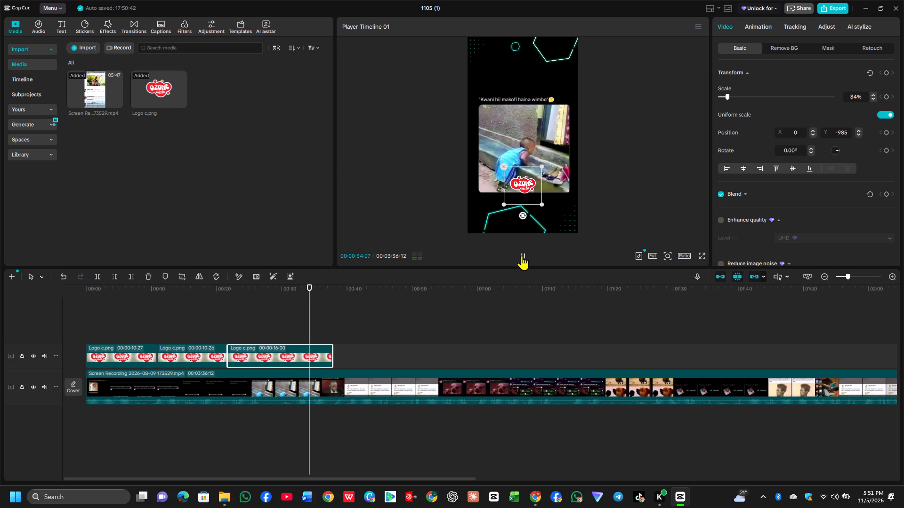
{"action": "left_click", "coordinate": [522, 255]}
{"action": "key", "text": "Left"}
{"action": "key", "text": "Left"}
{"action": "key", "text": "Left"}
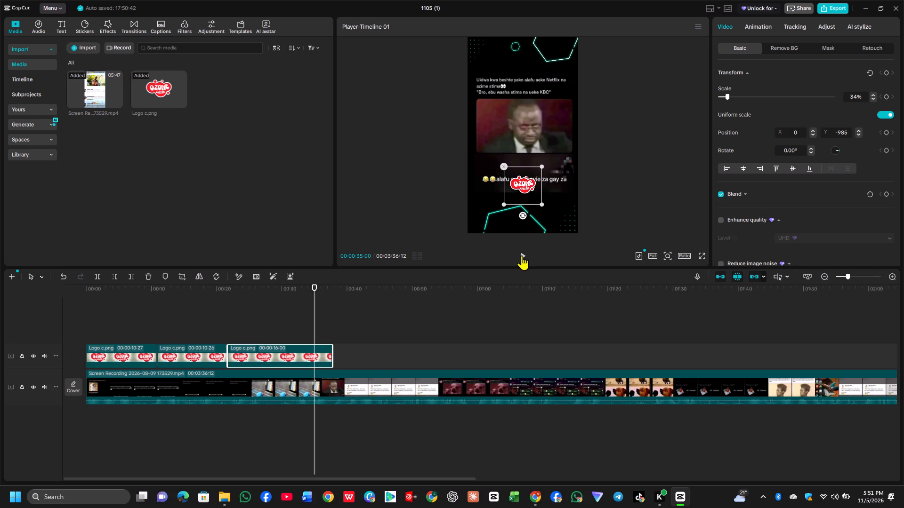
{"action": "key", "text": "Left"}
{"action": "key", "text": "Left"}
{"action": "key", "text": "Left"}
{"action": "key", "text": "Left"}
{"action": "key", "text": "Left"}
{"action": "key", "text": "Left"}
{"action": "key", "text": "Left"}
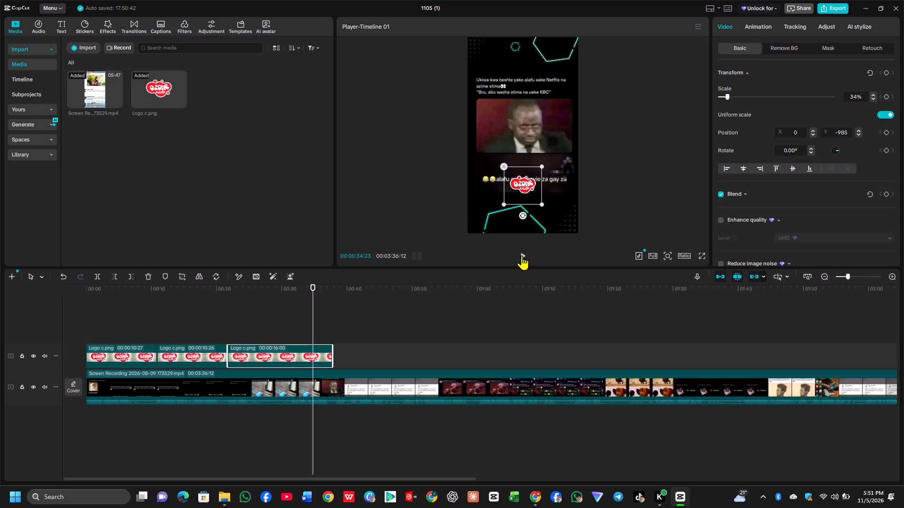
{"action": "key", "text": "Left"}
{"action": "key", "text": "Left"}
{"action": "key", "text": "Left"}
{"action": "key", "text": "Left"}
{"action": "key", "text": "Right"}
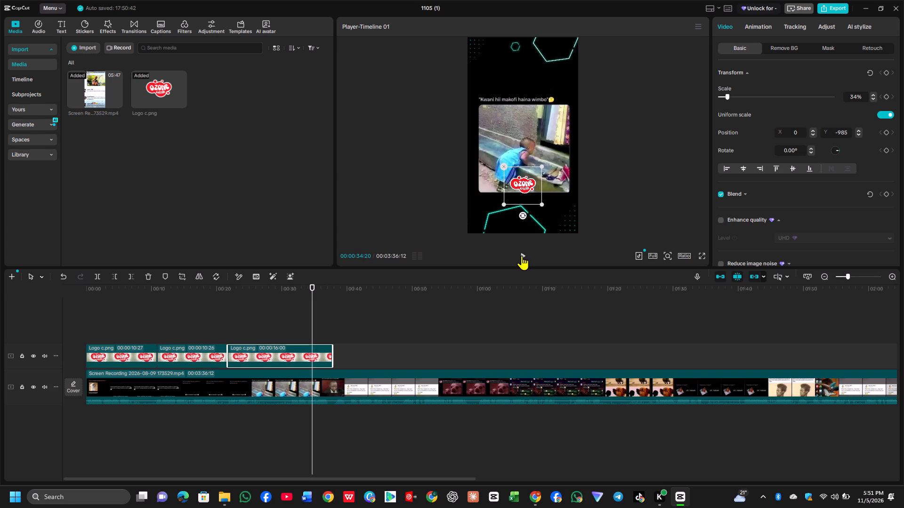
{"action": "key", "text": "Right"}
{"action": "key", "text": "Left"}
{"action": "left_click", "coordinate": [94, 276]}
Split the screen recording clip at 00:00:34:20, in line with the end of the third logo clip.
{"action": "left_click", "coordinate": [346, 378]}
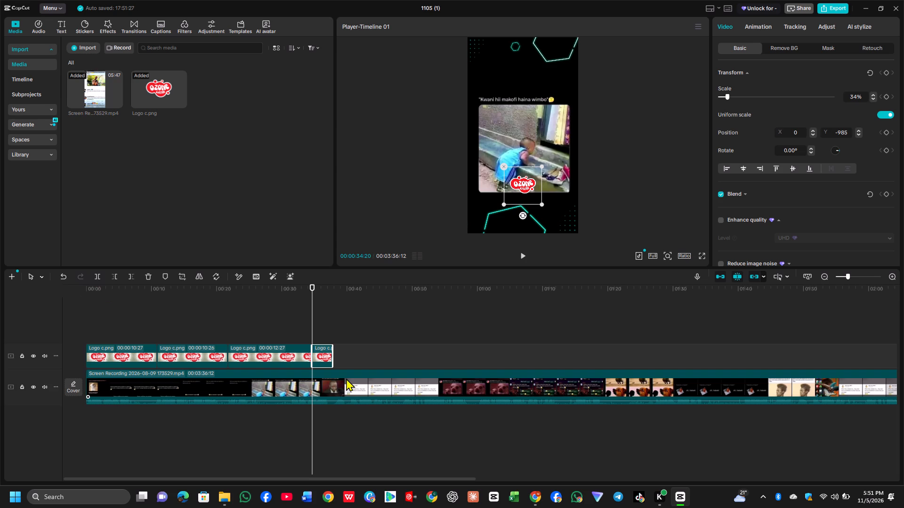
{"action": "left_click", "coordinate": [94, 276]}
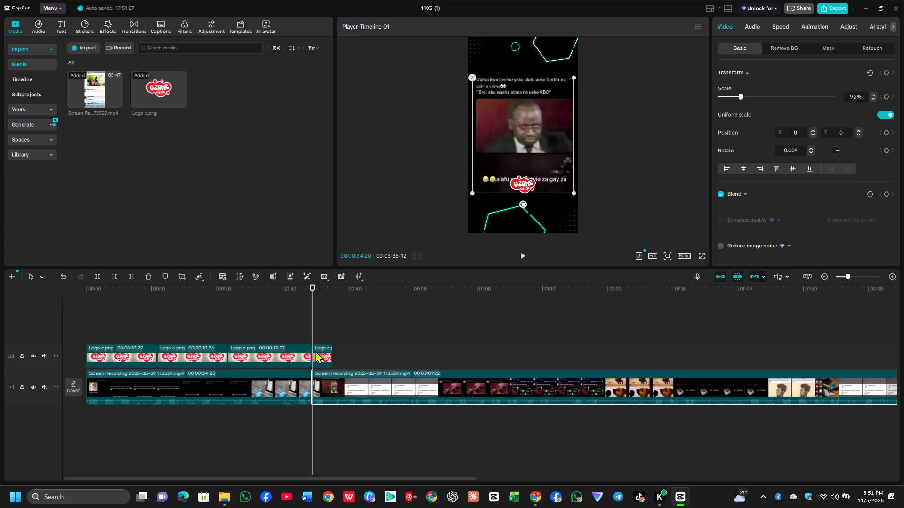
Delete the leftover logo piece and the remaining screen recording after 00:00:34:20.
{"action": "left_click", "coordinate": [329, 352]}
{"action": "left_click", "coordinate": [154, 276]}
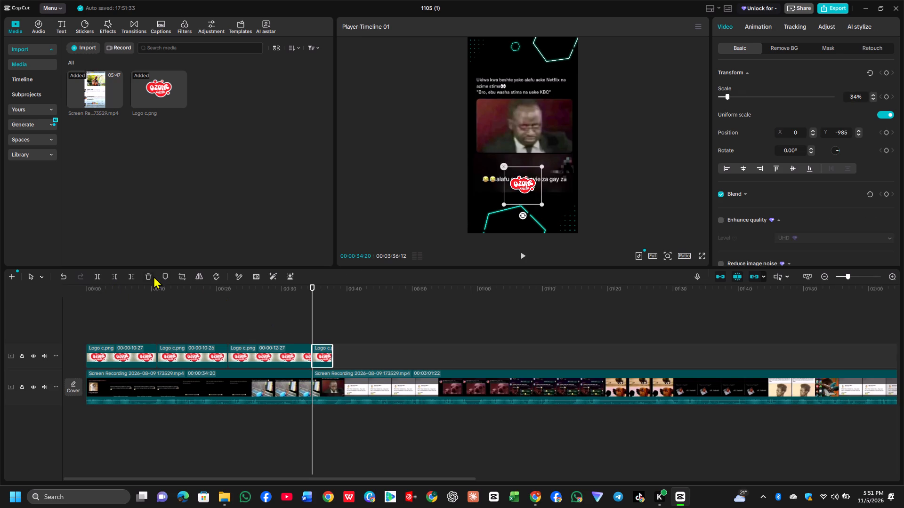
{"action": "left_click", "coordinate": [151, 275]}
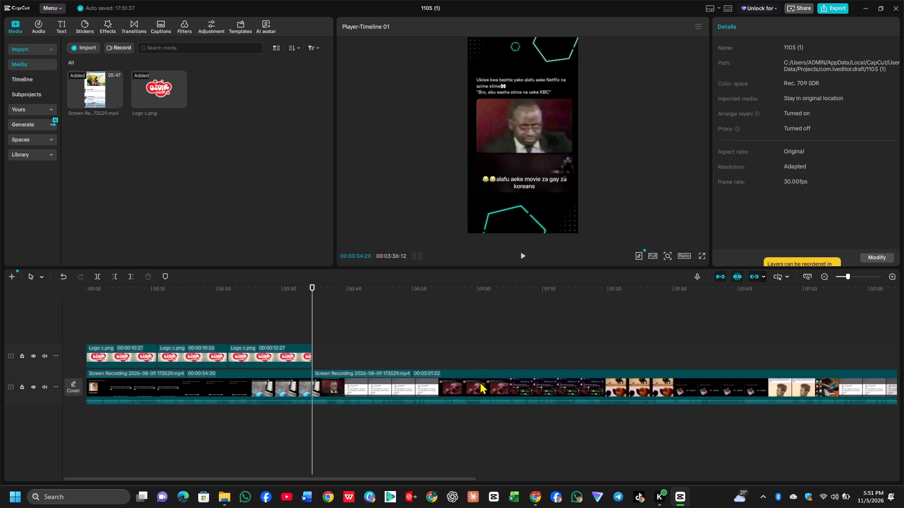
{"action": "left_click", "coordinate": [479, 381]}
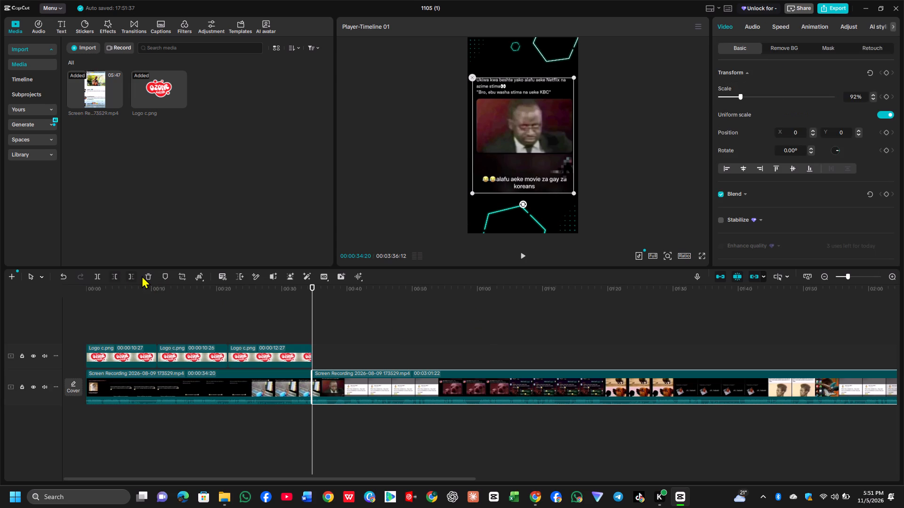
{"action": "left_click", "coordinate": [145, 276]}
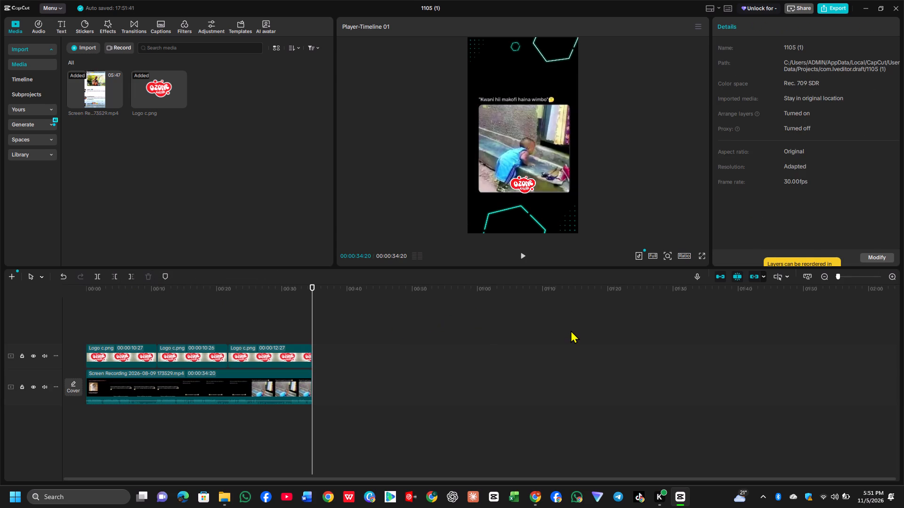
Play the trimmed video from the start to check the three memes and their logo positions.
{"action": "key", "text": "Up"}
{"action": "key", "text": "Up"}
{"action": "key", "text": "Up"}
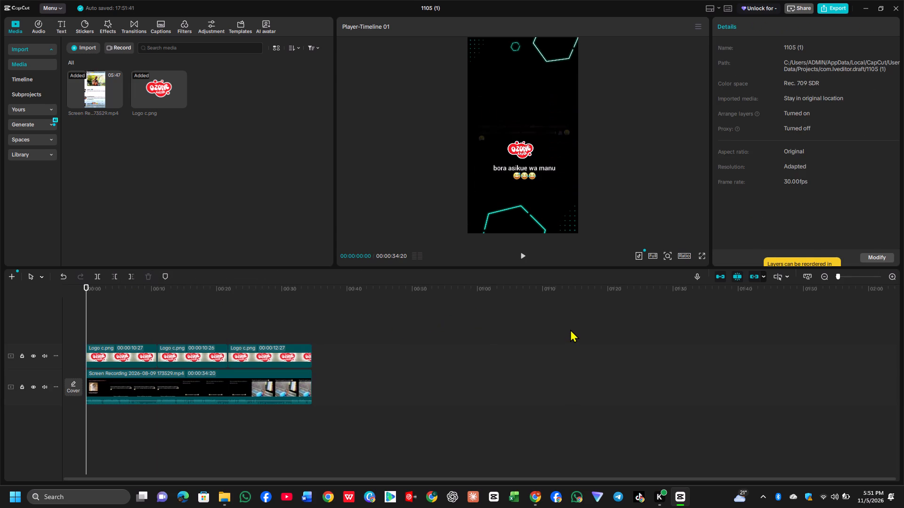
{"action": "left_click", "coordinate": [523, 250]}
{"action": "left_click", "coordinate": [523, 259]}
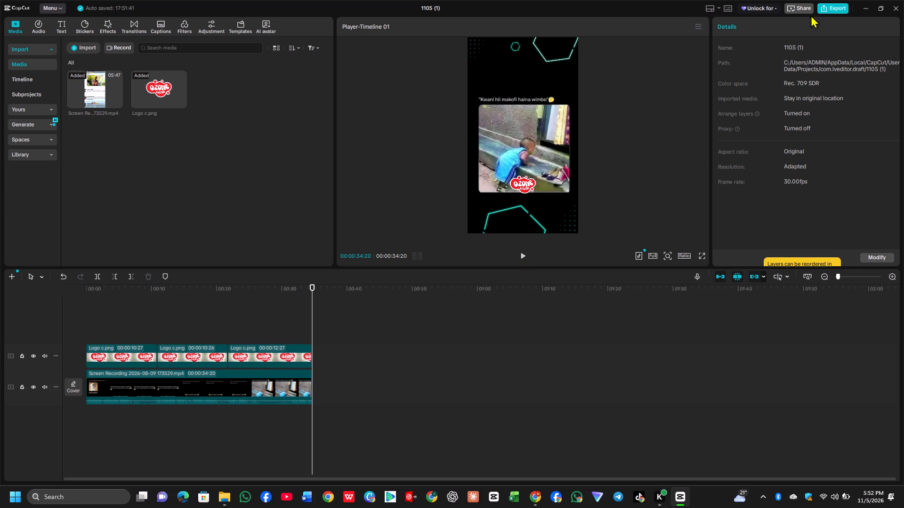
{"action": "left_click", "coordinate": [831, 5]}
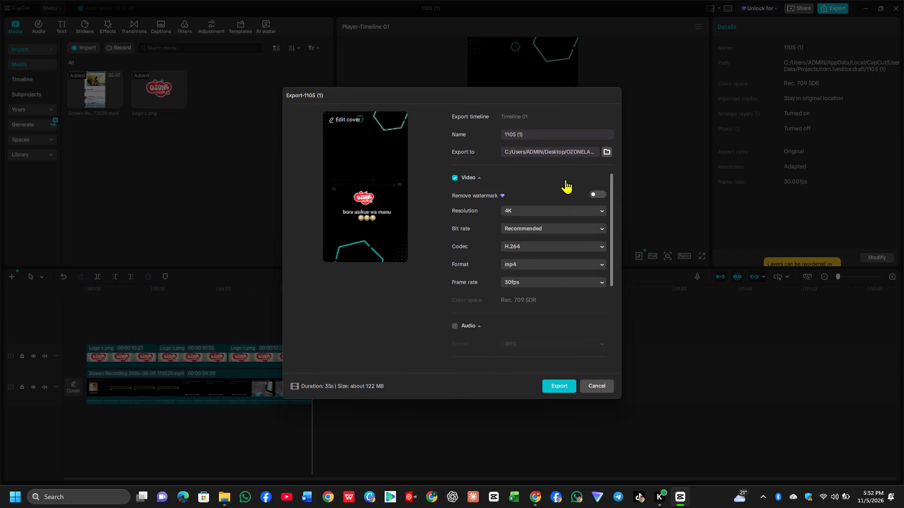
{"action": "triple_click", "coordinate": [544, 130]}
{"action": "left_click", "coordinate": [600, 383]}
Split the screen recording clip about 2 seconds in, during the opening meme.
{"action": "left_click", "coordinate": [100, 320]}
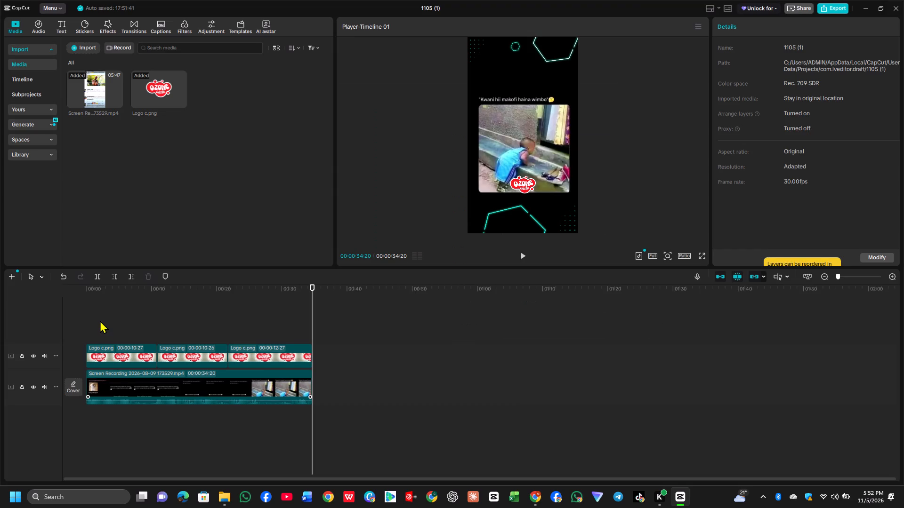
{"action": "left_click", "coordinate": [99, 277]}
Export the trimmed meme video under the name Tuchat with the current 4K mp4 settings, closing the export dialog when it finishes.
{"action": "left_click", "coordinate": [93, 285]}
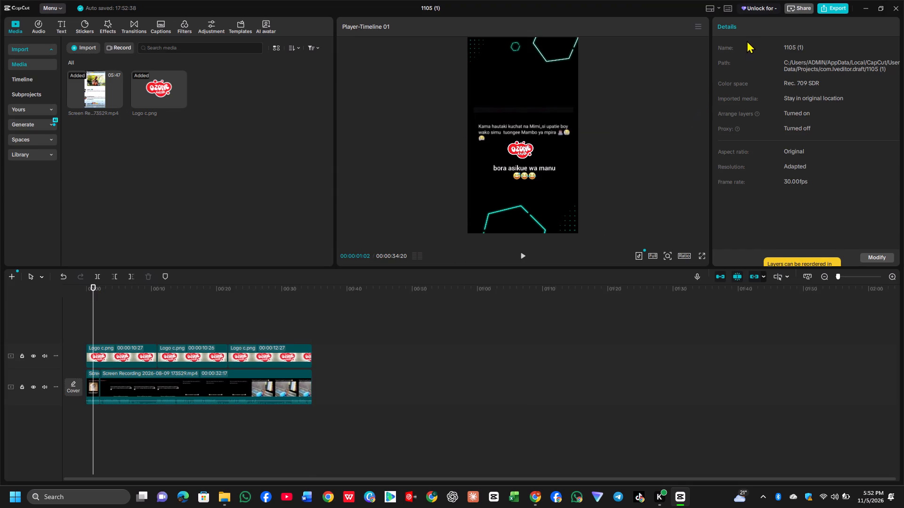
{"action": "left_click", "coordinate": [842, 9]}
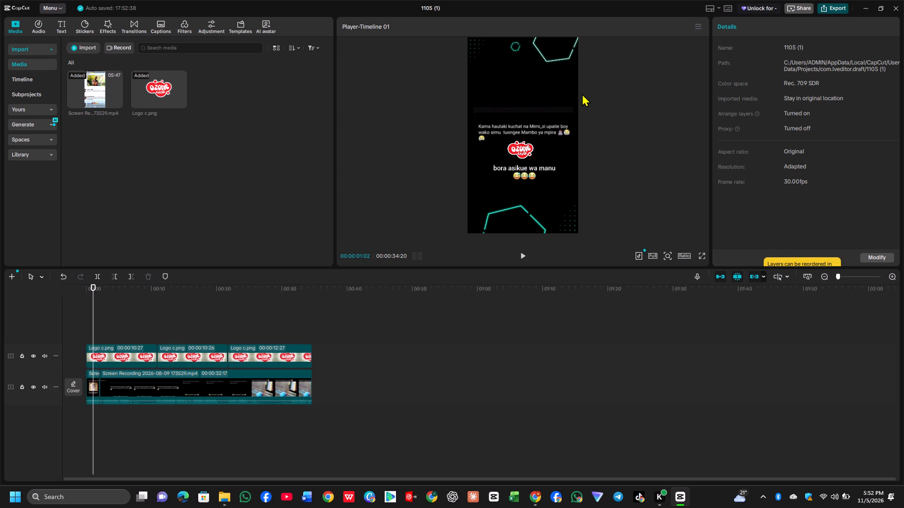
{"action": "triple_click", "coordinate": [530, 132]}
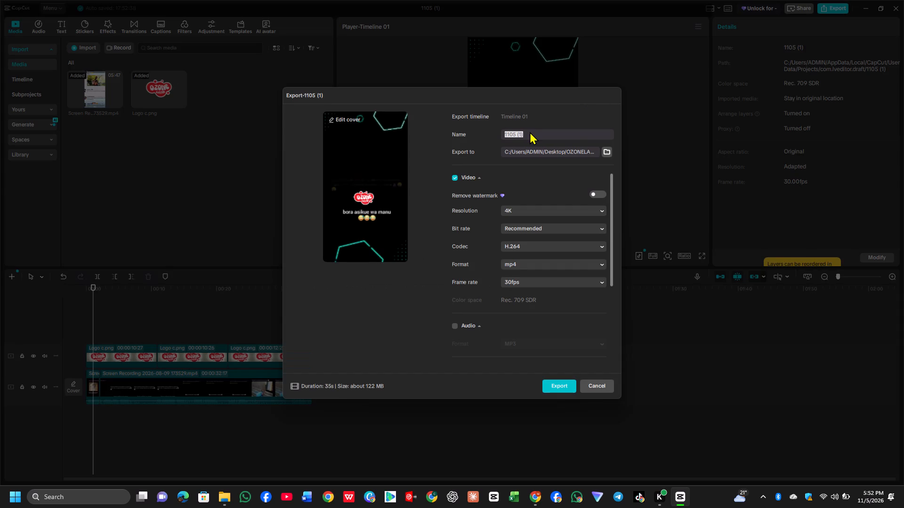
{"action": "type", "text": "at"}
{"action": "left_click", "coordinate": [554, 385]}
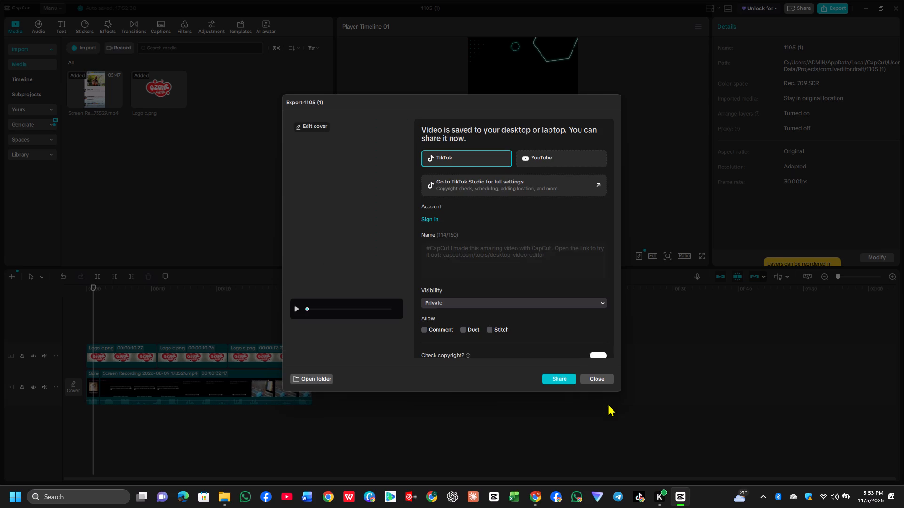
{"action": "left_click", "coordinate": [599, 381]}
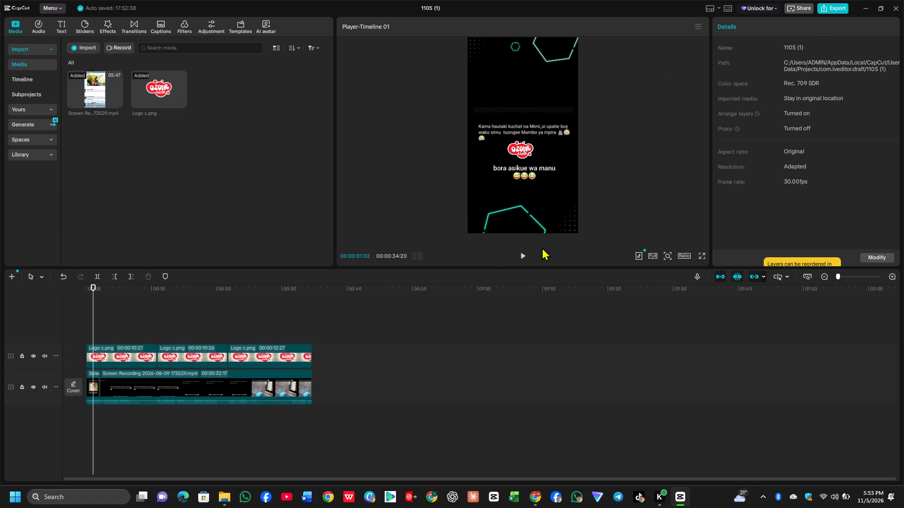
Undo the opening split and the deletion of the remaining screen recording.
{"action": "key", "text": "ctrl+z"}
{"action": "key", "text": "ctrl+z"}
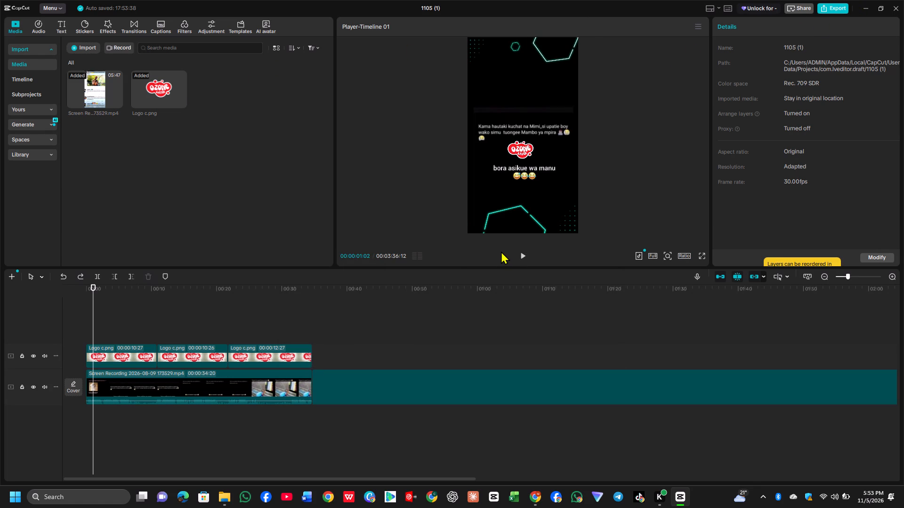
Delete the already exported first screen recording clip, the one lasting 00:00:34:20.
{"action": "left_click", "coordinate": [172, 389]}
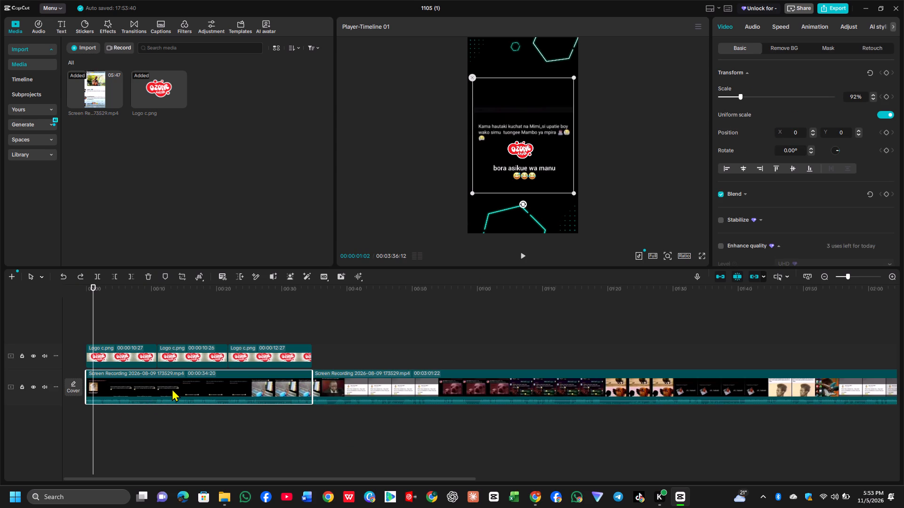
{"action": "left_click", "coordinate": [150, 275]}
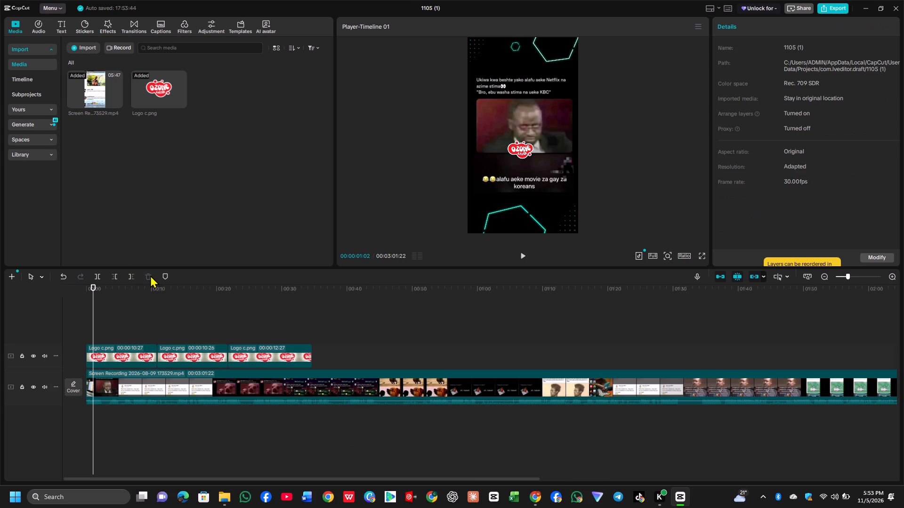
Trim off the start of the screen recording up to 00:00:02:18, so it opens on the "After they robbed me" meme.
{"action": "key", "text": "Up"}
{"action": "key", "text": "Up"}
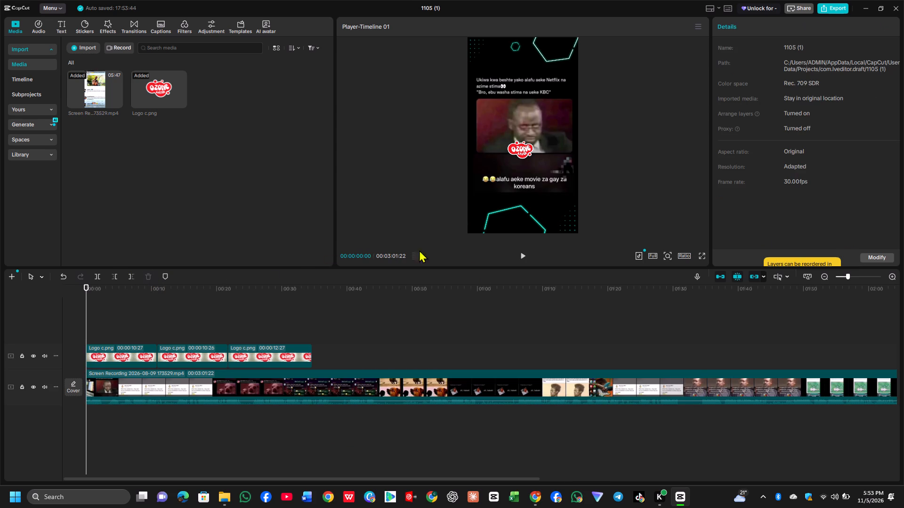
{"action": "left_click", "coordinate": [525, 256]}
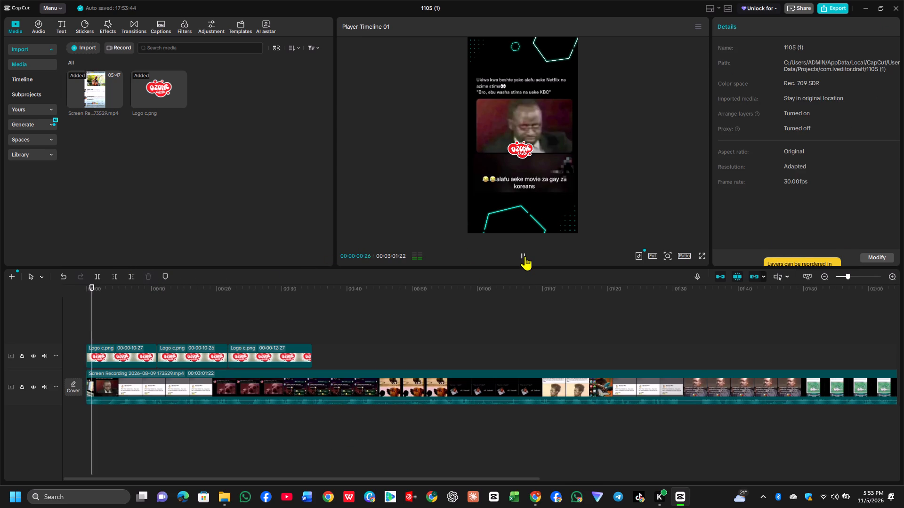
{"action": "left_click", "coordinate": [525, 256]}
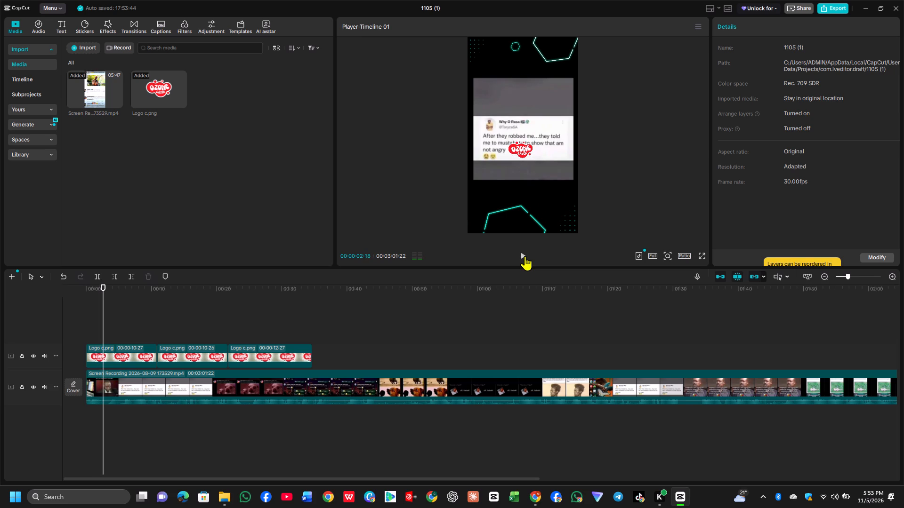
{"action": "left_click", "coordinate": [112, 276]}
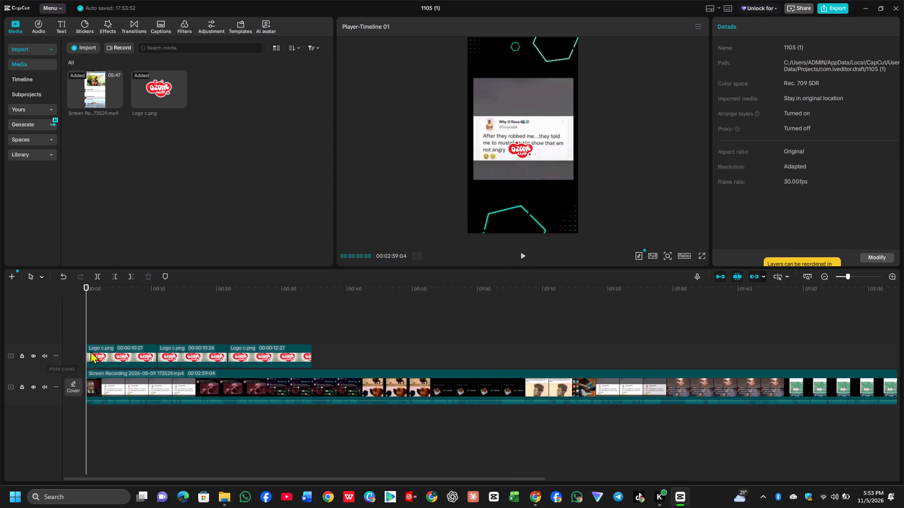
Move the first logo clip below the opening meme's text, centred horizontally at position X 0, Y -709.
{"action": "left_click", "coordinate": [110, 356]}
{"action": "left_click_drag", "start_coordinate": [516, 148], "coordinate": [520, 153]}
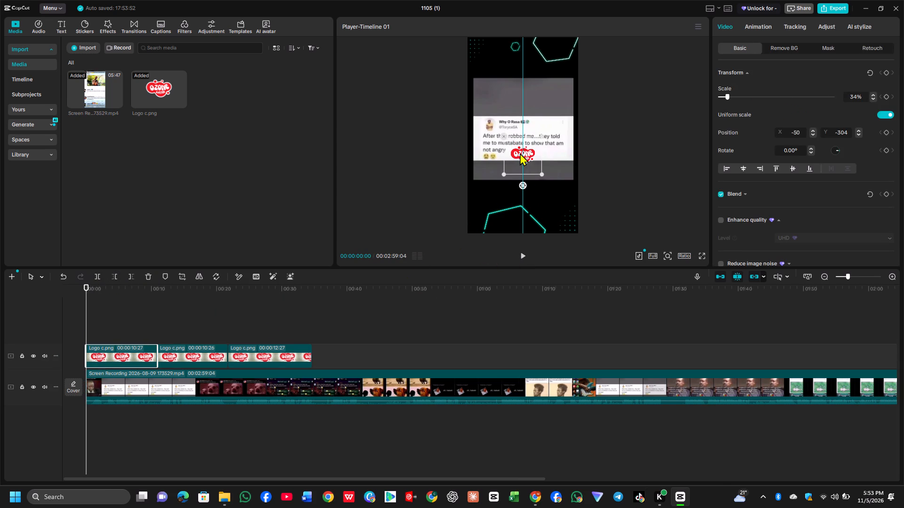
{"action": "left_click_drag", "start_coordinate": [520, 153], "coordinate": [514, 171]}
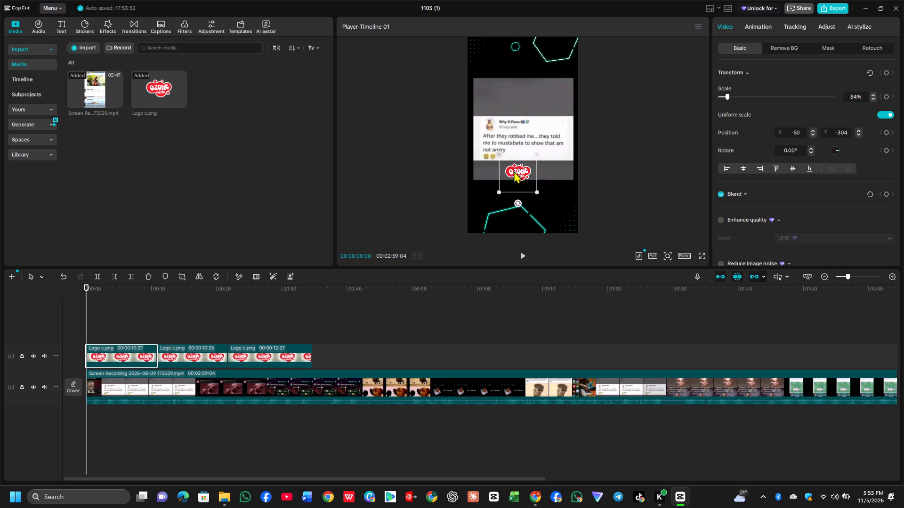
{"action": "left_click_drag", "start_coordinate": [514, 171], "coordinate": [519, 171]}
{"action": "left_click", "coordinate": [523, 166]}
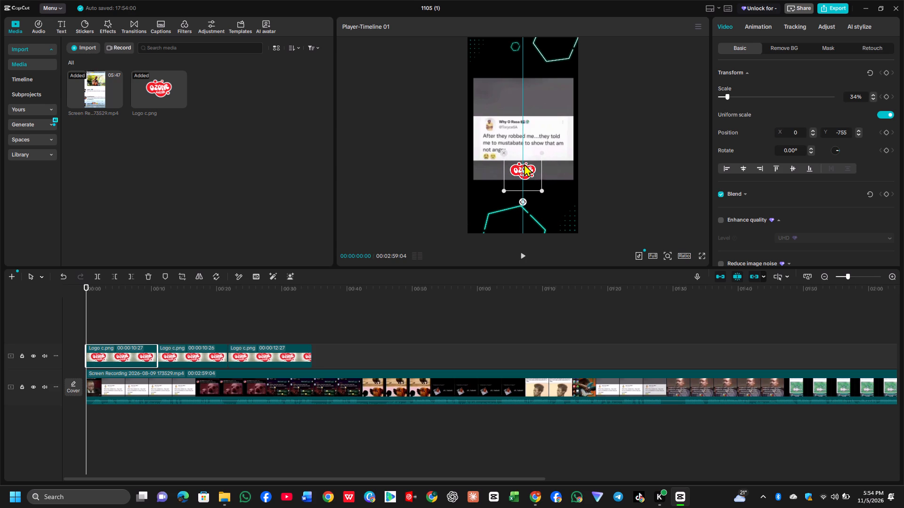
Delete the second and third logo clips.
{"action": "left_click", "coordinate": [174, 356]}
{"action": "left_click", "coordinate": [146, 269]}
{"action": "left_click", "coordinate": [150, 277]}
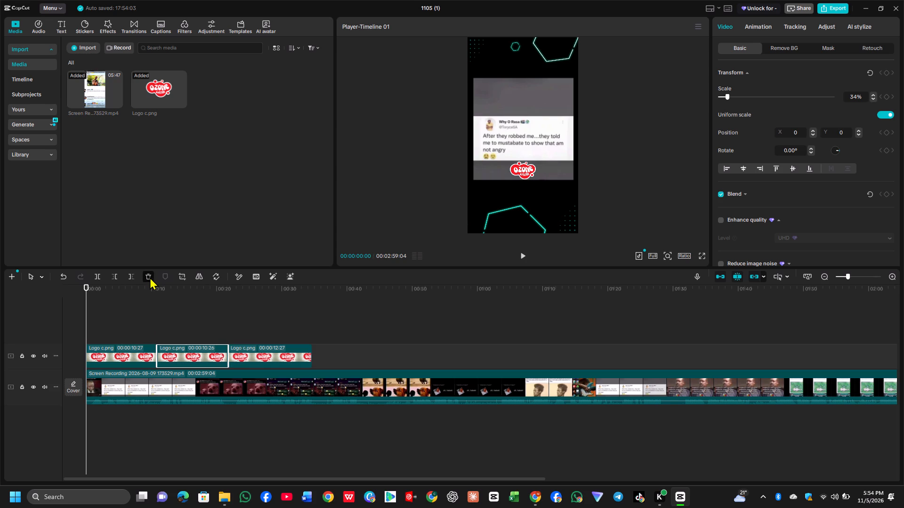
{"action": "left_click", "coordinate": [248, 351]}
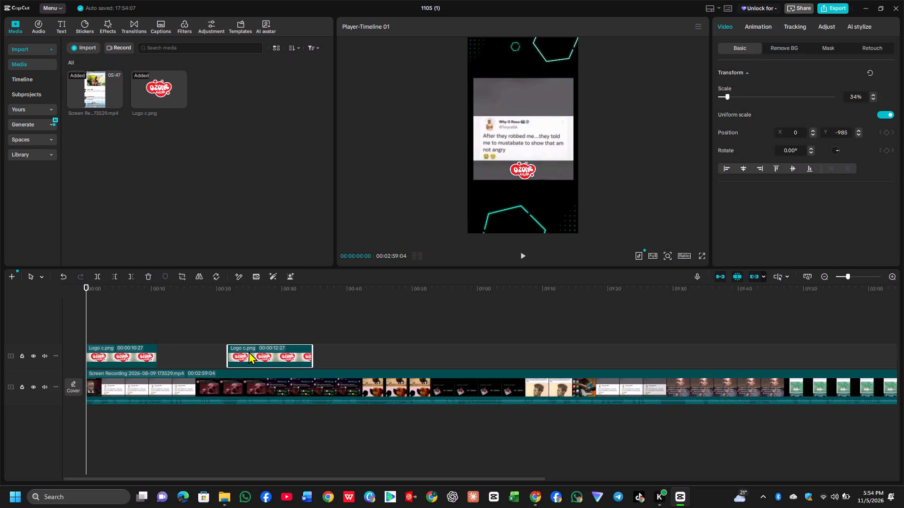
{"action": "left_click", "coordinate": [150, 277]}
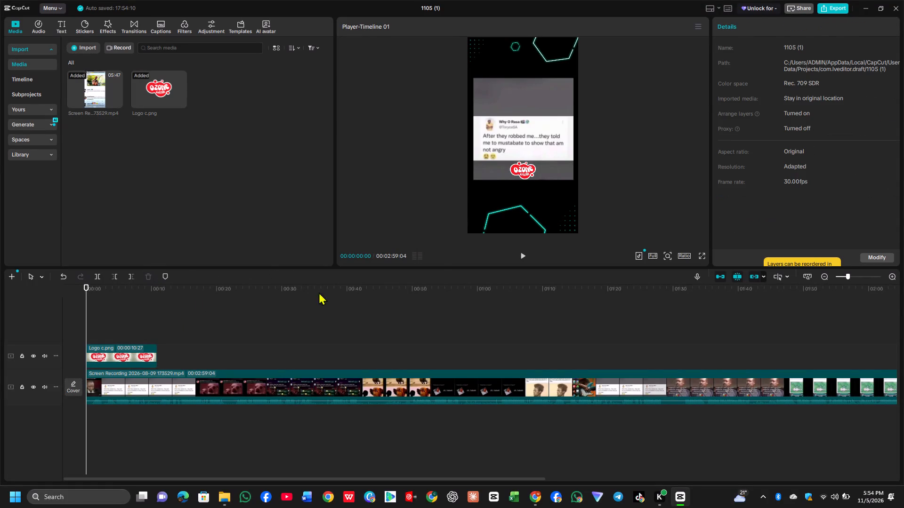
Play through the opening meme and extend the remaining logo clip to a duration of 00:00:29:05.
{"action": "left_click", "coordinate": [523, 251]}
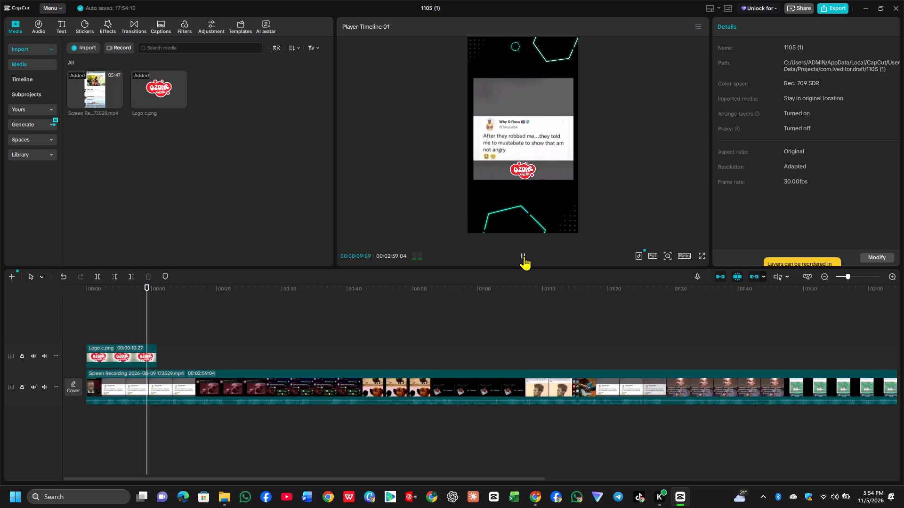
{"action": "left_click", "coordinate": [524, 256]}
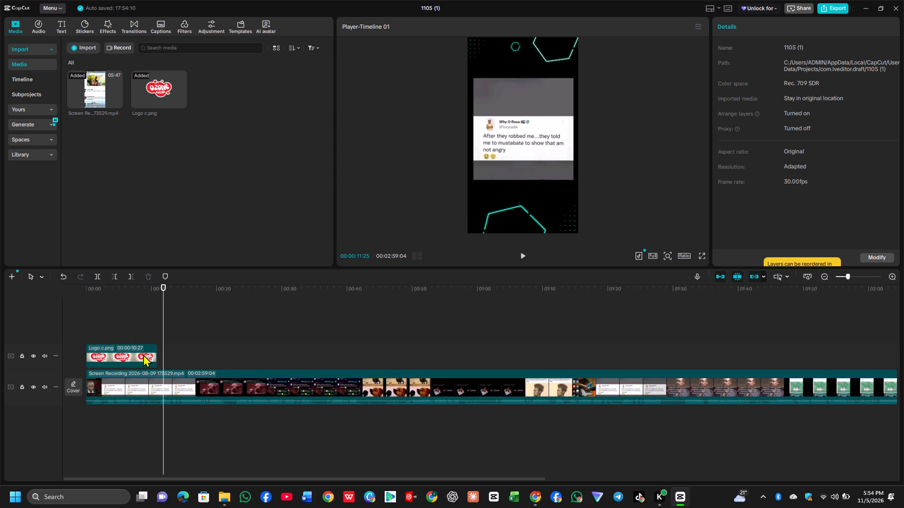
{"action": "left_click", "coordinate": [143, 355]}
{"action": "left_click_drag", "start_coordinate": [160, 355], "coordinate": [153, 351]}
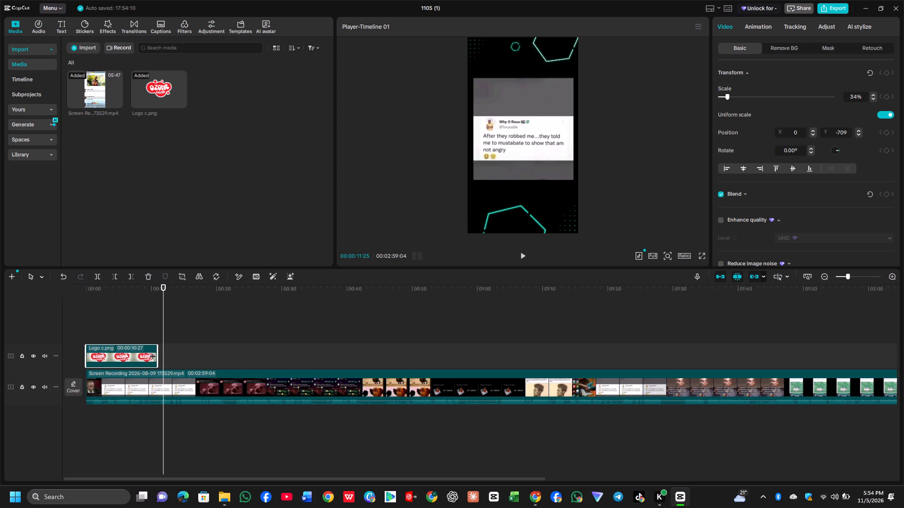
{"action": "left_click_drag", "start_coordinate": [153, 351], "coordinate": [173, 354]}
{"action": "left_click", "coordinate": [153, 351]}
{"action": "left_click_drag", "start_coordinate": [158, 352], "coordinate": [275, 360]}
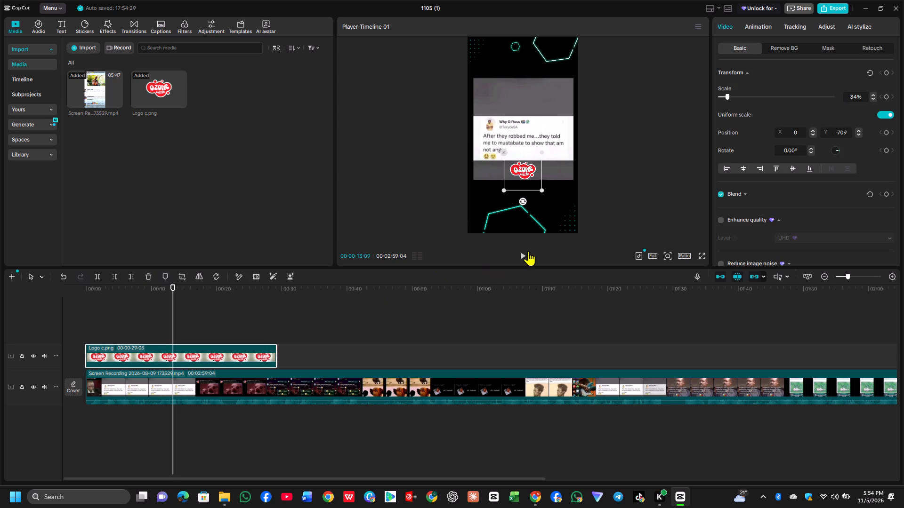
Split the logo clip at 00:00:13:28, just before the dog meme appears.
{"action": "left_click", "coordinate": [527, 253]}
{"action": "left_click", "coordinate": [527, 253]}
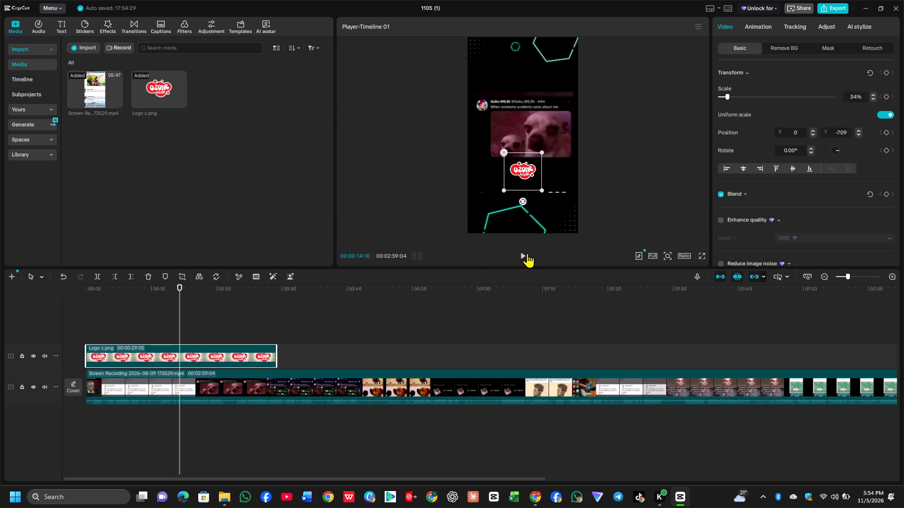
{"action": "key", "text": "Left"}
{"action": "key", "text": "Left"}
{"action": "key", "text": "Left"}
{"action": "key", "text": "Left"}
{"action": "key", "text": "Left"}
{"action": "key", "text": "Left"}
{"action": "key", "text": "Left"}
{"action": "key", "text": "Left"}
{"action": "key", "text": "Left"}
{"action": "key", "text": "Left"}
{"action": "key", "text": "Left"}
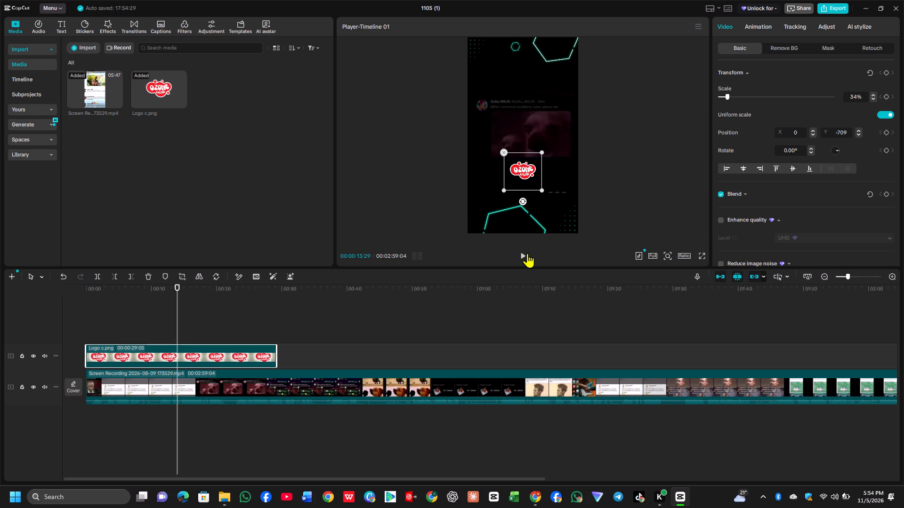
{"action": "key", "text": "Left"}
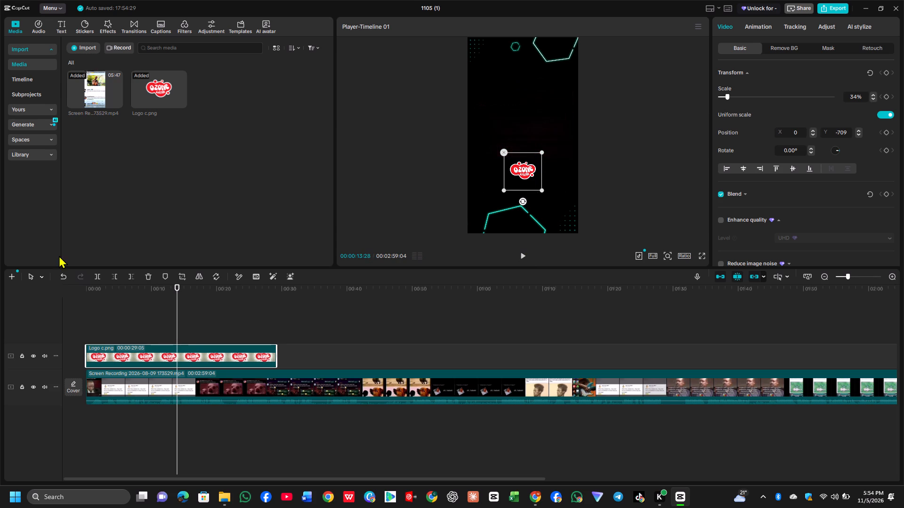
{"action": "left_click", "coordinate": [97, 276]}
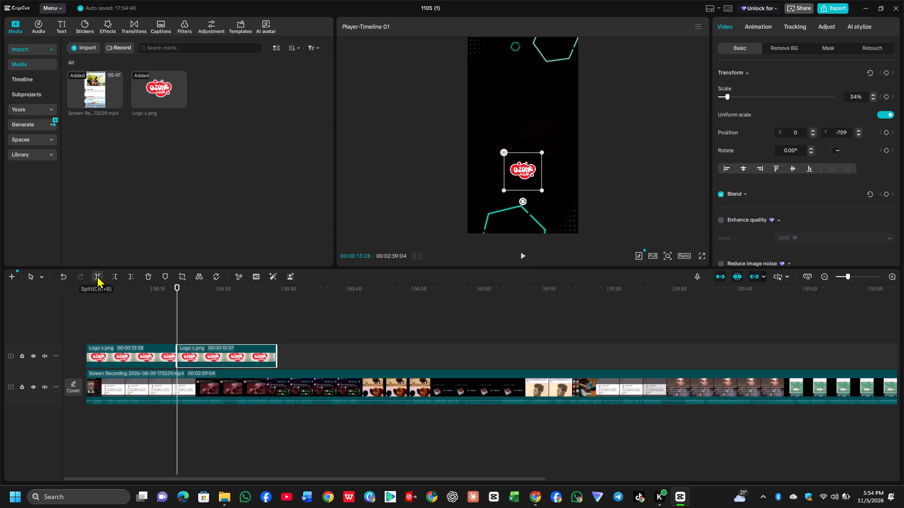
Trim off the screen recording's section before 00:00:13:28.
{"action": "left_click", "coordinate": [142, 390]}
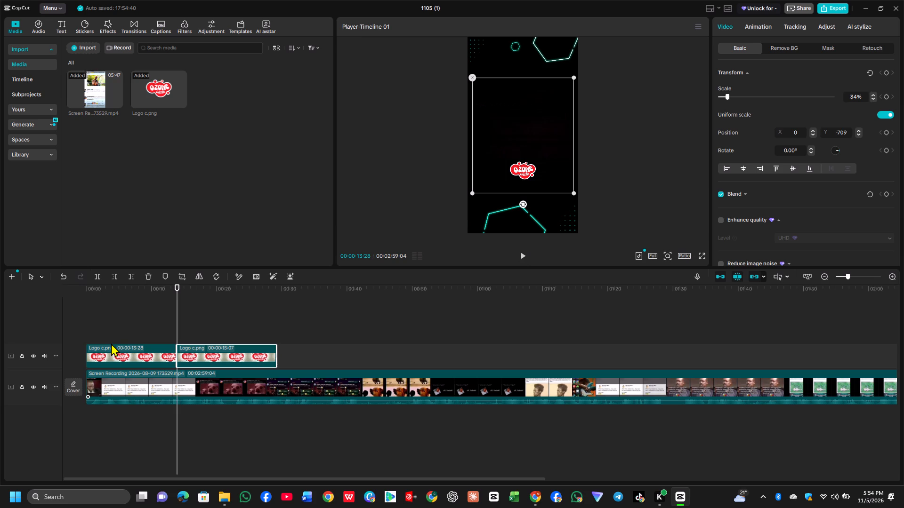
{"action": "left_click", "coordinate": [115, 275]}
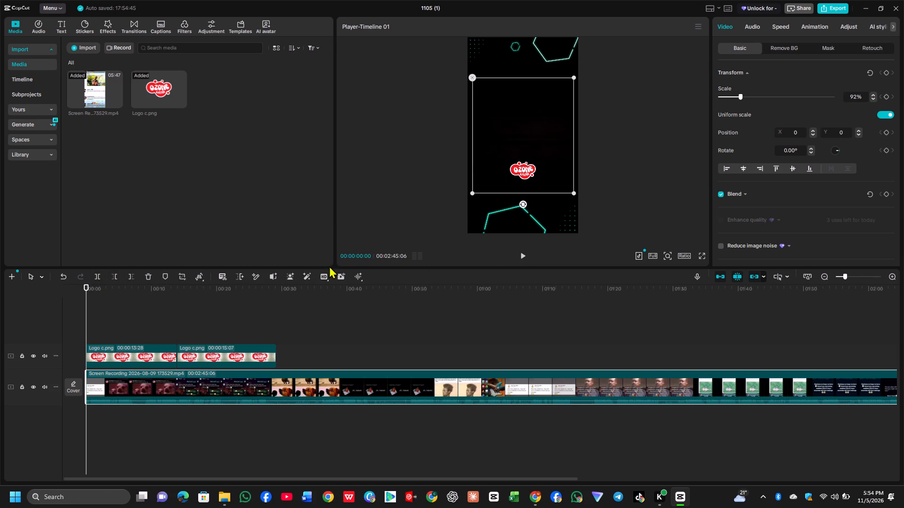
Delete the second logo piece, lasting 00:00:15:07.
{"action": "left_click", "coordinate": [200, 352]}
{"action": "left_click", "coordinate": [146, 279]}
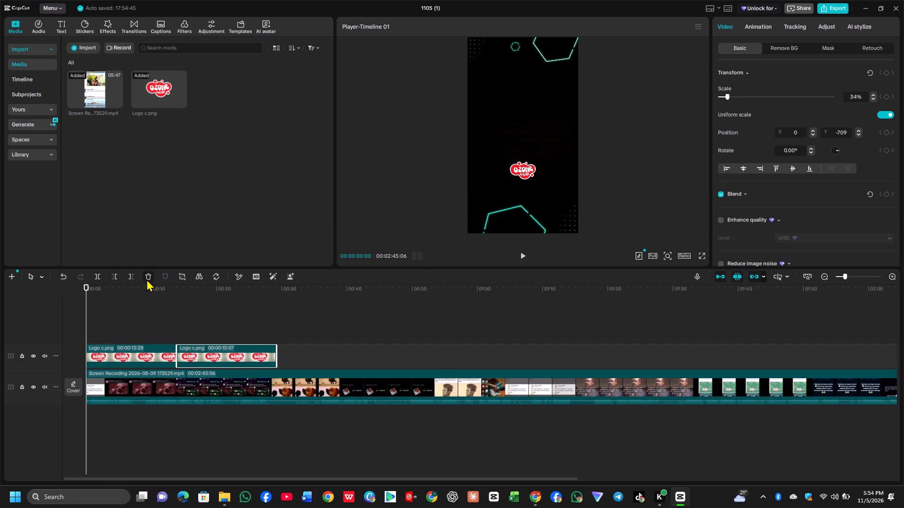
Adjust the screen recording's crop to include the "Umetumwa uniangamize" caption and cut the empty area above the dog tweet.
{"action": "left_click", "coordinate": [522, 257]}
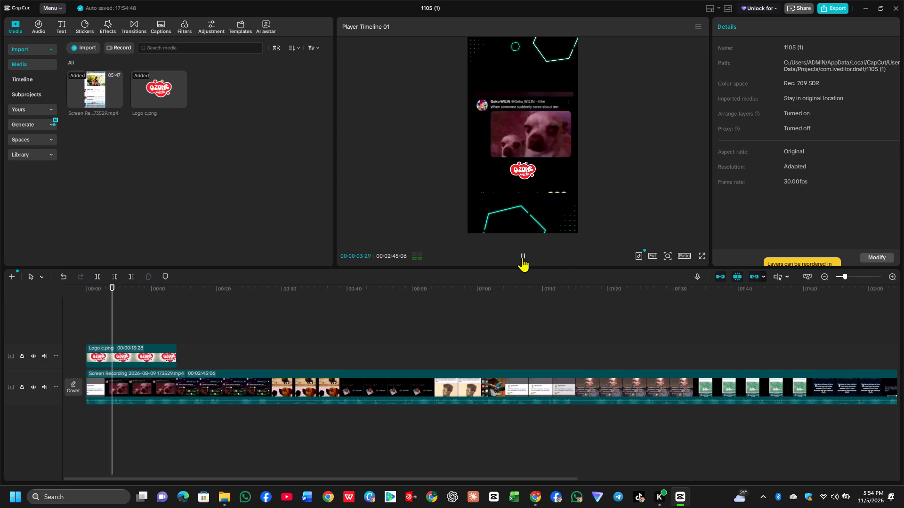
{"action": "left_click", "coordinate": [522, 256]}
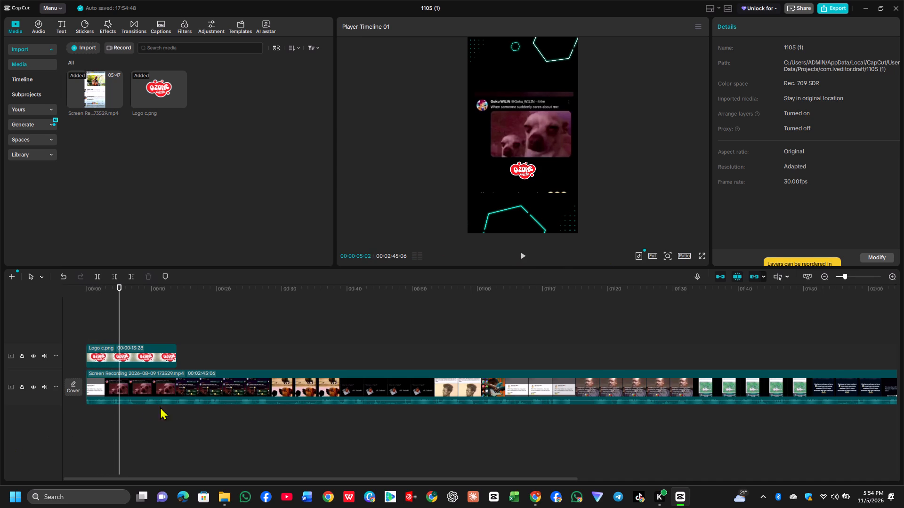
{"action": "left_click", "coordinate": [172, 381]}
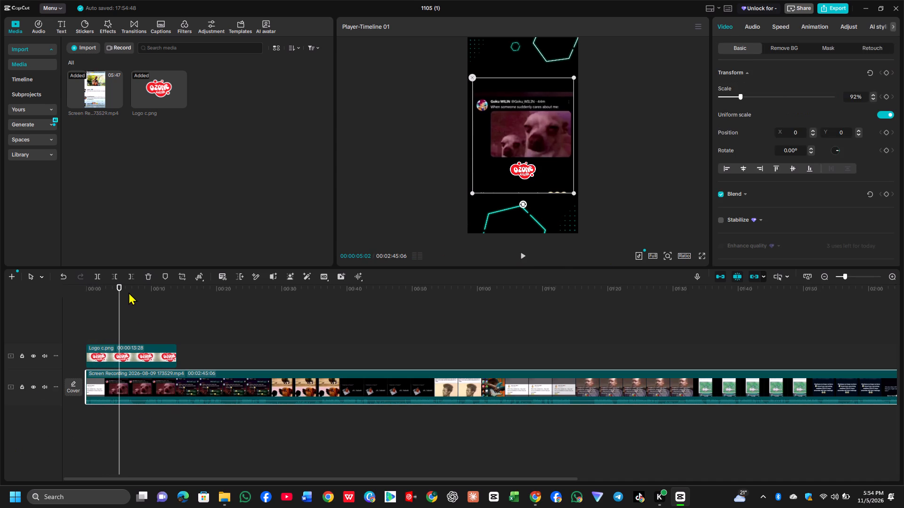
{"action": "left_click", "coordinate": [178, 276]}
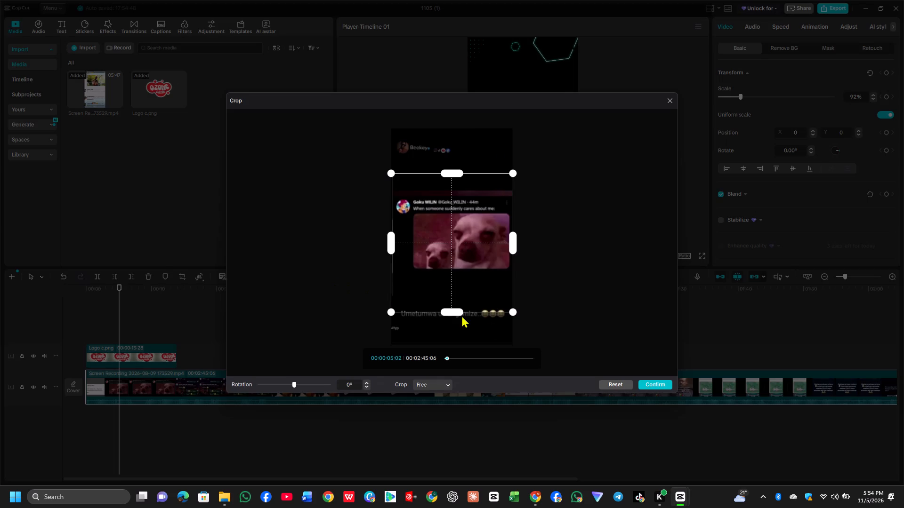
{"action": "left_click_drag", "start_coordinate": [452, 310], "coordinate": [452, 320]}
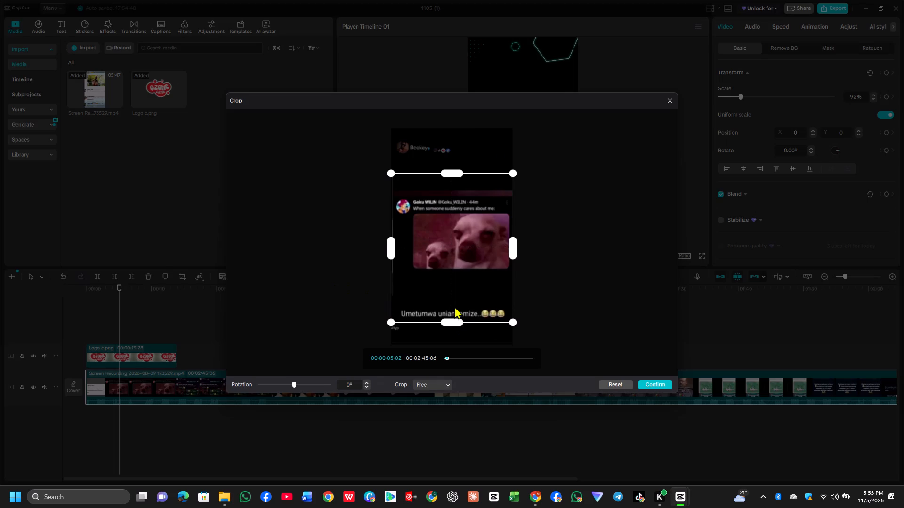
{"action": "left_click_drag", "start_coordinate": [444, 172], "coordinate": [446, 190]}
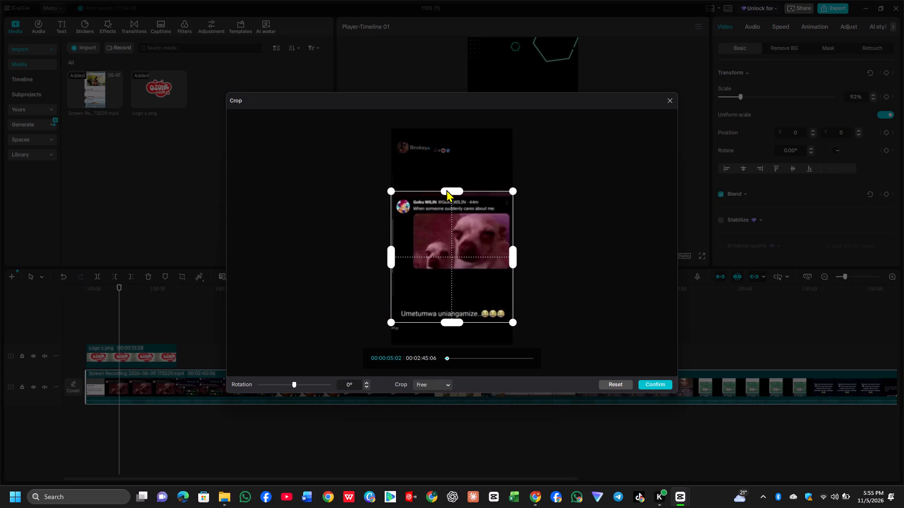
{"action": "left_click_drag", "start_coordinate": [446, 190], "coordinate": [447, 188]}
{"action": "left_click", "coordinate": [665, 383]}
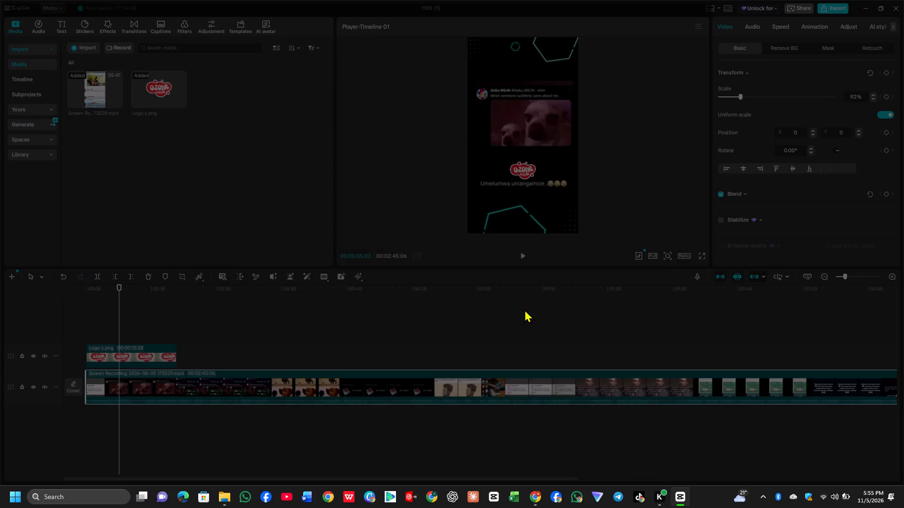
Move the logo up between the dog picture and its caption, to position X 0, Y -516.
{"action": "left_click", "coordinate": [521, 256]}
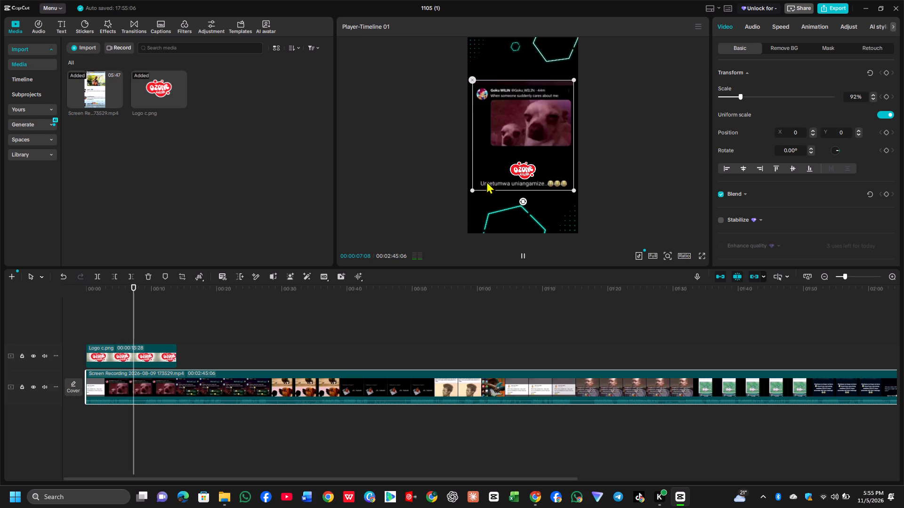
{"action": "left_click", "coordinate": [147, 349]}
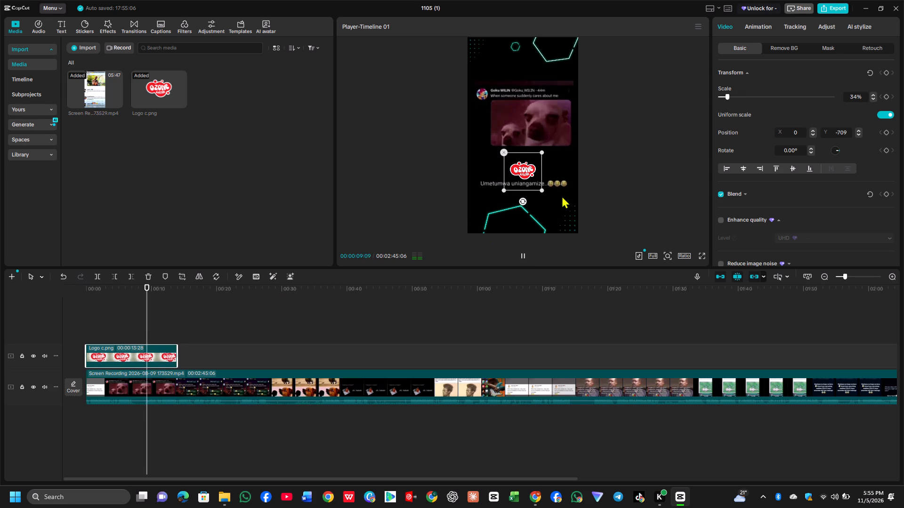
{"action": "left_click_drag", "start_coordinate": [517, 167], "coordinate": [517, 157]}
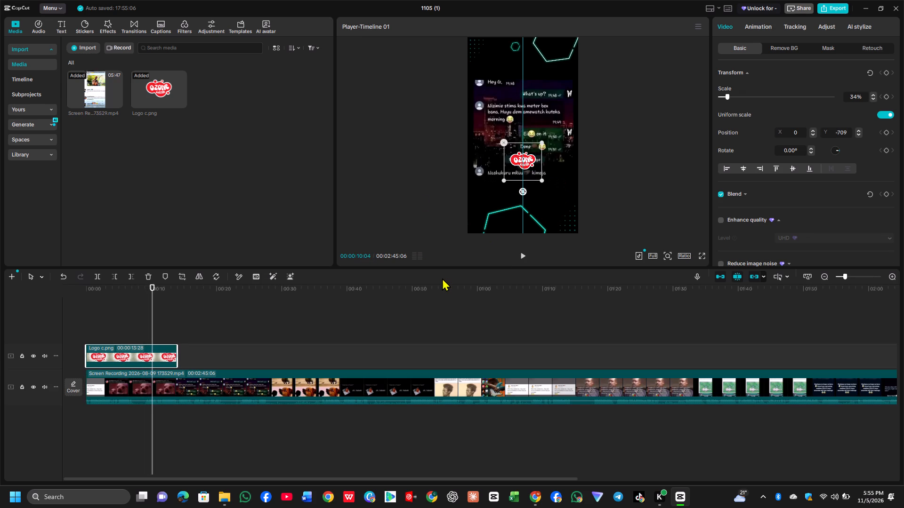
Trim the first six frames off the start of the screen recording, up to 00:00:00:06.
{"action": "key", "text": "Up"}
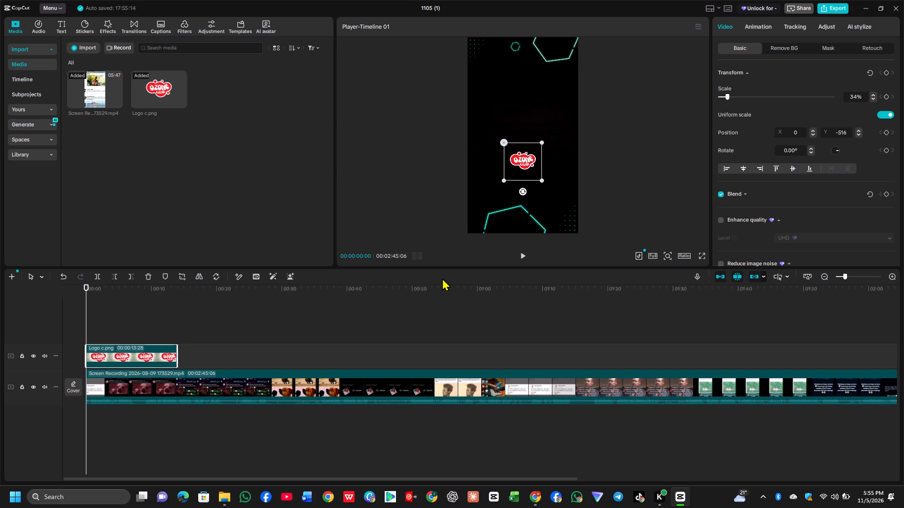
{"action": "key", "text": "Right"}
{"action": "key", "text": "Right"}
{"action": "key", "text": "Right"}
{"action": "key", "text": "Right"}
{"action": "key", "text": "Right"}
{"action": "key", "text": "Right"}
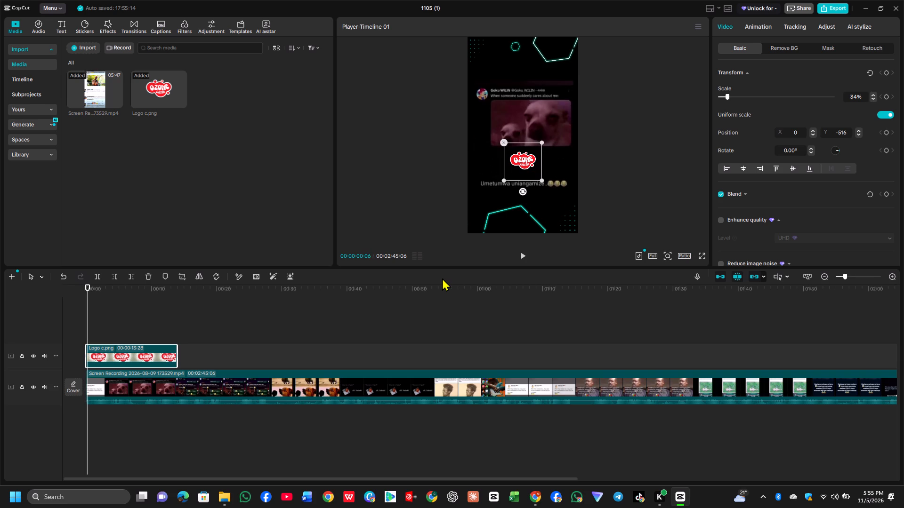
{"action": "left_click", "coordinate": [129, 380]}
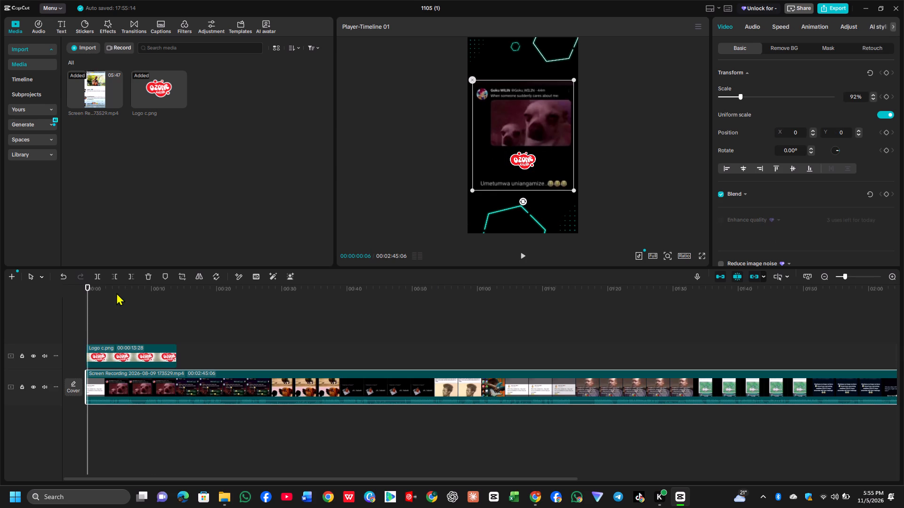
{"action": "left_click", "coordinate": [113, 276]}
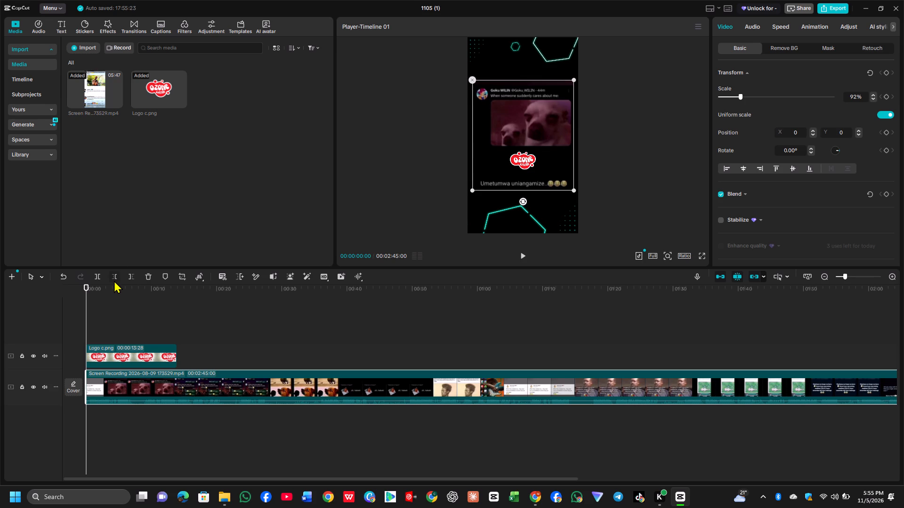
Play through the dog meme and split the logo clip at 00:00:09:11, just before the chat meme appears.
{"action": "left_click", "coordinate": [521, 256]}
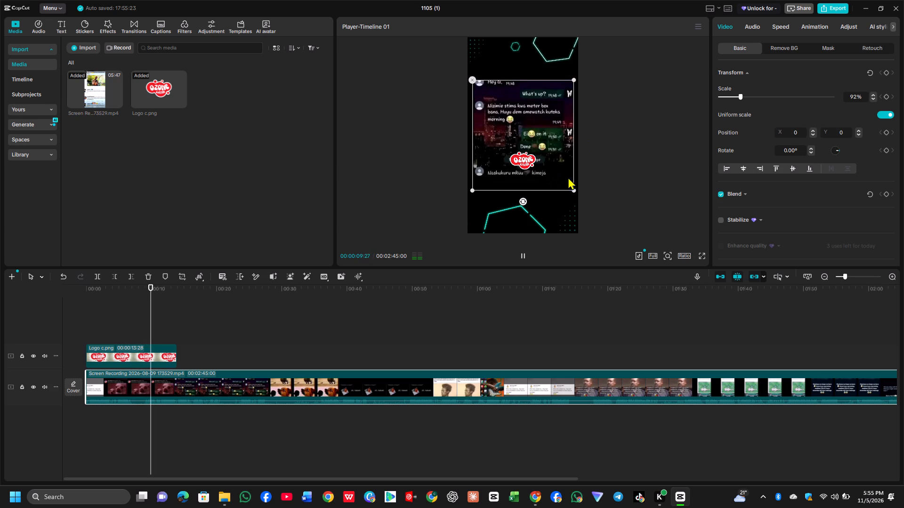
{"action": "left_click", "coordinate": [525, 255]}
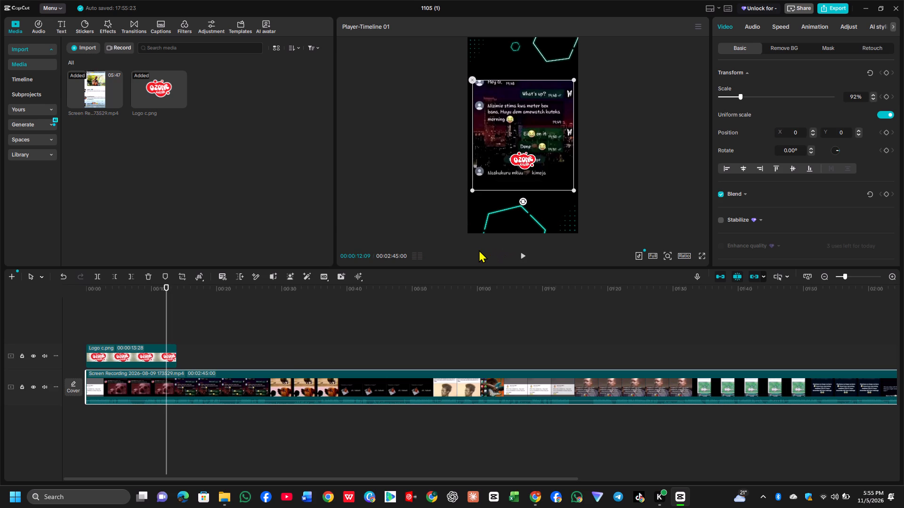
{"action": "key", "text": "Down"}
{"action": "key", "text": "Up"}
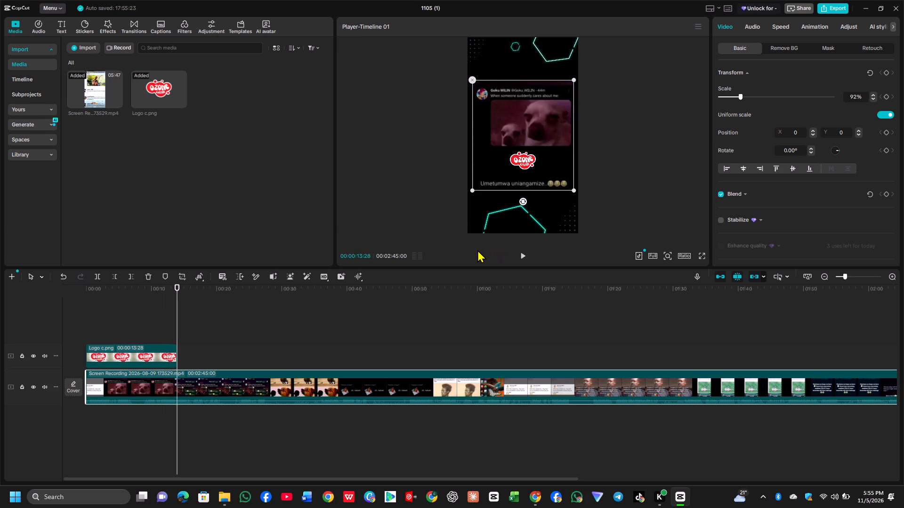
{"action": "left_click", "coordinate": [521, 255]}
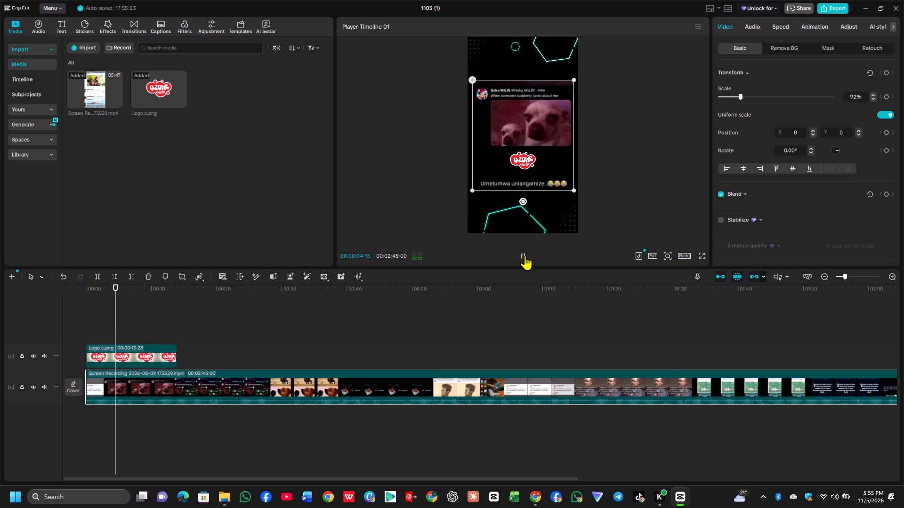
{"action": "left_click", "coordinate": [525, 255]}
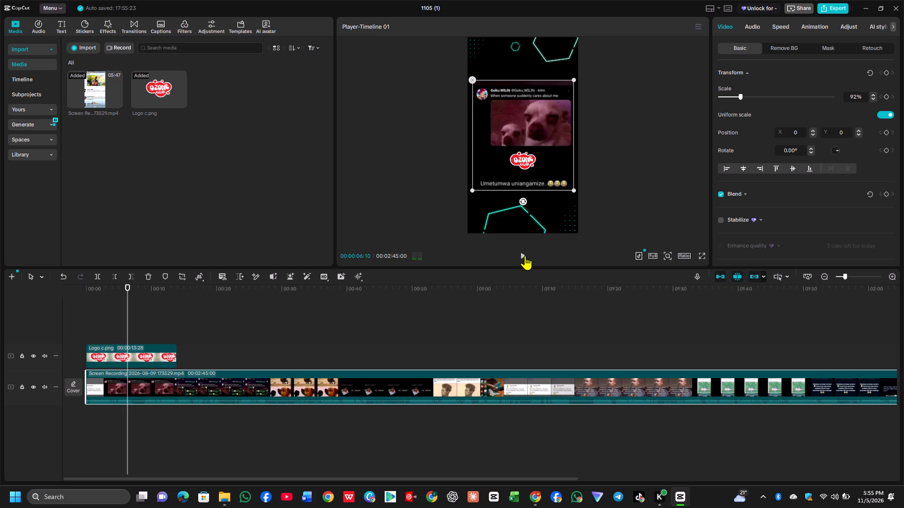
{"action": "left_click", "coordinate": [525, 255]}
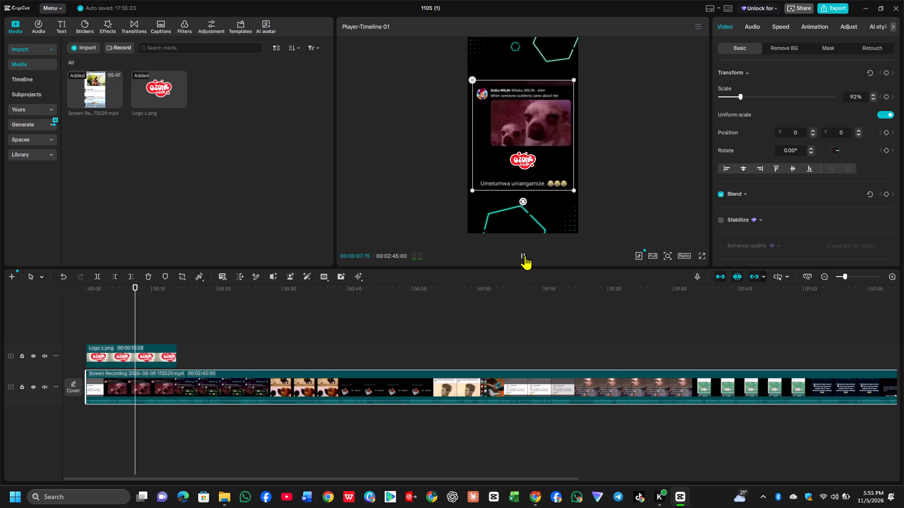
{"action": "left_click", "coordinate": [525, 255]}
{"action": "left_click", "coordinate": [525, 255]}
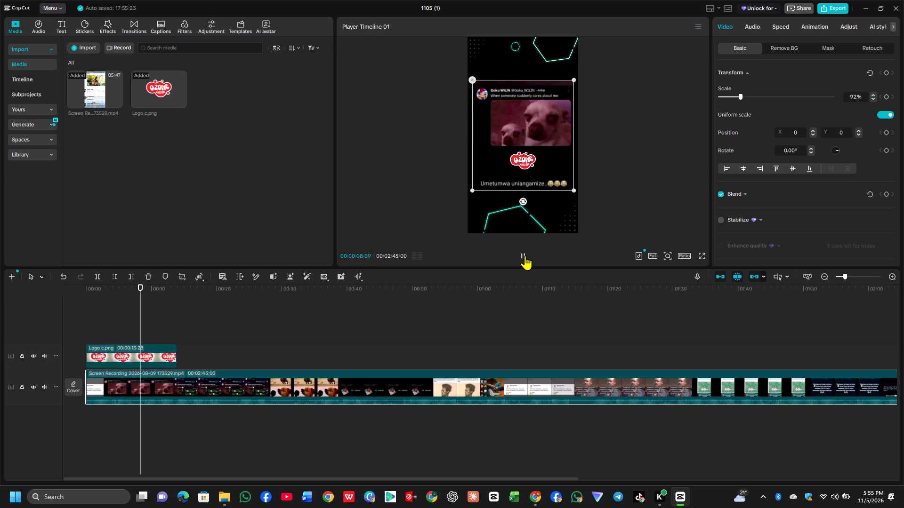
{"action": "left_click", "coordinate": [525, 255]}
{"action": "key", "text": "Left"}
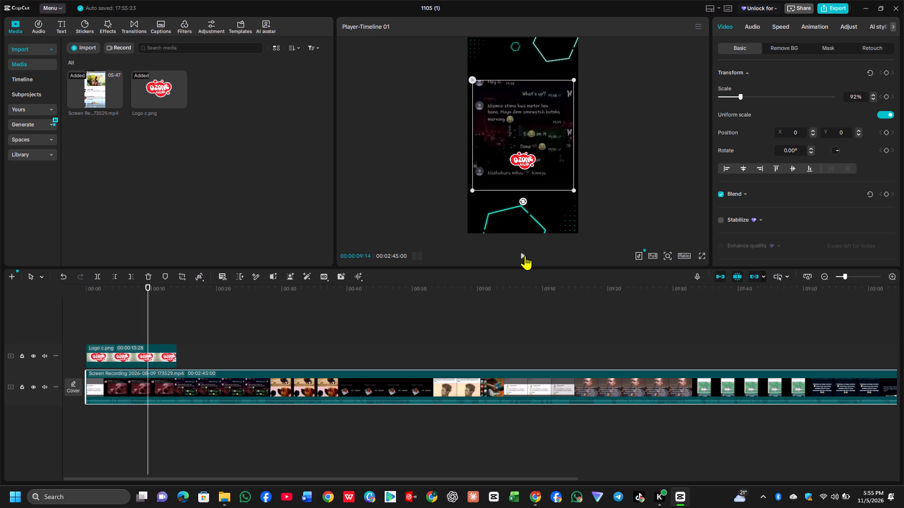
{"action": "key", "text": "Left"}
{"action": "key", "text": "Left"}
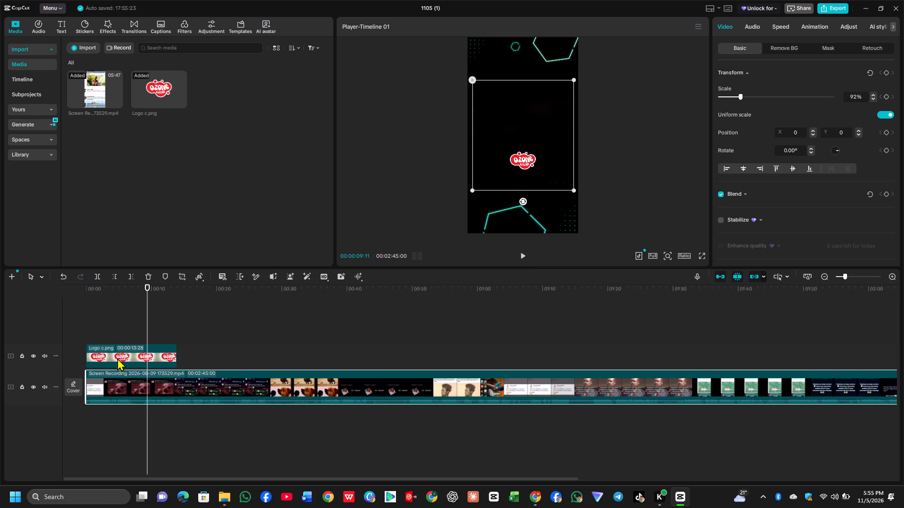
{"action": "left_click", "coordinate": [111, 356]}
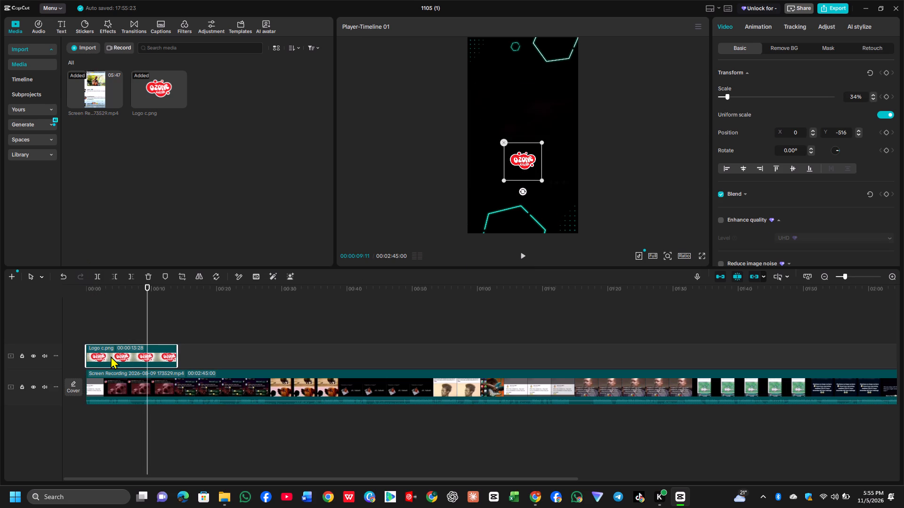
{"action": "left_click", "coordinate": [99, 275]}
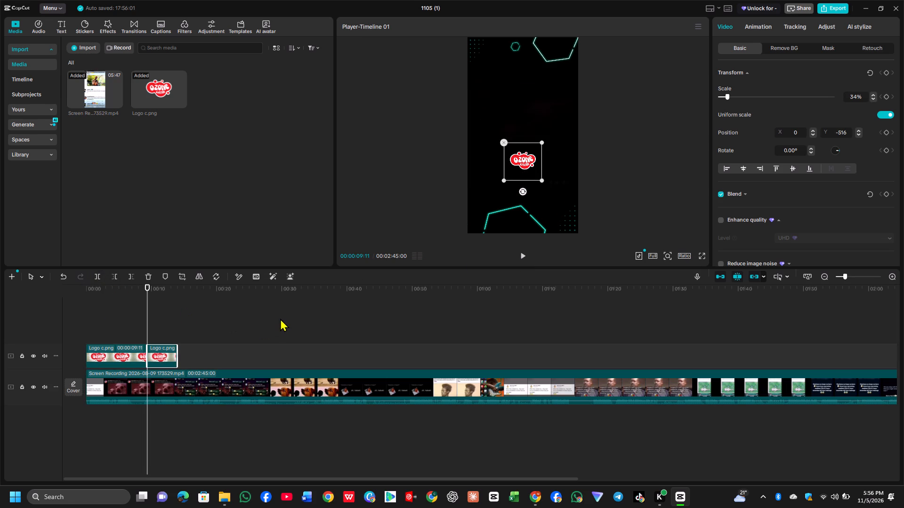
Extend the second logo piece to a duration of 00:00:15:03.
{"action": "left_click_drag", "start_coordinate": [178, 354], "coordinate": [244, 361]}
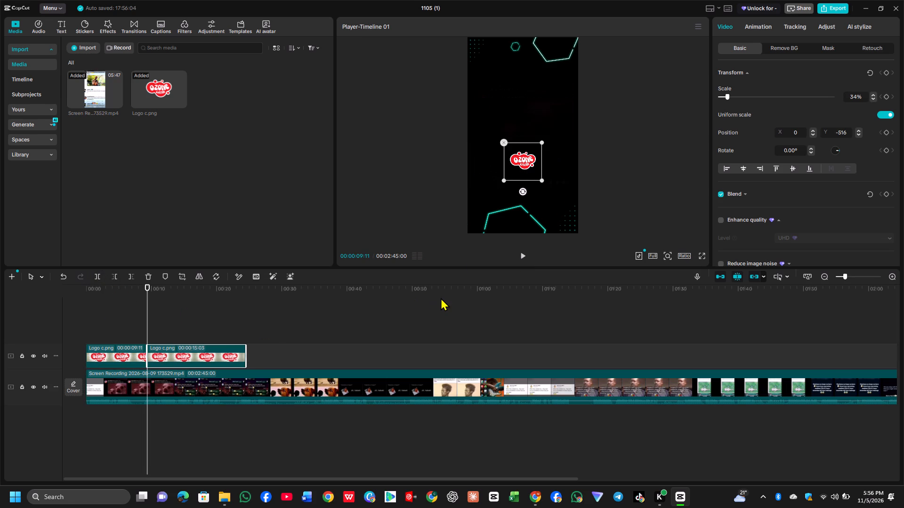
Place the second logo piece in the chat meme's empty area at X -478, Y -157 and scale it to 30%.
{"action": "left_click", "coordinate": [527, 254]}
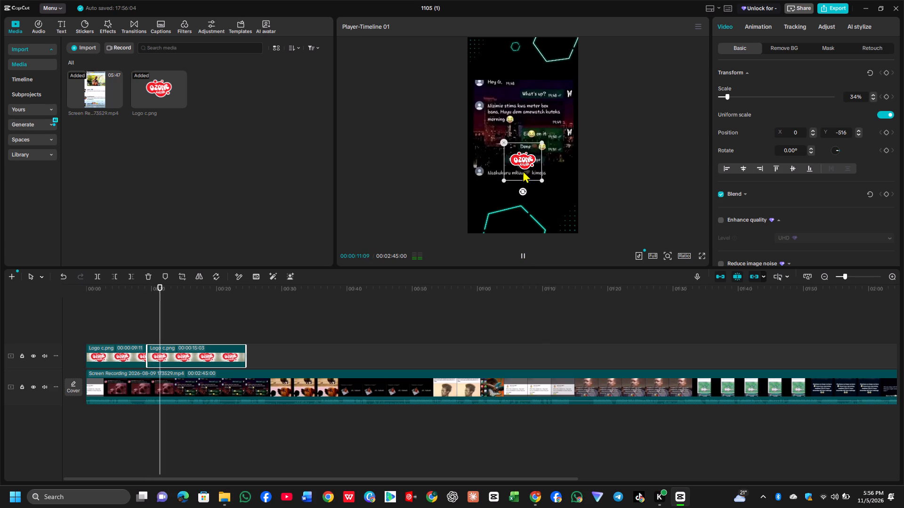
{"action": "left_click_drag", "start_coordinate": [523, 170], "coordinate": [500, 146]}
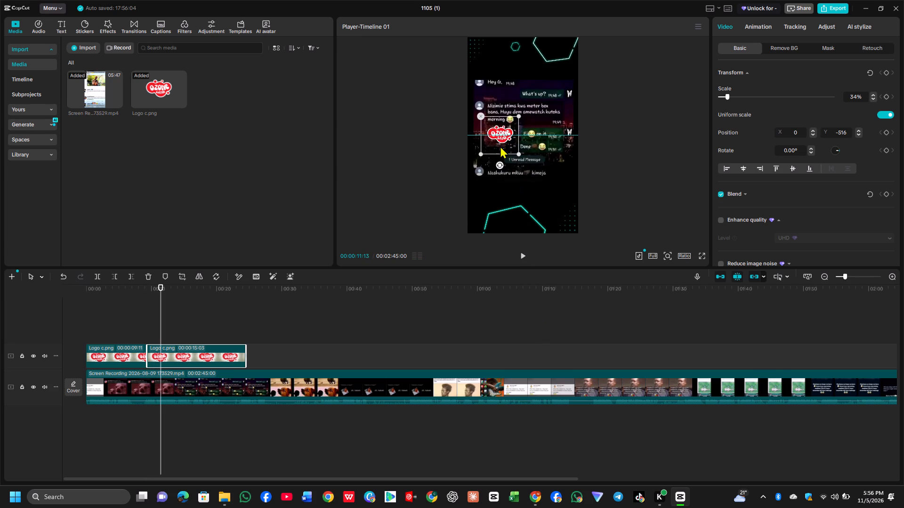
{"action": "left_click_drag", "start_coordinate": [500, 146], "coordinate": [498, 151]}
{"action": "left_click", "coordinate": [518, 161]}
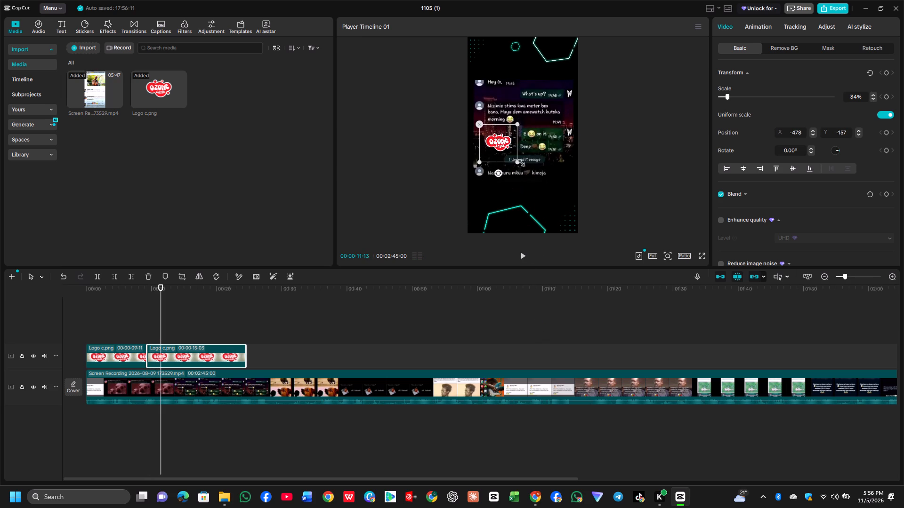
{"action": "left_click", "coordinate": [407, 174]}
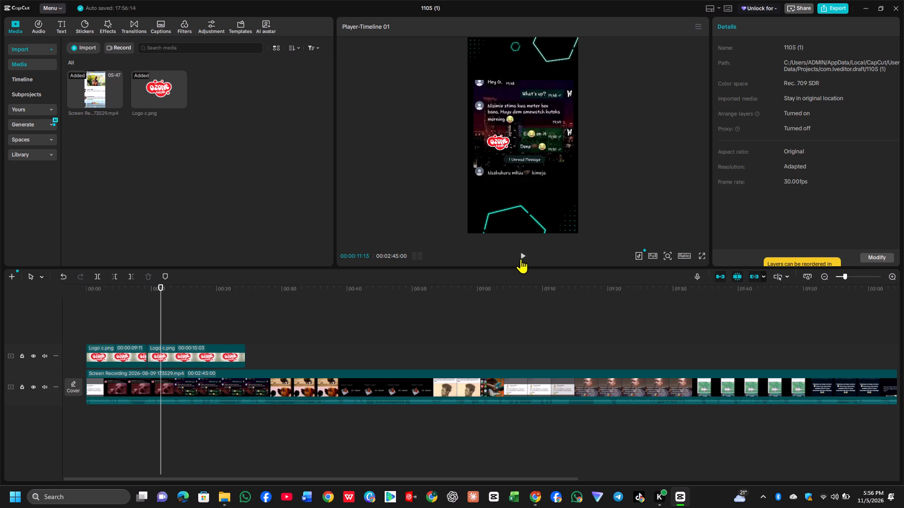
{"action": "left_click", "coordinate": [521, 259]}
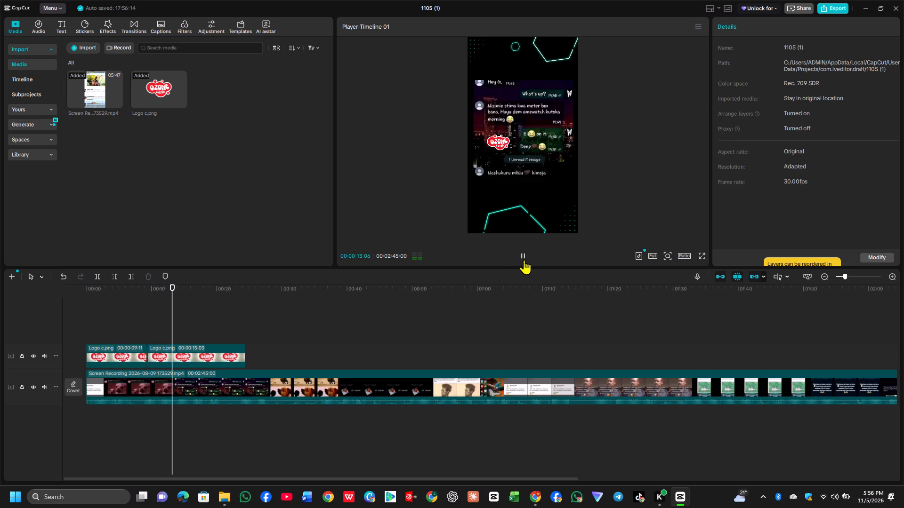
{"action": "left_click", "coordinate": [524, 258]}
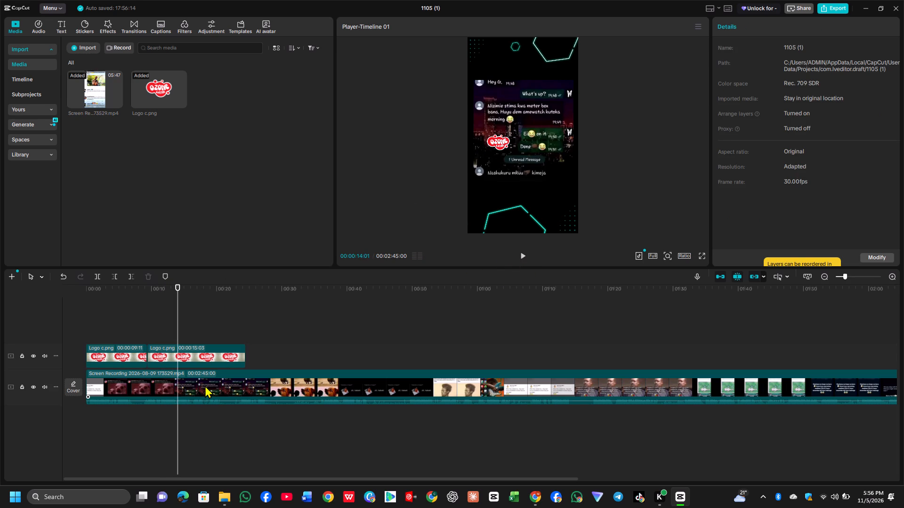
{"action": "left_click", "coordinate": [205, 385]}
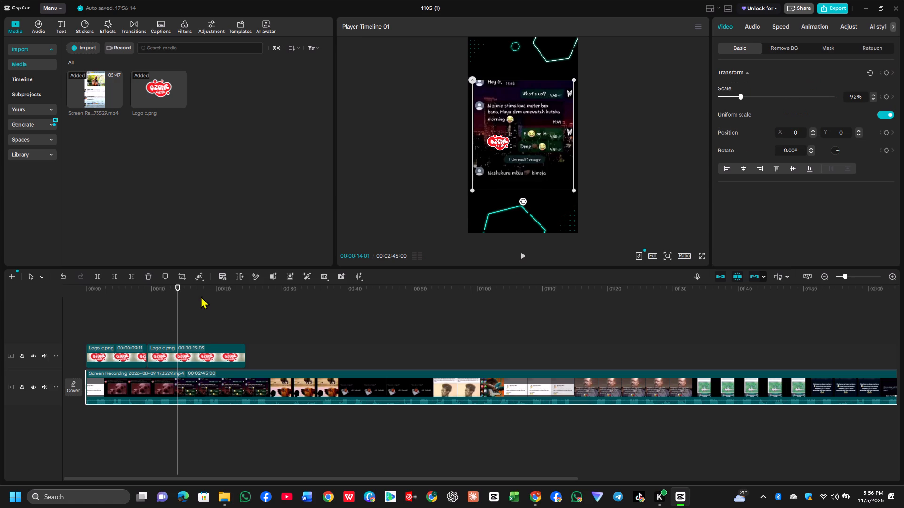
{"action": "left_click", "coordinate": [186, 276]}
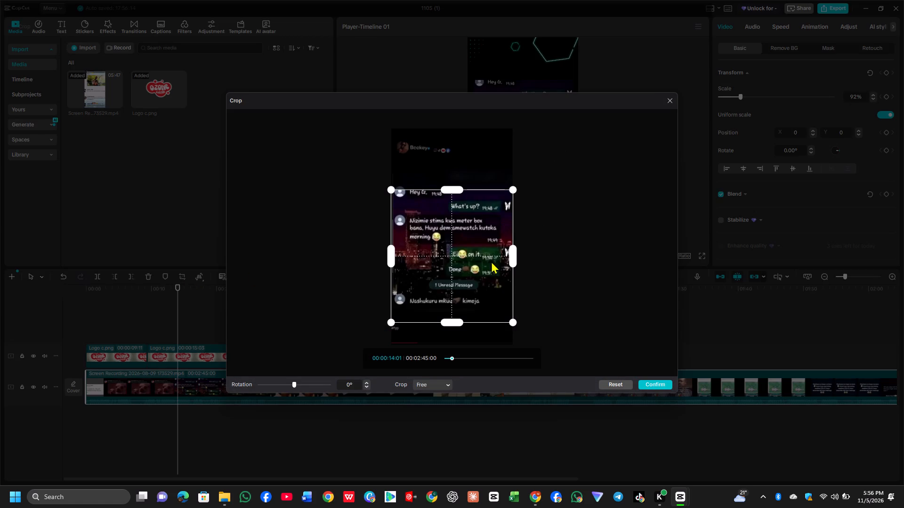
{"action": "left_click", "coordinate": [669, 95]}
Split the screen recording at 00:00:09:11, where the second logo piece starts.
{"action": "key", "text": "Up"}
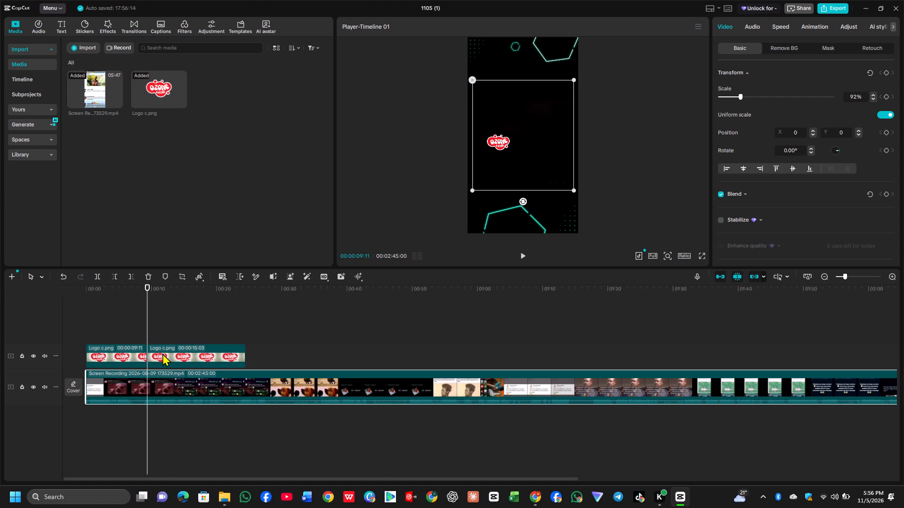
{"action": "left_click", "coordinate": [97, 276]}
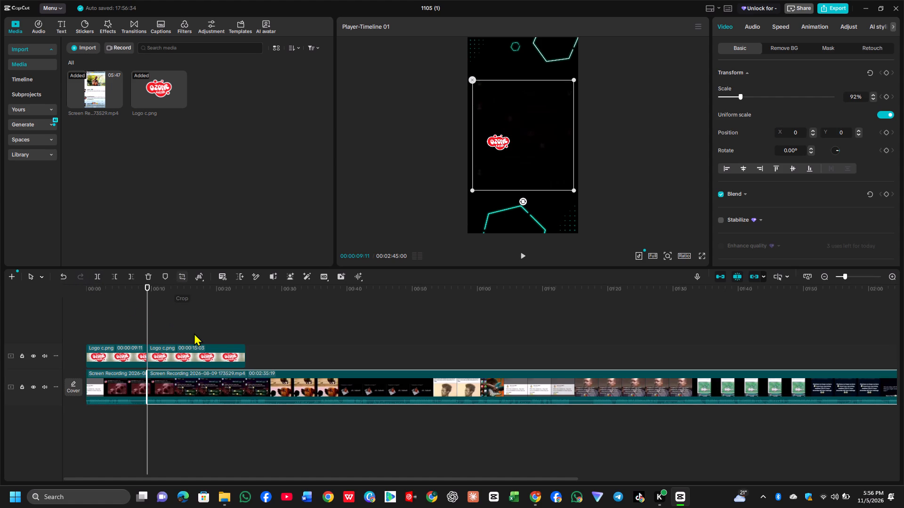
Recrop the second recording piece to frame the chat meme from just above the "Hey G." message to just below the last message.
{"action": "left_click", "coordinate": [522, 252]}
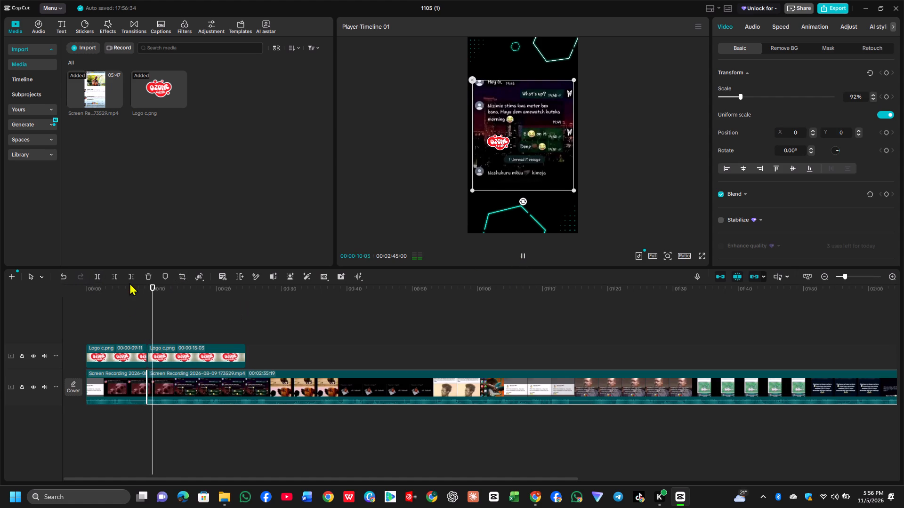
{"action": "left_click", "coordinate": [186, 277]}
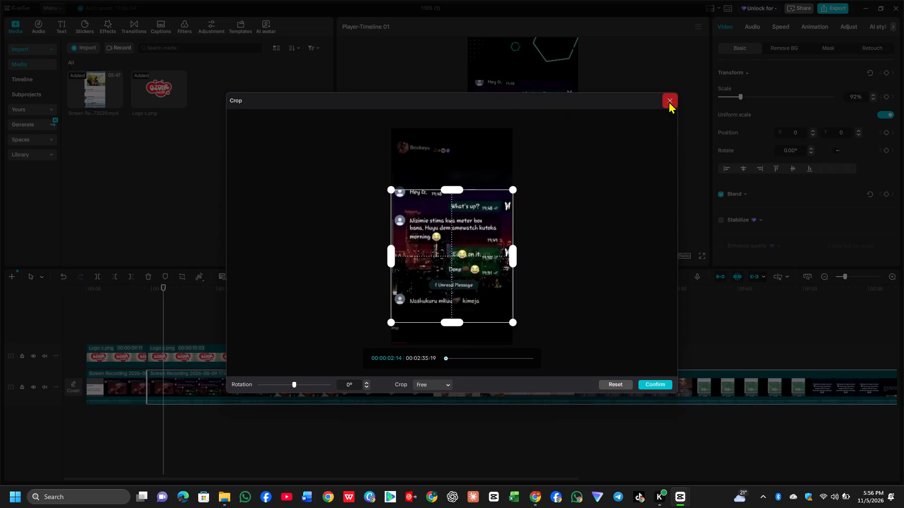
{"action": "left_click", "coordinate": [669, 101]}
{"action": "left_click", "coordinate": [183, 279]}
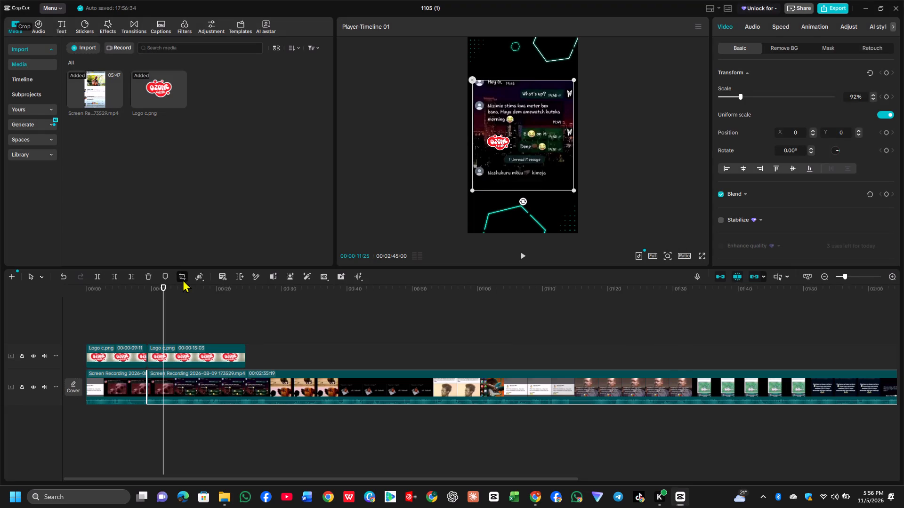
{"action": "left_click_drag", "start_coordinate": [440, 190], "coordinate": [440, 183]}
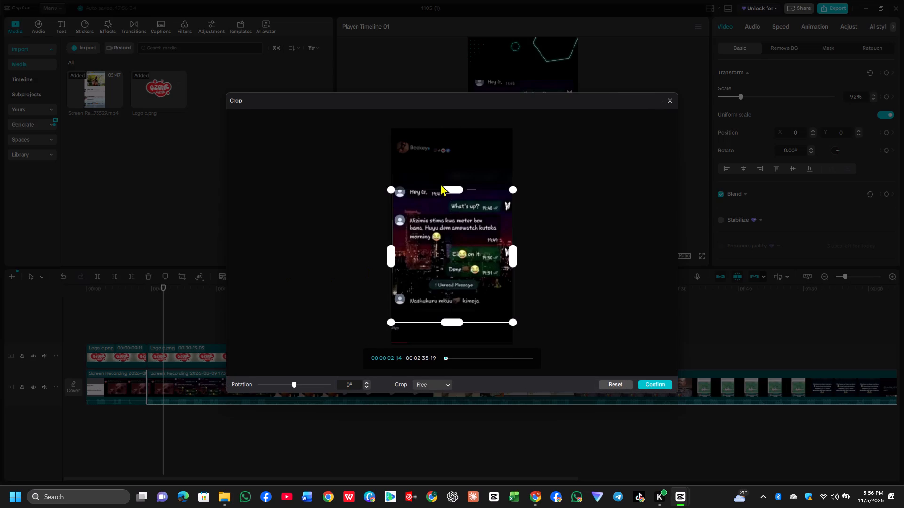
{"action": "left_click_drag", "start_coordinate": [440, 183], "coordinate": [442, 181]}
{"action": "left_click_drag", "start_coordinate": [450, 190], "coordinate": [448, 184]}
{"action": "left_click_drag", "start_coordinate": [446, 318], "coordinate": [448, 333]}
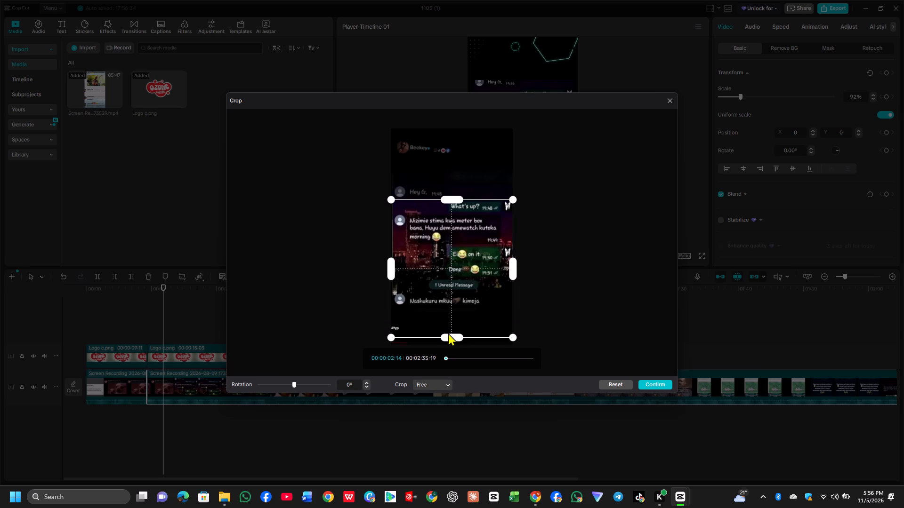
{"action": "left_click_drag", "start_coordinate": [448, 333], "coordinate": [448, 313]}
{"action": "left_click", "coordinate": [658, 381]}
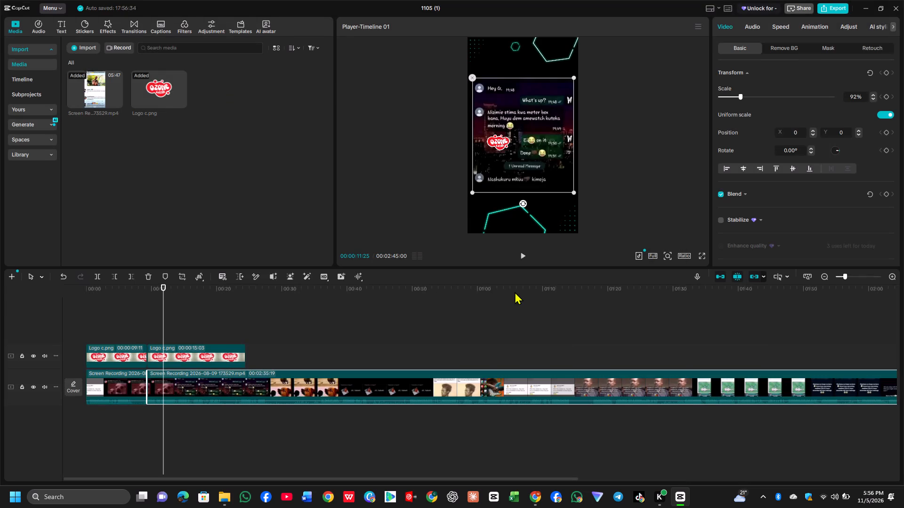
Play to the end of the chat meme and extend the second logo piece to a duration of 00:00:31:26.
{"action": "left_click", "coordinate": [523, 256]}
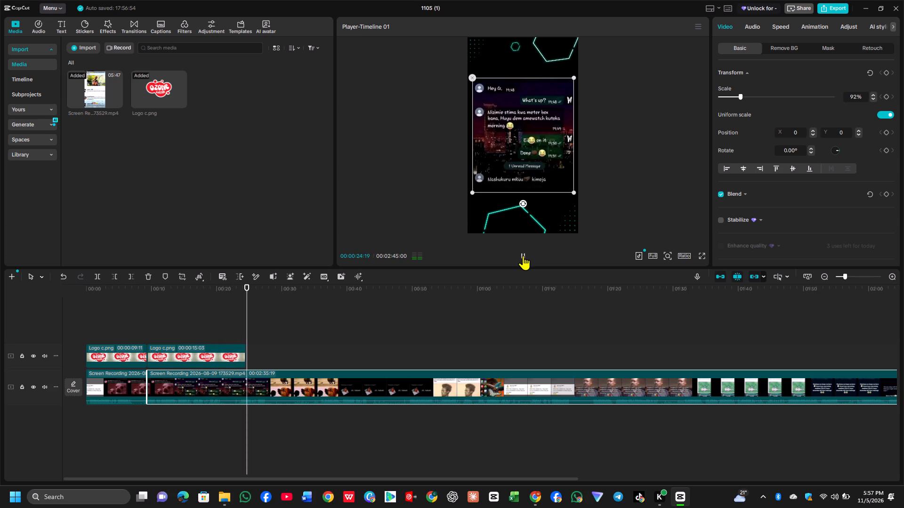
{"action": "left_click", "coordinate": [523, 255]}
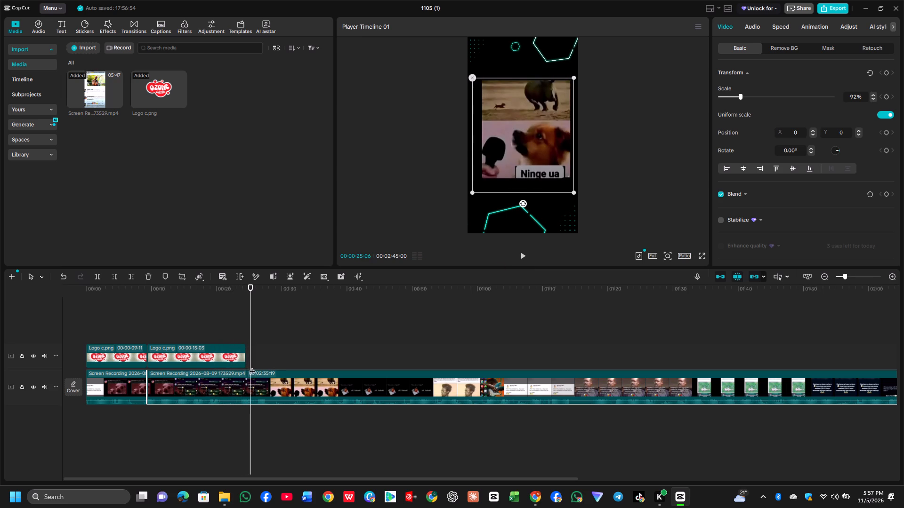
{"action": "left_click", "coordinate": [235, 357]}
{"action": "left_click_drag", "start_coordinate": [246, 353], "coordinate": [271, 353]}
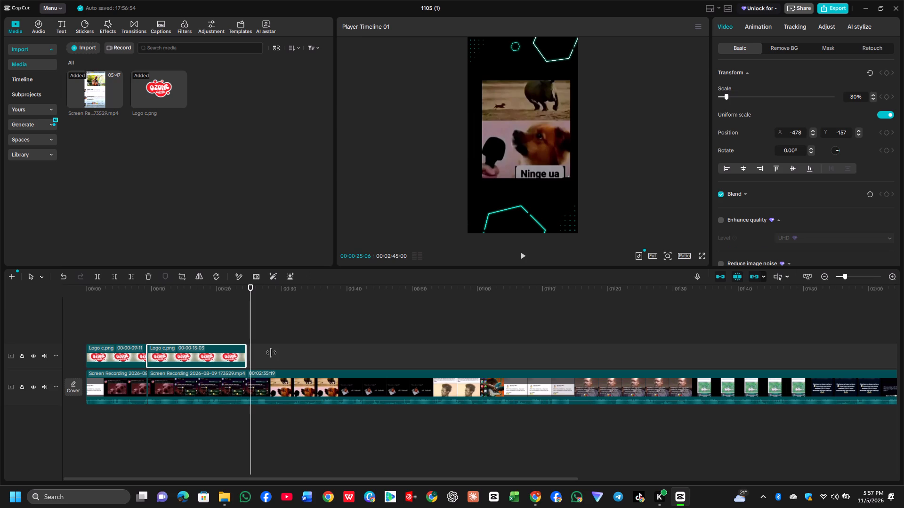
{"action": "left_click_drag", "start_coordinate": [271, 353], "coordinate": [353, 351]}
Split the second logo piece at 00:00:25:01, just before the hippo-and-dog meme appears.
{"action": "key", "text": "Left"}
{"action": "key", "text": "Left"}
{"action": "key", "text": "Left"}
{"action": "key", "text": "Left"}
{"action": "key", "text": "Left"}
{"action": "key", "text": "Left"}
{"action": "key", "text": "Left"}
{"action": "key", "text": "Left"}
{"action": "key", "text": "Left"}
{"action": "key", "text": "Left"}
{"action": "key", "text": "Left"}
{"action": "key", "text": "Left"}
{"action": "key", "text": "Left"}
{"action": "key", "text": "Left"}
{"action": "key", "text": "Left"}
{"action": "key", "text": "Left"}
{"action": "key", "text": "Left"}
{"action": "key", "text": "Left"}
{"action": "key", "text": "Left"}
{"action": "key", "text": "Left"}
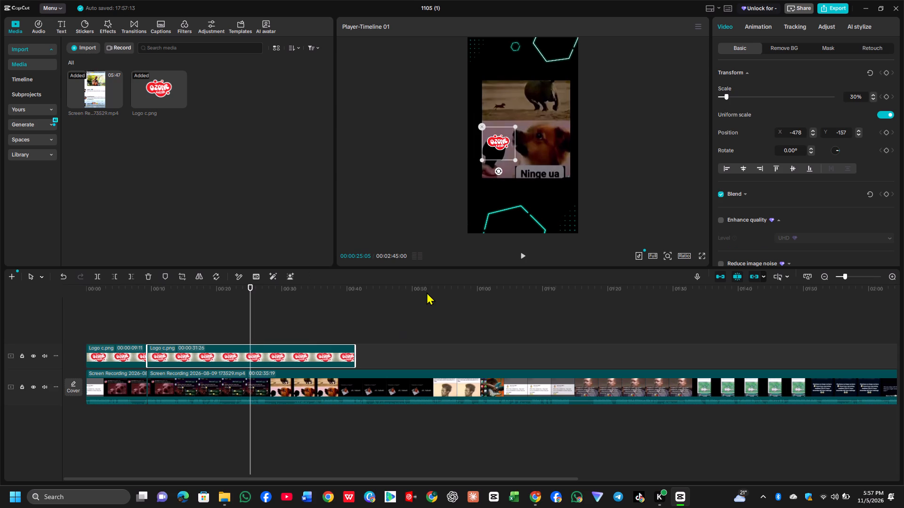
{"action": "key", "text": "Right"}
{"action": "key", "text": "Right"}
{"action": "key", "text": "Right"}
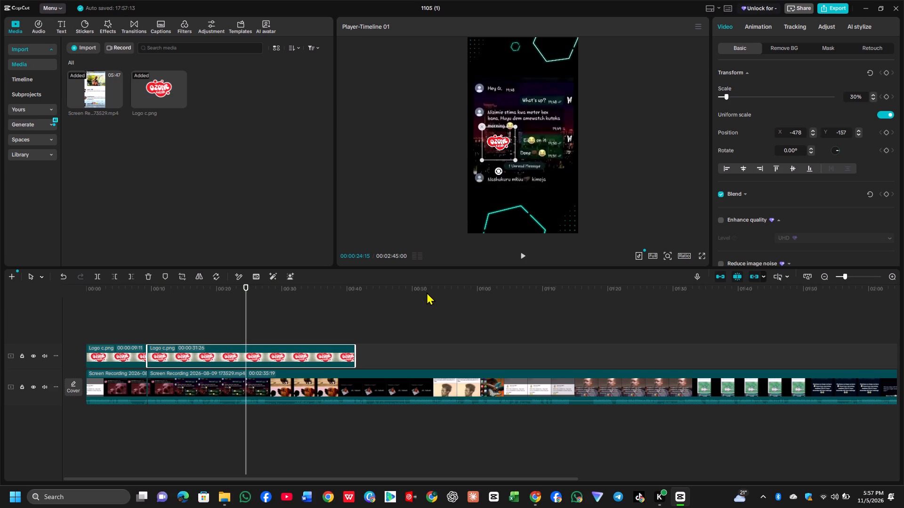
{"action": "key", "text": "Right"}
{"action": "key", "text": "Right"}
{"action": "key", "text": "Right"}
{"action": "key", "text": "Right"}
{"action": "key", "text": "Right"}
{"action": "key", "text": "Right"}
{"action": "key", "text": "Right"}
{"action": "key", "text": "Right"}
{"action": "key", "text": "Right"}
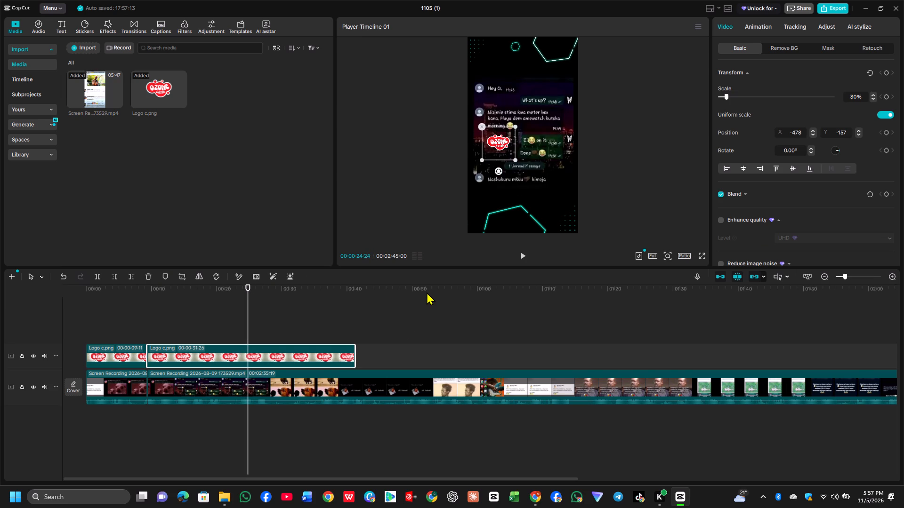
{"action": "key", "text": "Right"}
{"action": "key", "text": "Right"}
{"action": "key", "text": "Right"}
{"action": "key", "text": "Right"}
{"action": "key", "text": "Right"}
{"action": "key", "text": "Right"}
{"action": "key", "text": "Right"}
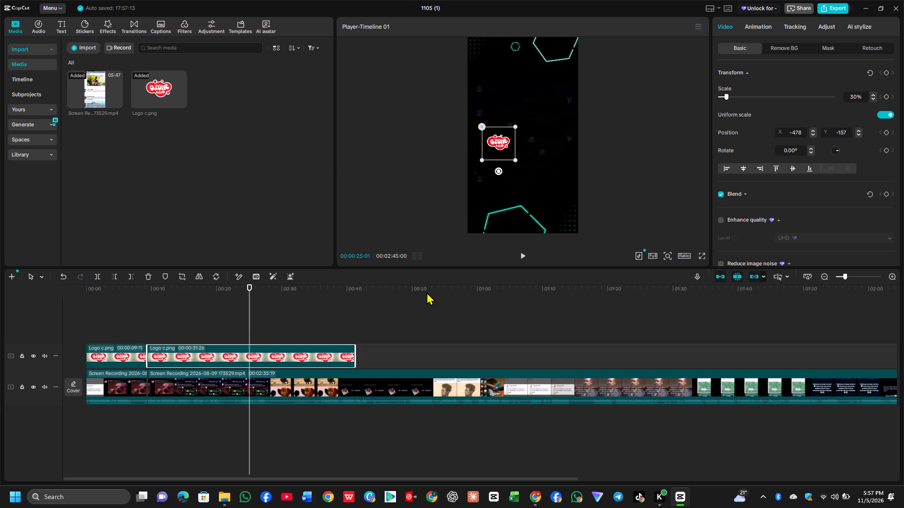
{"action": "left_click", "coordinate": [97, 273]}
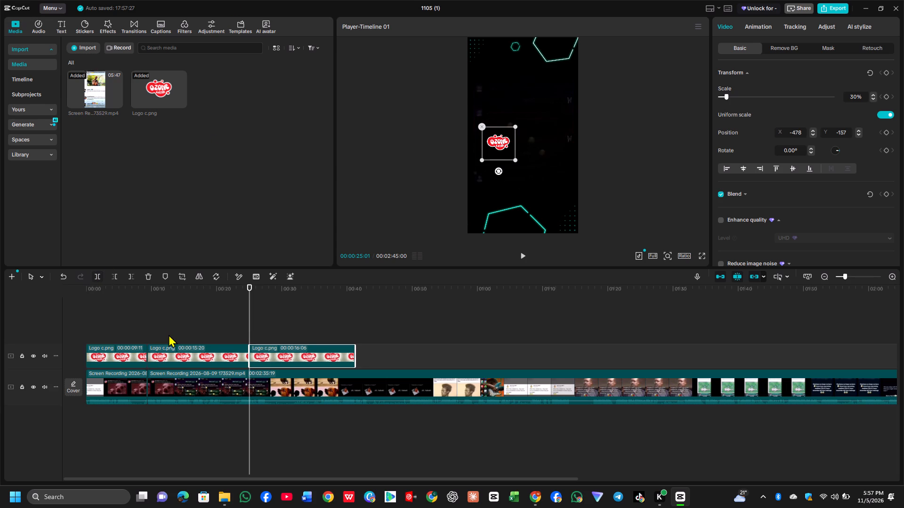
Split the screen recording at 00:00:25:01, where the third logo piece starts.
{"action": "left_click", "coordinate": [200, 383]}
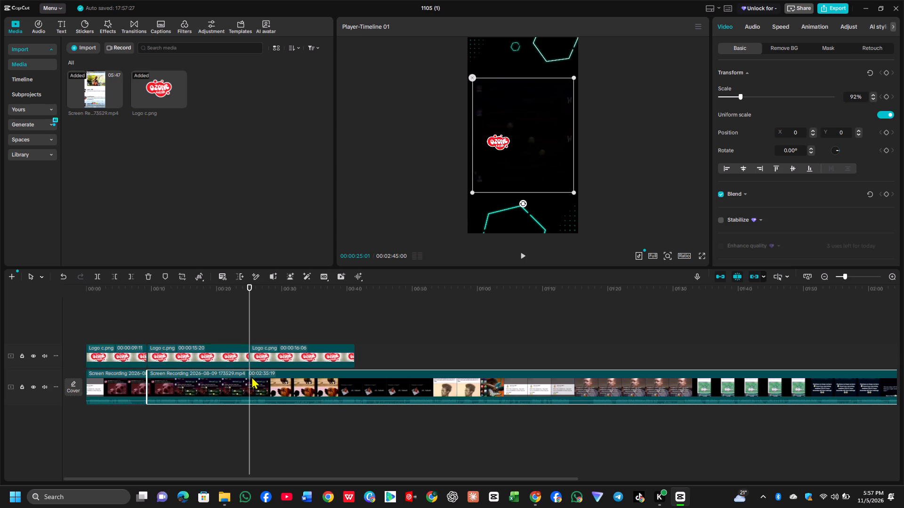
{"action": "left_click", "coordinate": [98, 279]}
Recrop the third recording piece by raising the crop's top edge to leave some space above the hippo picture.
{"action": "left_click", "coordinate": [519, 253]}
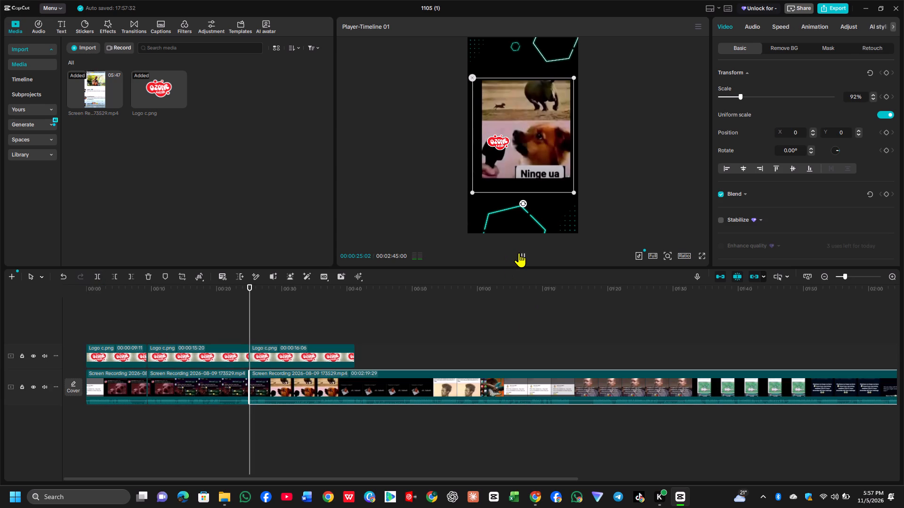
{"action": "left_click", "coordinate": [519, 253]}
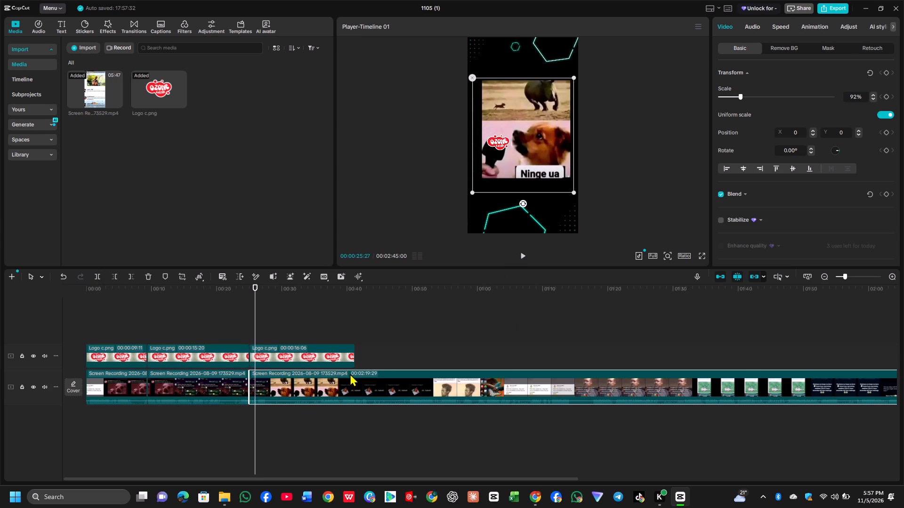
{"action": "left_click", "coordinate": [182, 278]}
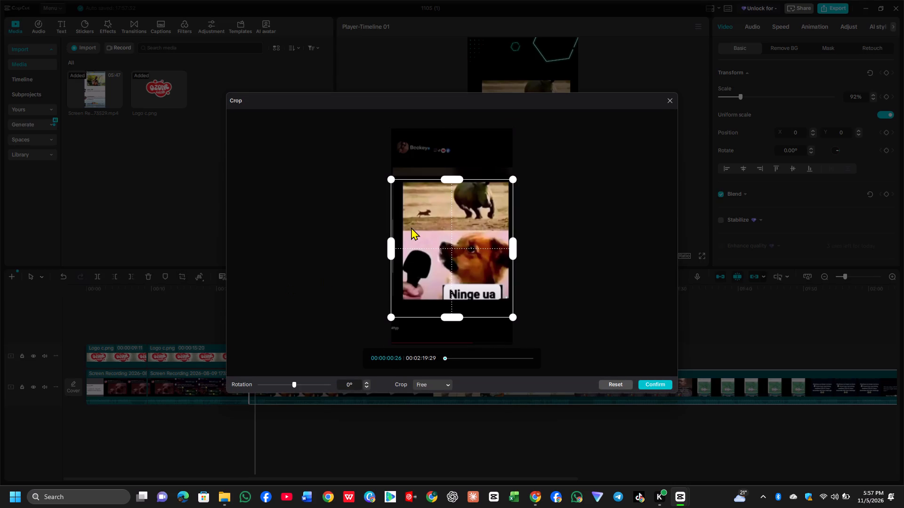
{"action": "left_click_drag", "start_coordinate": [444, 179], "coordinate": [442, 159]}
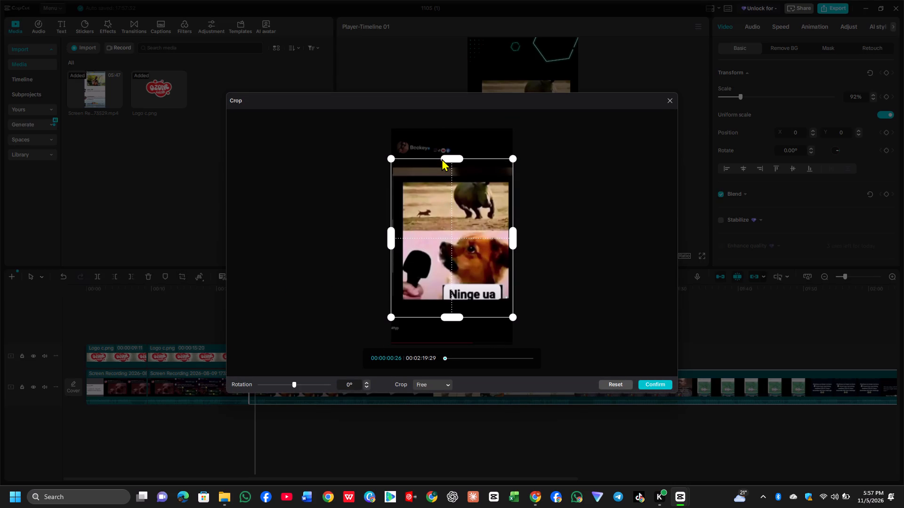
{"action": "left_click_drag", "start_coordinate": [442, 159], "coordinate": [450, 168]}
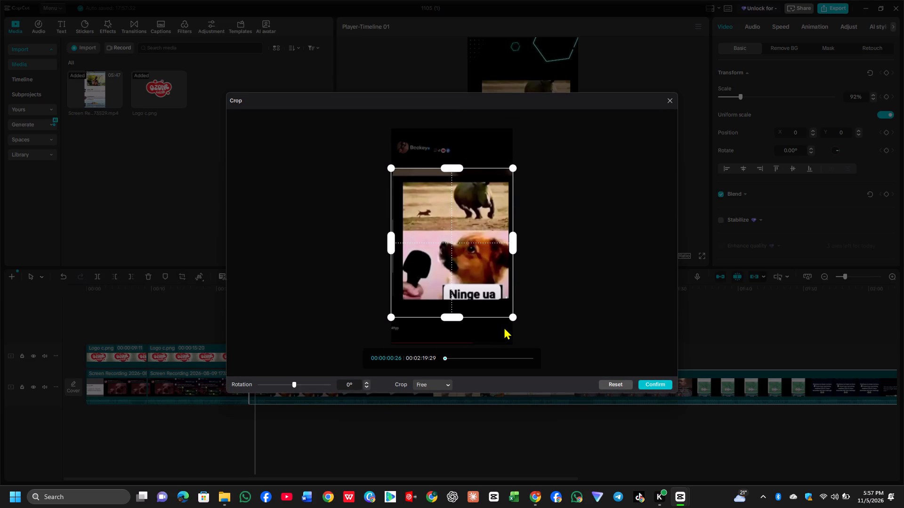
{"action": "left_click", "coordinate": [649, 382]}
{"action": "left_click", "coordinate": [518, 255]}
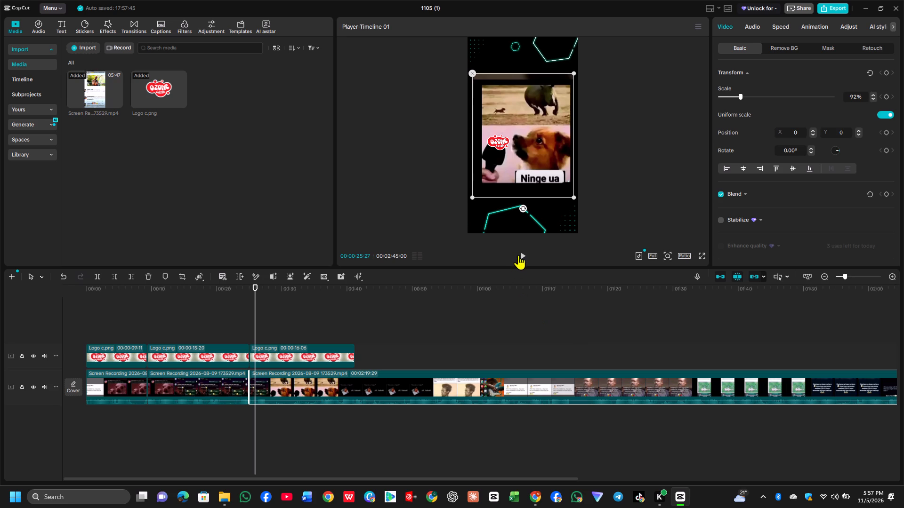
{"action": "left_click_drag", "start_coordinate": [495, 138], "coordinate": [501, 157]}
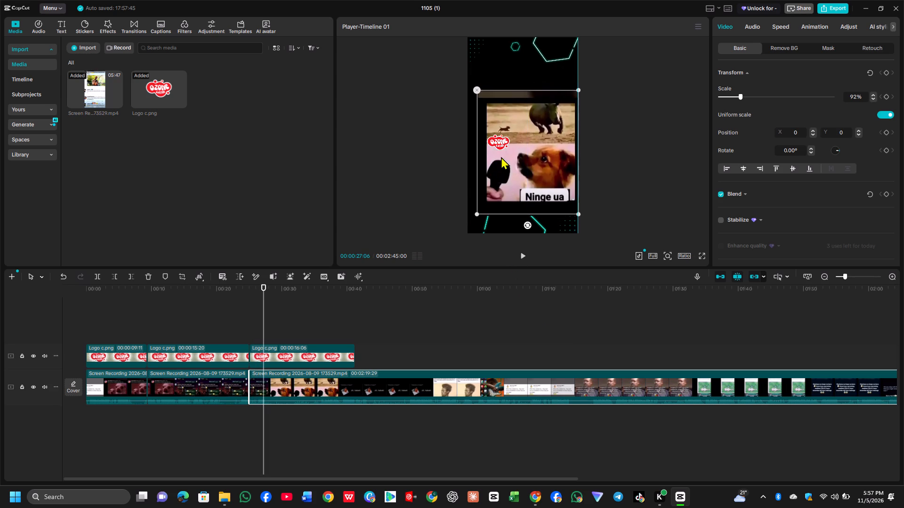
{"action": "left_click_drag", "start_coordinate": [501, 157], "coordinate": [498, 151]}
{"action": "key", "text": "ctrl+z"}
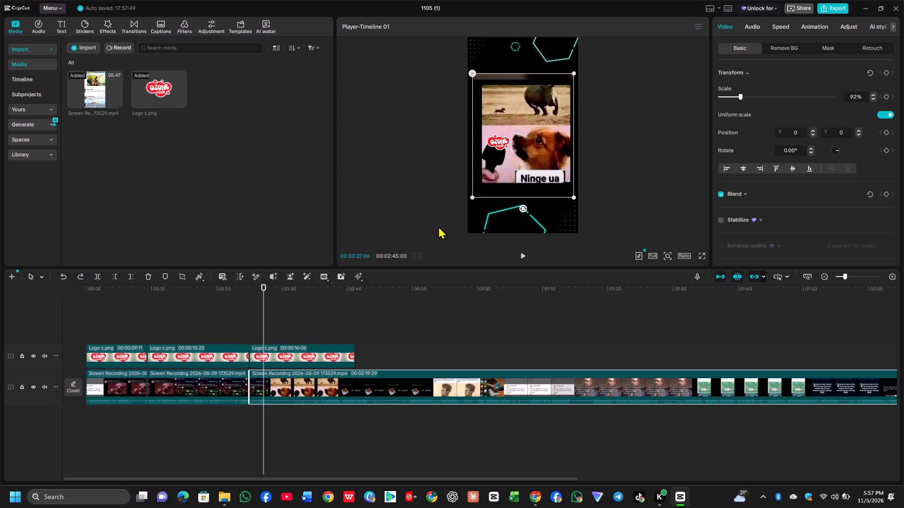
Move the third logo piece to X -381, Y 143, between the hippo picture and the dog picture.
{"action": "left_click", "coordinate": [322, 357]}
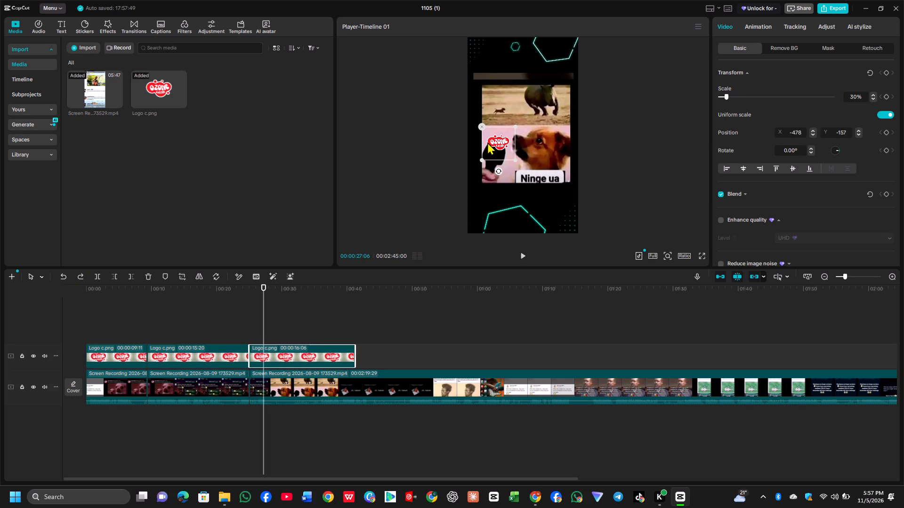
{"action": "left_click_drag", "start_coordinate": [497, 141], "coordinate": [502, 123]}
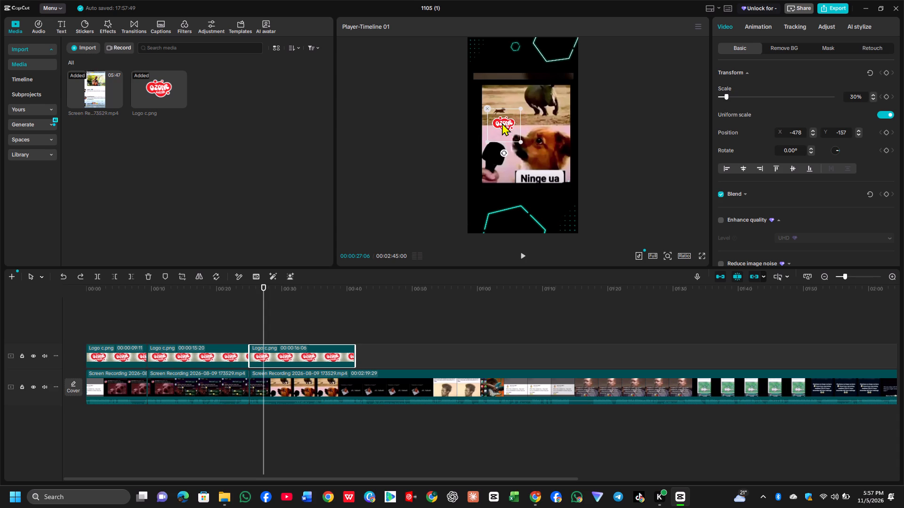
{"action": "left_click_drag", "start_coordinate": [502, 123], "coordinate": [501, 126]}
{"action": "left_click", "coordinate": [421, 177]}
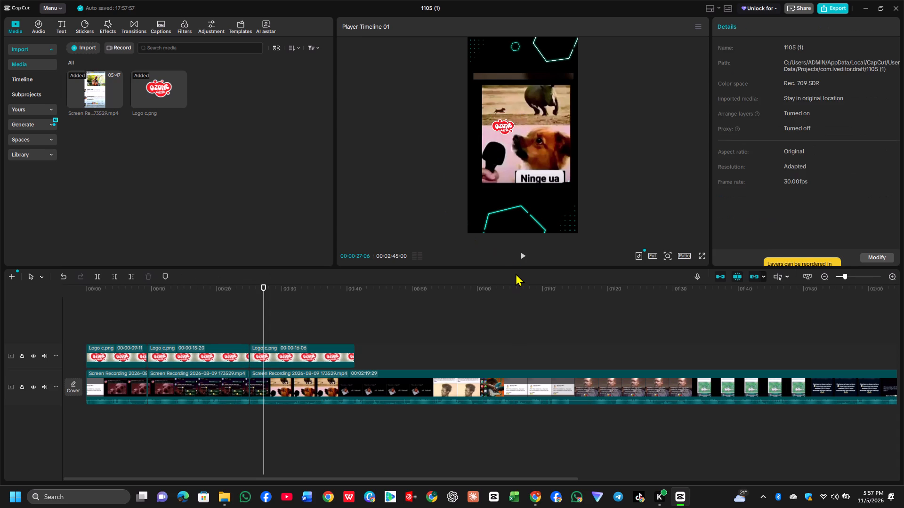
Play through the hippo-and-dog meme and split the screen recording at 00:00:39:12, as the next meme fades in.
{"action": "left_click", "coordinate": [519, 254]}
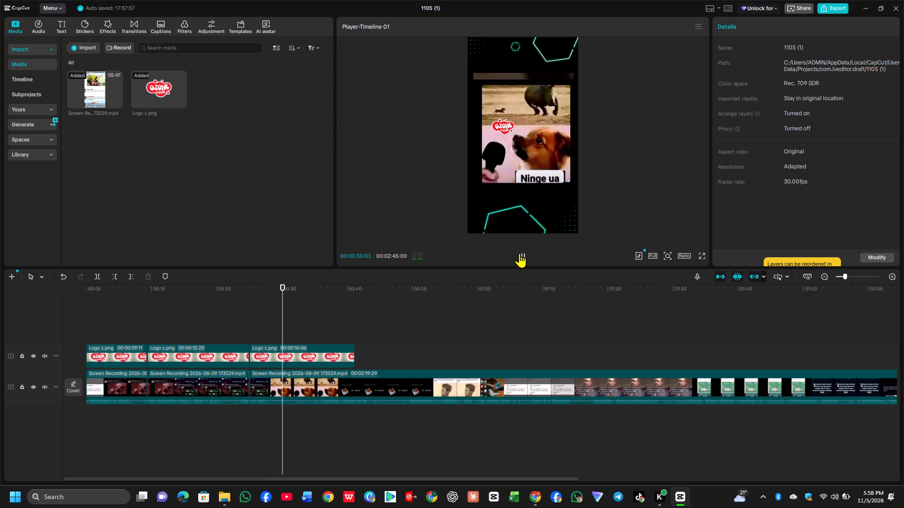
{"action": "key", "text": "Up"}
{"action": "left_click", "coordinate": [522, 258]}
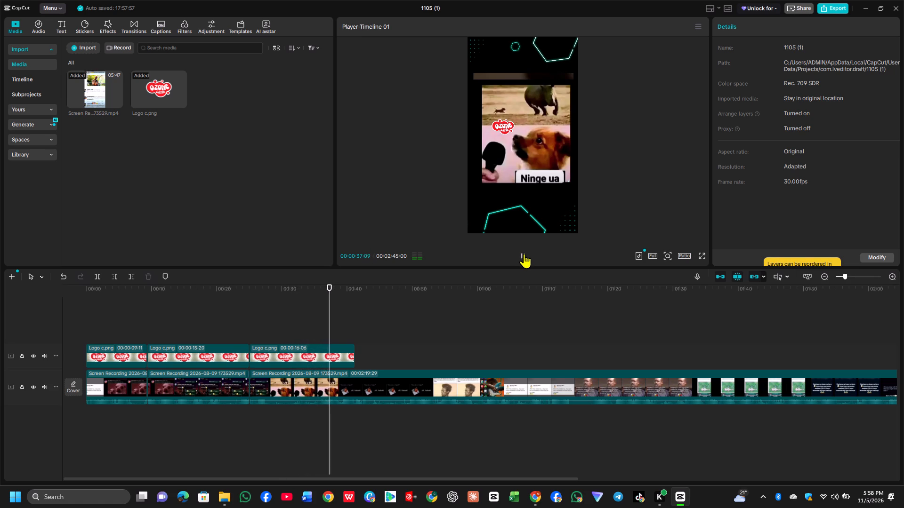
{"action": "left_click", "coordinate": [524, 254]}
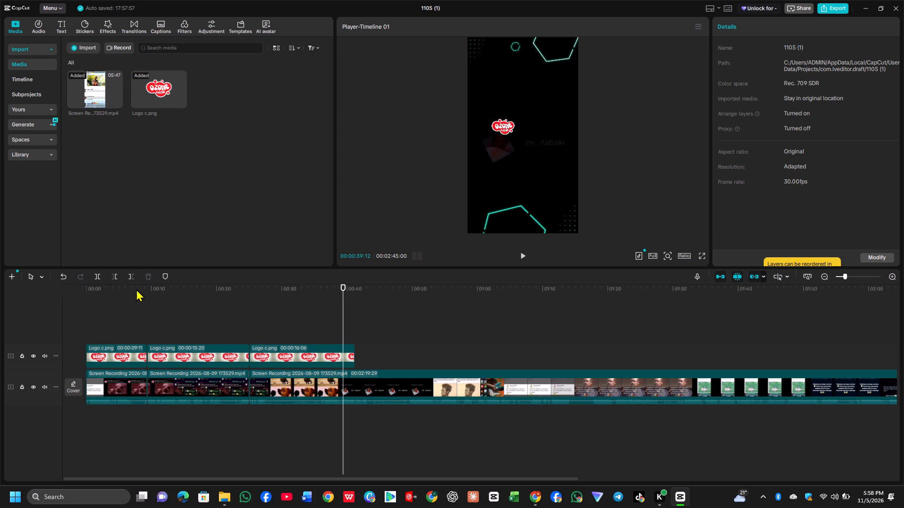
{"action": "left_click", "coordinate": [97, 279]}
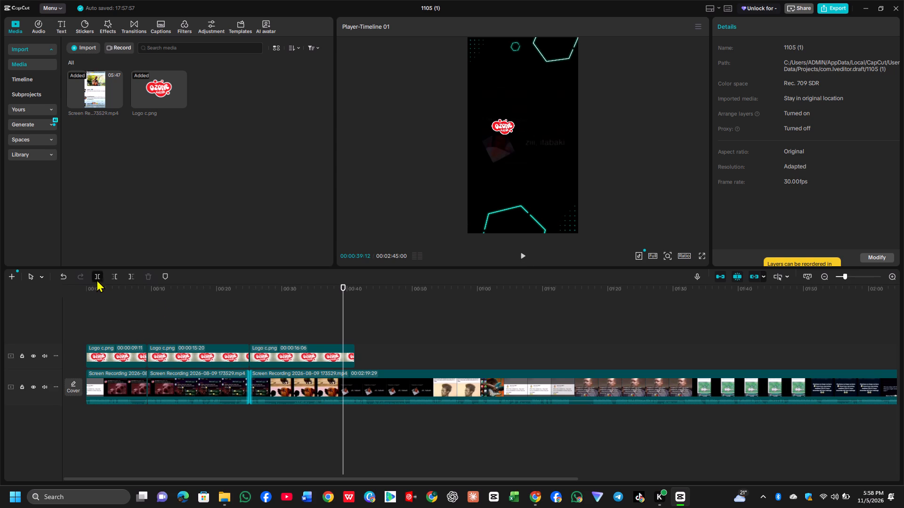
Trim the third logo piece to end at 00:00:39:12 and delete the remaining screen recording piece after that point.
{"action": "left_click", "coordinate": [331, 354]}
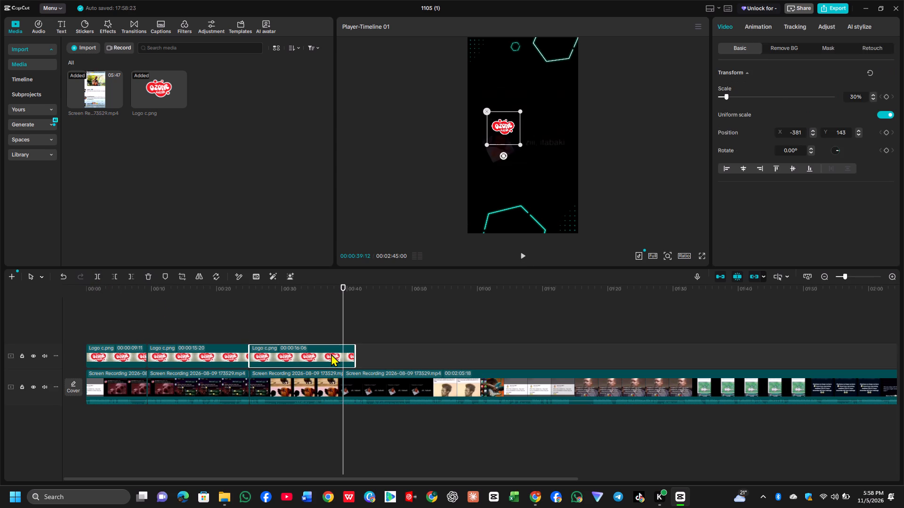
{"action": "left_click", "coordinate": [129, 278]}
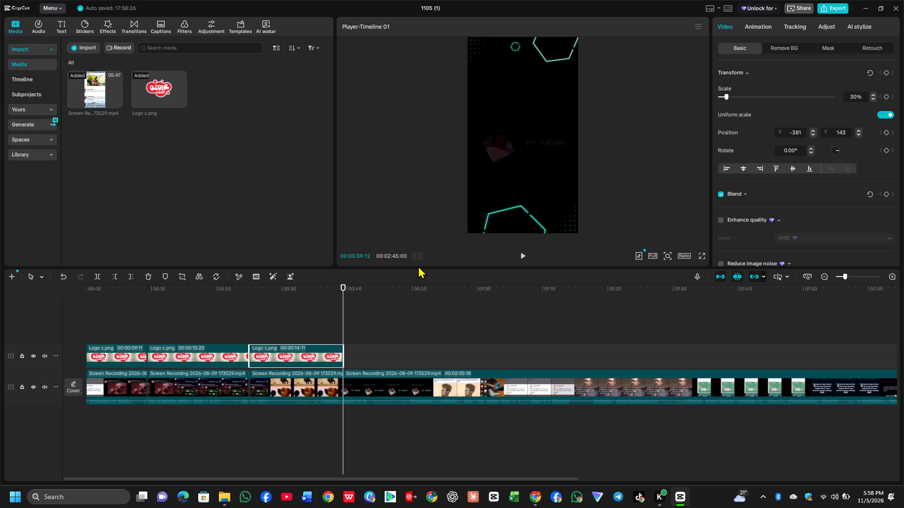
{"action": "left_click", "coordinate": [380, 392]}
{"action": "left_click", "coordinate": [151, 279]}
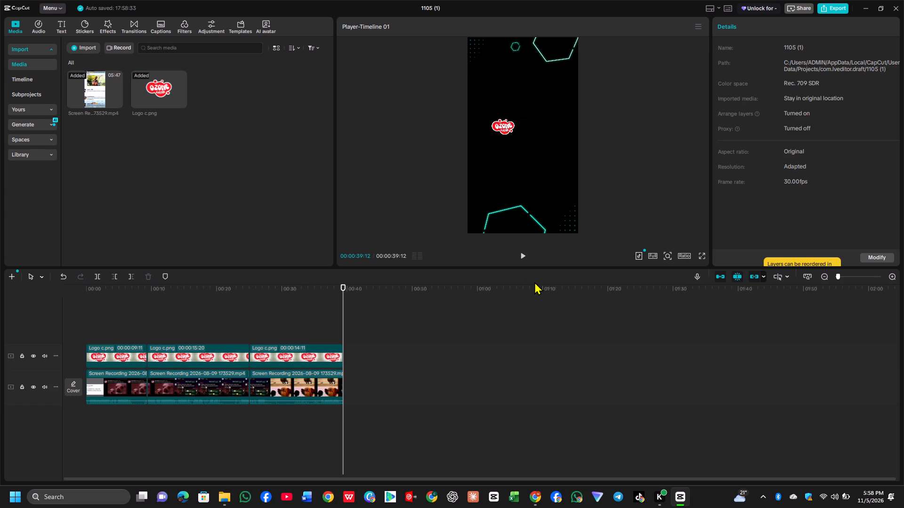
Play the finished three-meme video through from the start to check it.
{"action": "left_click", "coordinate": [523, 255]}
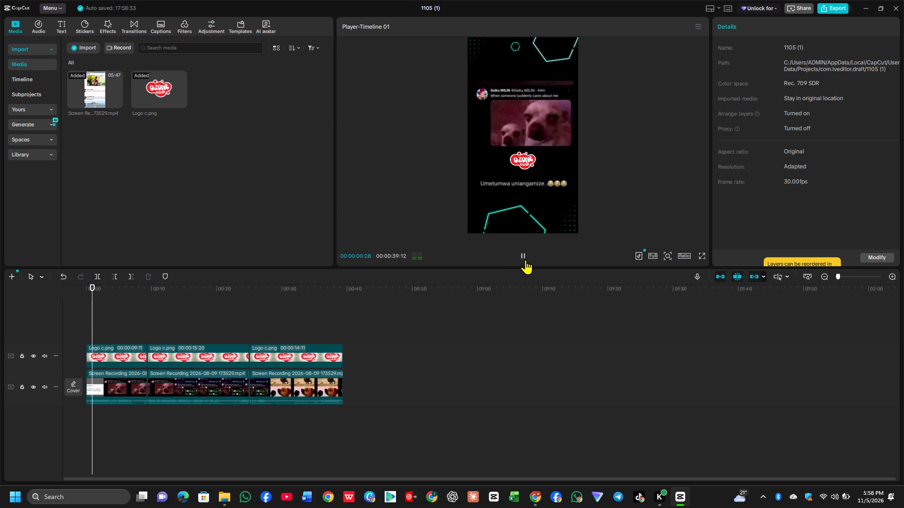
{"action": "left_click", "coordinate": [525, 260]}
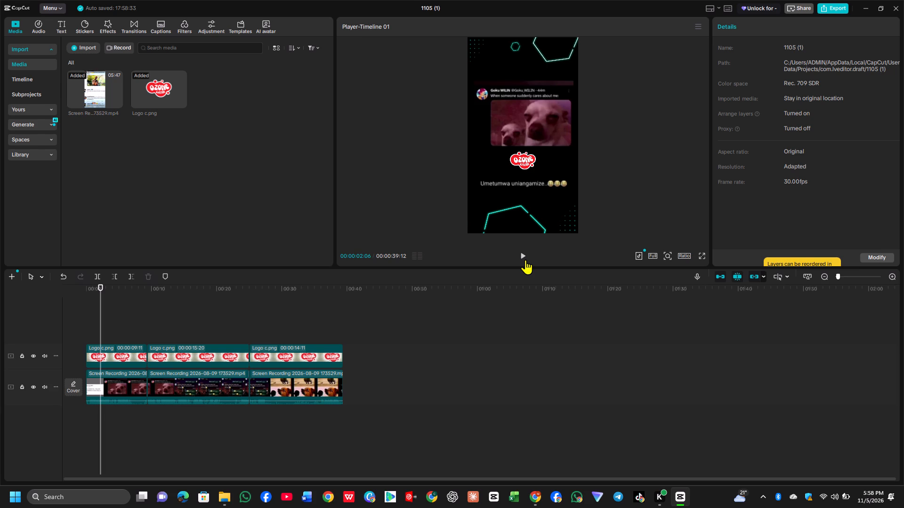
{"action": "left_click", "coordinate": [525, 260]}
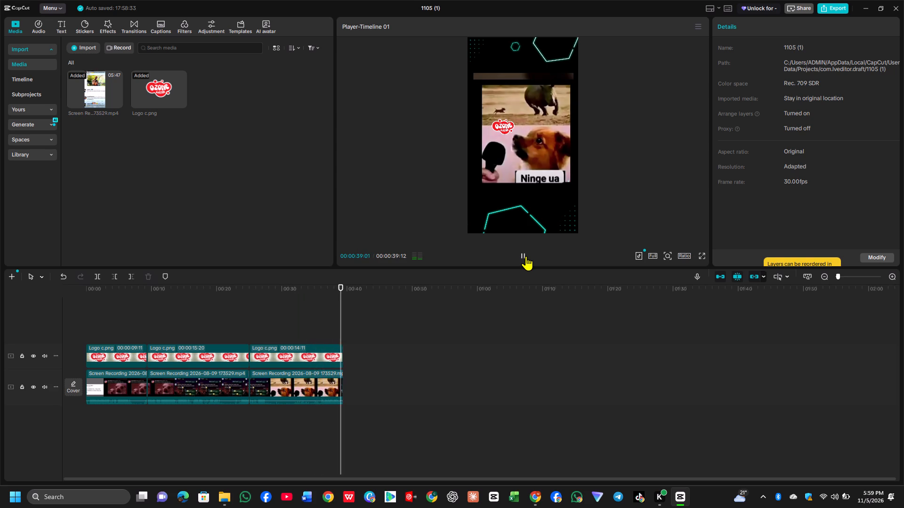
Export the finished video under the name Hey G and close the export window without sharing it.
{"action": "left_click", "coordinate": [834, 9]}
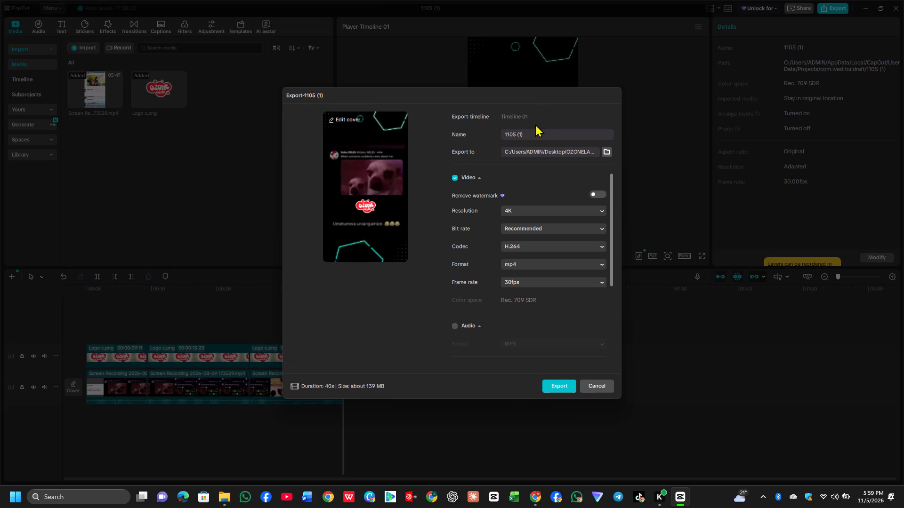
{"action": "double_click", "coordinate": [533, 128]}
{"action": "double_click", "coordinate": [533, 130]}
{"action": "double_click", "coordinate": [533, 130]}
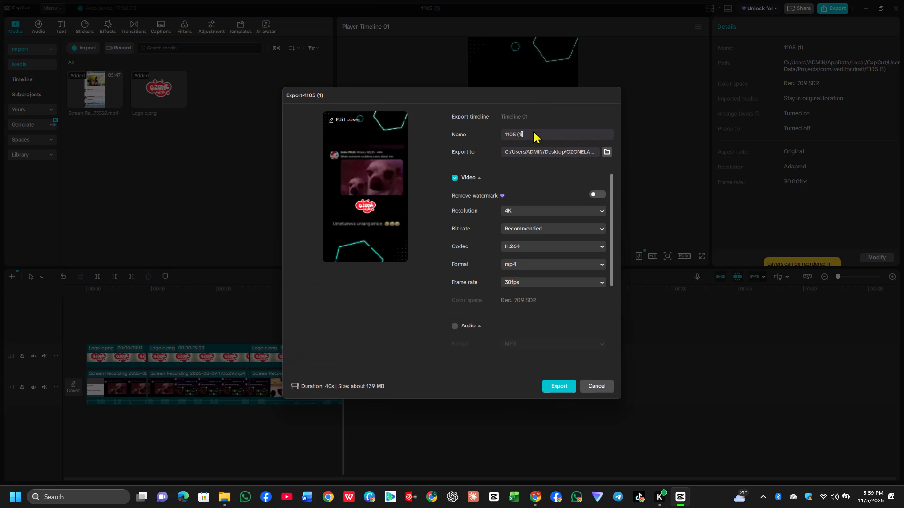
{"action": "double_click", "coordinate": [533, 131]}
{"action": "triple_click", "coordinate": [533, 131]}
{"action": "key", "text": "n"}
{"action": "key", "text": "BackSpace"}
{"action": "type", "text": "ey"}
{"action": "key", "text": "space"}
{"action": "key", "text": "g"}
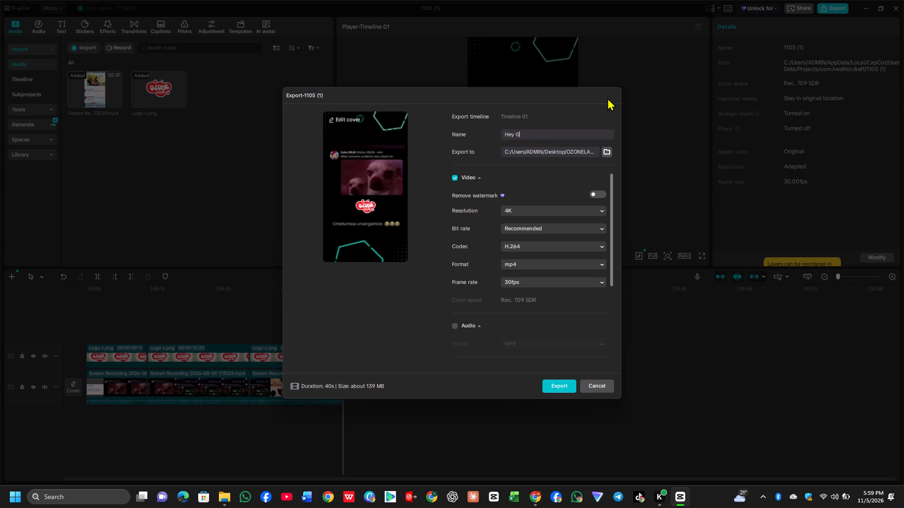
{"action": "left_click", "coordinate": [558, 386]}
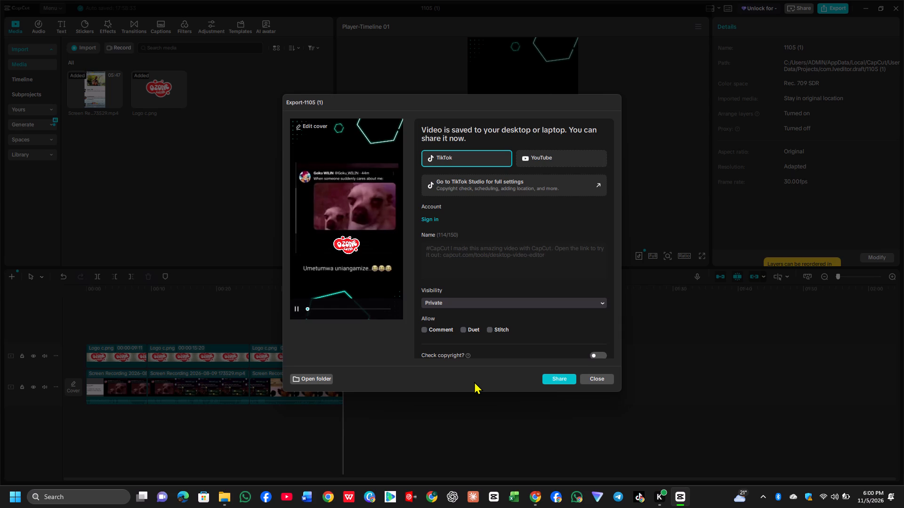
{"action": "left_click", "coordinate": [596, 381]}
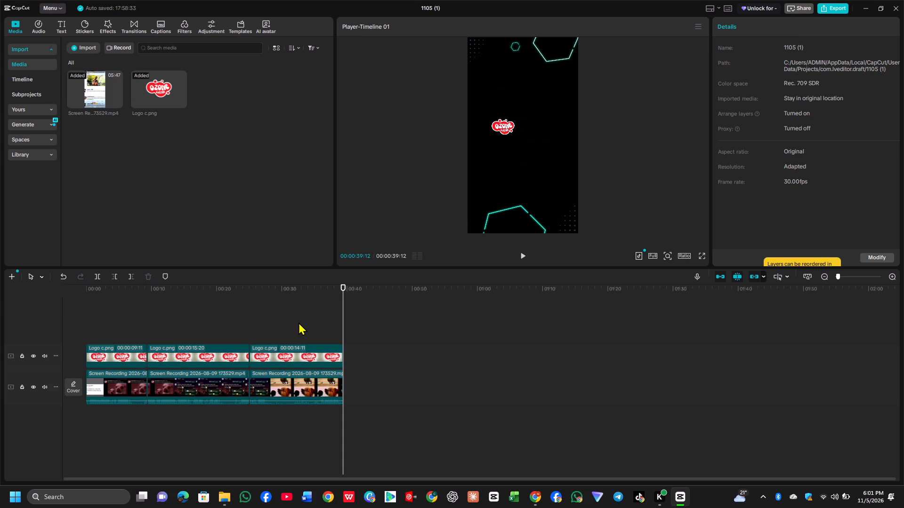
Undo the deletion of the remaining recording, and delete the three already exported recording pieces before it.
{"action": "key", "text": "ctrl+z"}
{"action": "left_click", "coordinate": [300, 385]}
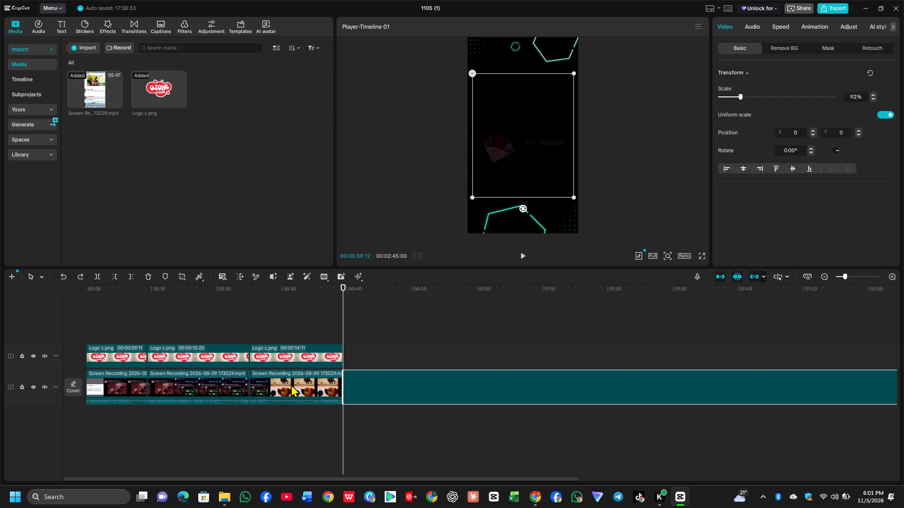
{"action": "left_click", "coordinate": [145, 274]}
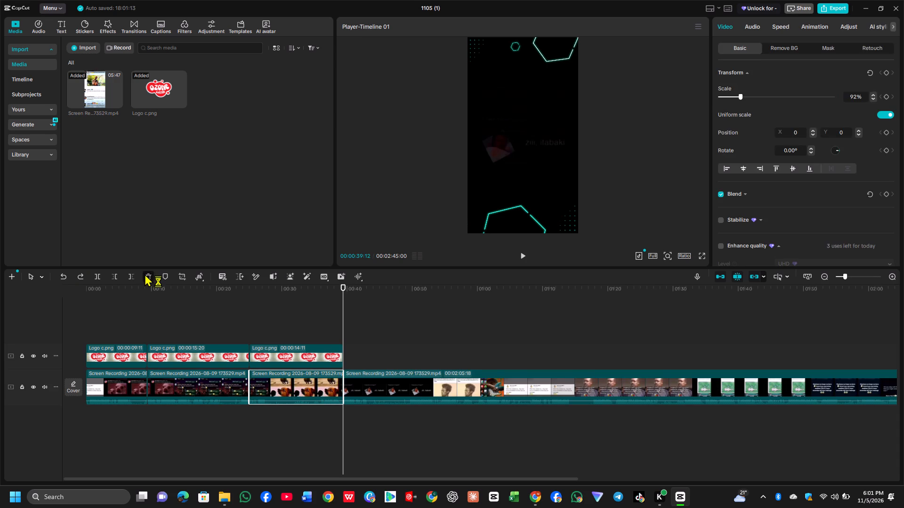
{"action": "left_click", "coordinate": [219, 385]}
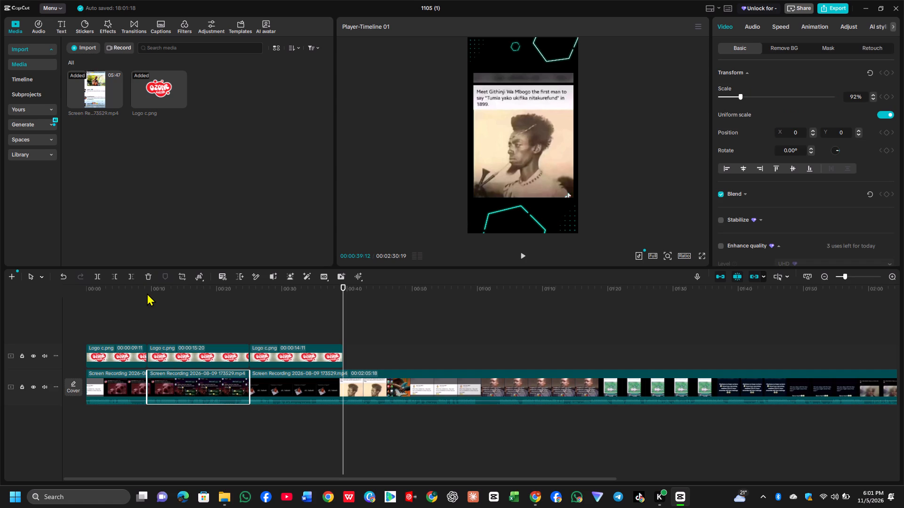
{"action": "left_click", "coordinate": [149, 278]}
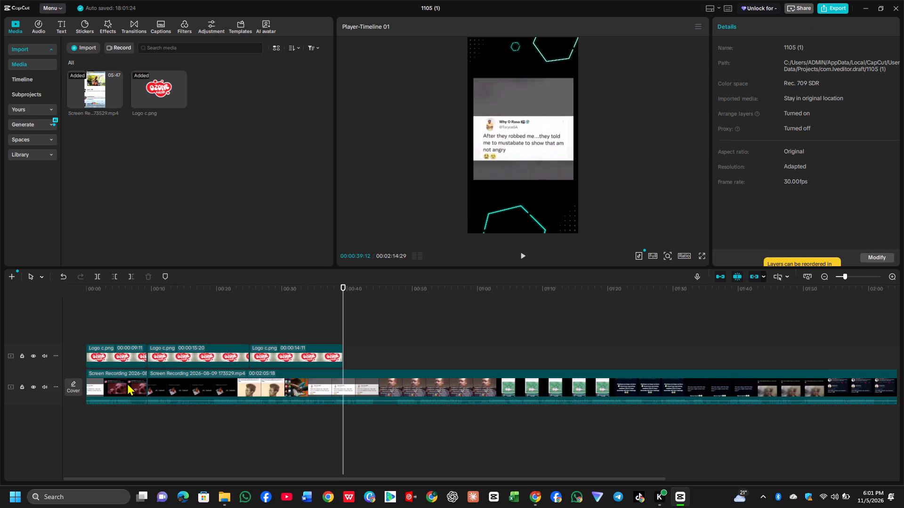
{"action": "left_click", "coordinate": [125, 388]}
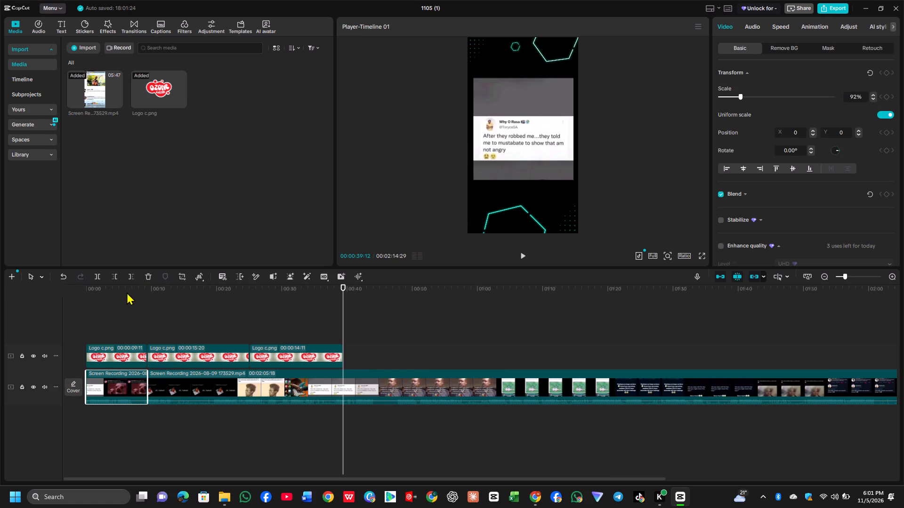
{"action": "left_click", "coordinate": [148, 278]}
Delete the second and third logo pieces, keeping only the first one at the start of the timeline.
{"action": "key", "text": "Up"}
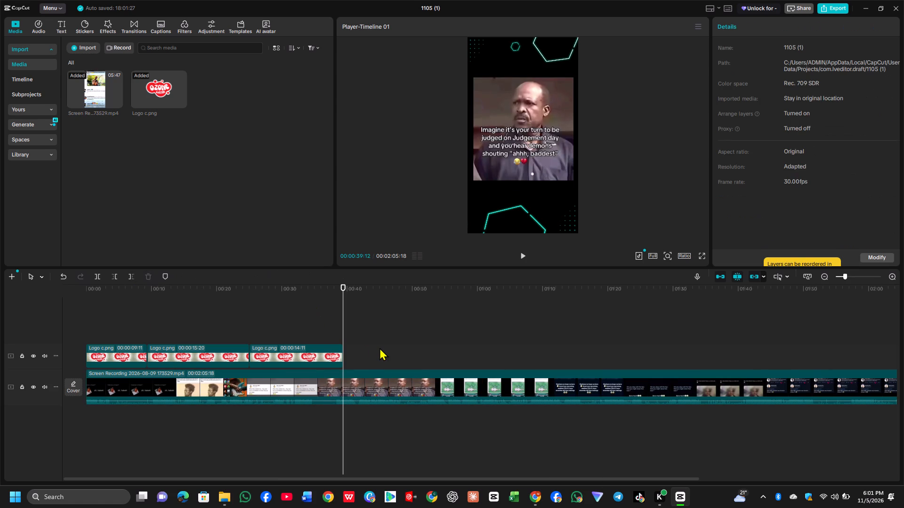
{"action": "key", "text": "Up"}
{"action": "key", "text": "Up"}
{"action": "key", "text": "Up"}
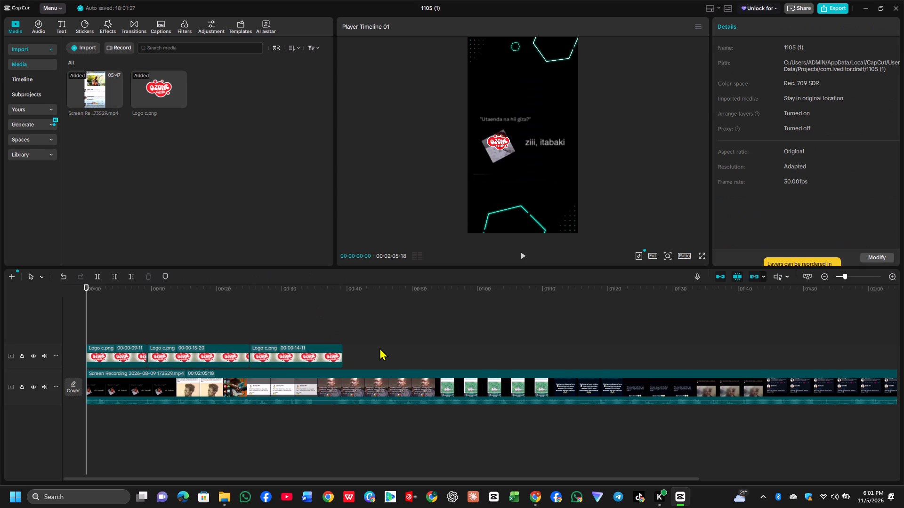
{"action": "left_click", "coordinate": [520, 258]}
{"action": "left_click", "coordinate": [520, 257]}
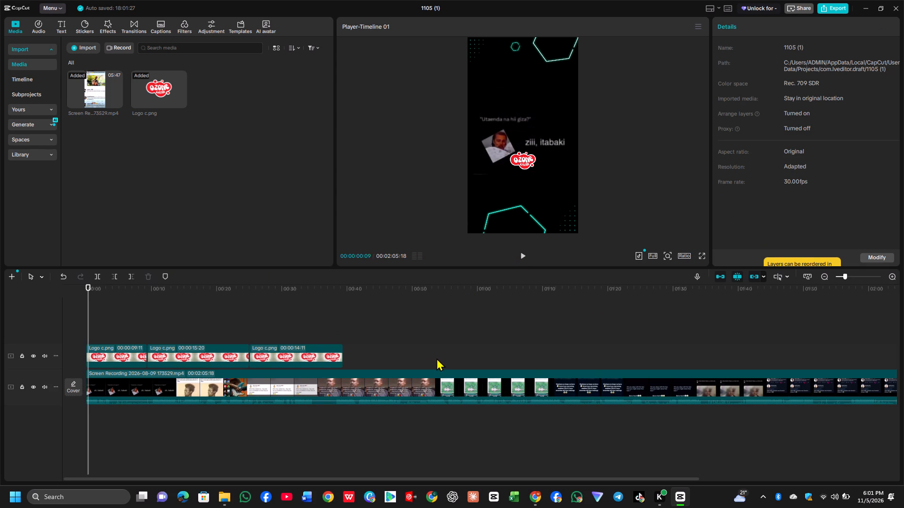
{"action": "left_click", "coordinate": [172, 360]}
{"action": "left_click", "coordinate": [146, 278]}
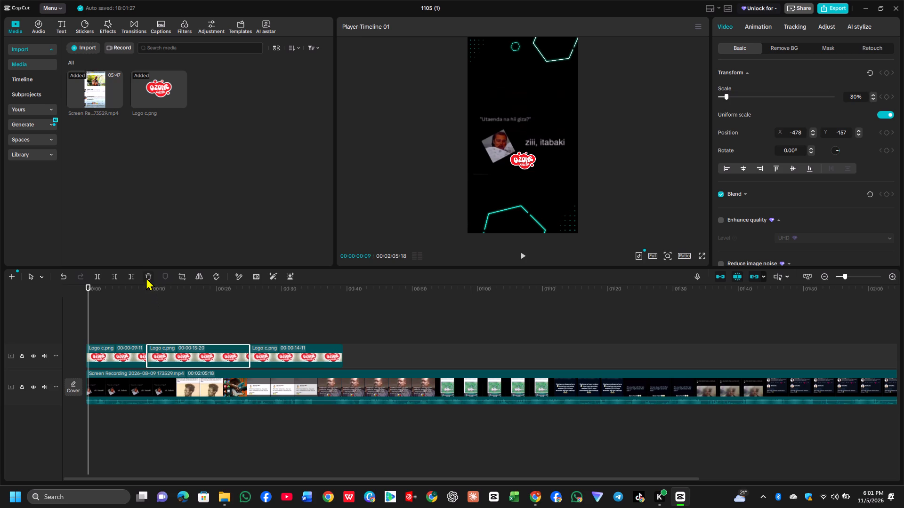
{"action": "left_click", "coordinate": [262, 354]}
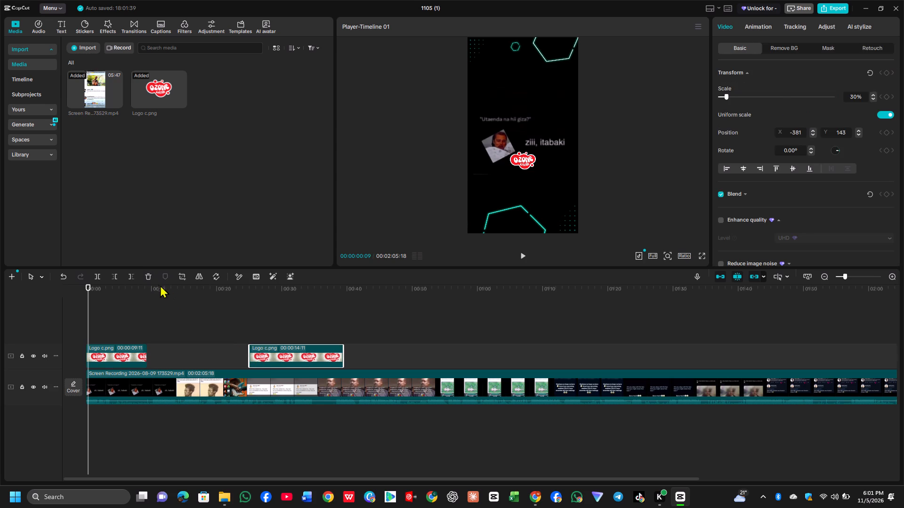
{"action": "left_click", "coordinate": [149, 277]}
Trim the first 11 frames off the start of the remaining screen recording, at 00:00:00:11.
{"action": "key", "text": "Up"}
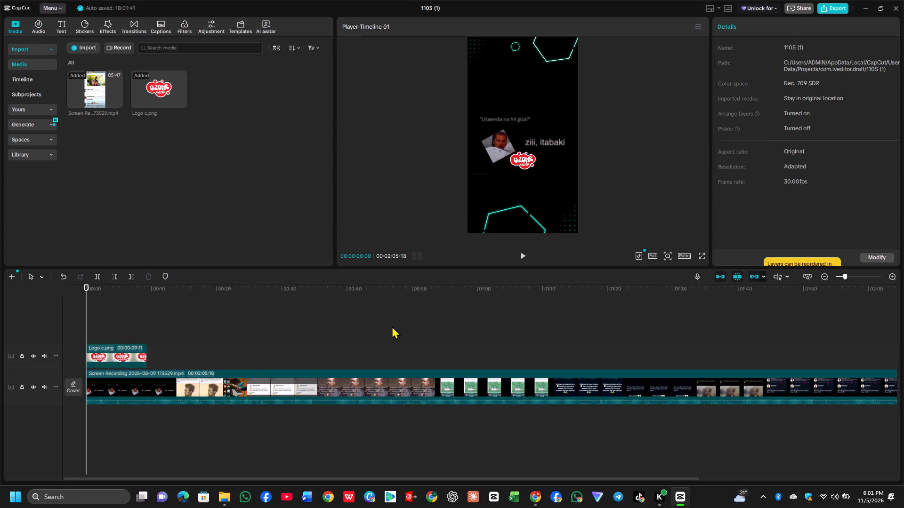
{"action": "left_click", "coordinate": [523, 259]}
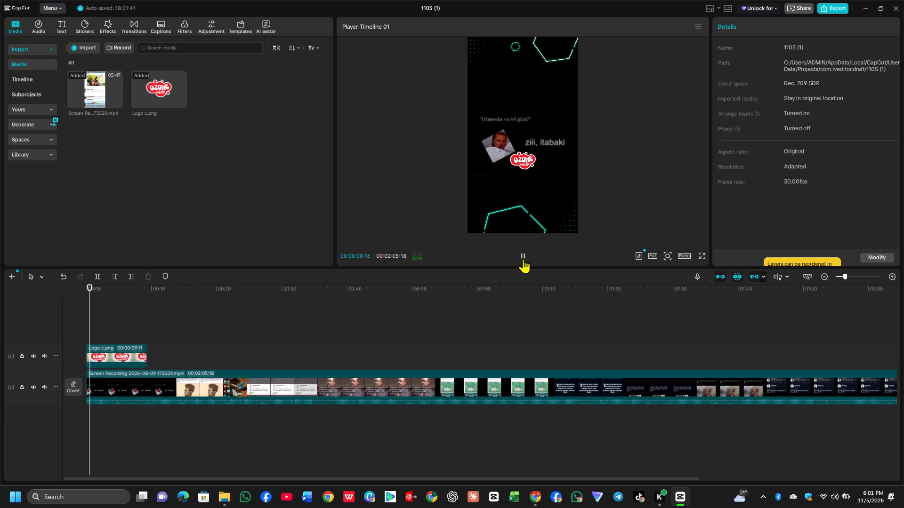
{"action": "left_click", "coordinate": [523, 259]}
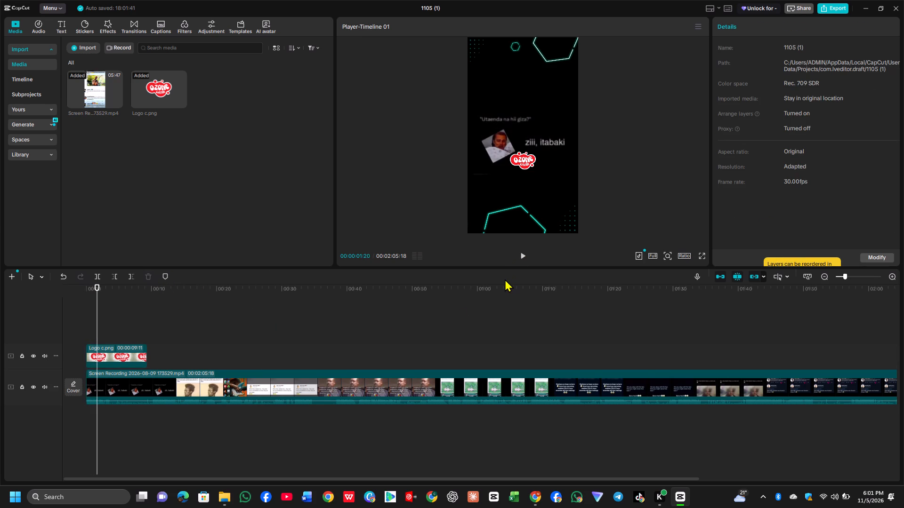
{"action": "key", "text": "Left"}
{"action": "key", "text": "Left"}
{"action": "key", "text": "Left"}
{"action": "key", "text": "Left"}
{"action": "key", "text": "Left"}
{"action": "key", "text": "Left"}
{"action": "key", "text": "Left"}
{"action": "key", "text": "Left"}
{"action": "key", "text": "Left"}
{"action": "key", "text": "Left"}
{"action": "key", "text": "Left"}
{"action": "key", "text": "Left"}
{"action": "key", "text": "Left"}
{"action": "key", "text": "Left"}
{"action": "key", "text": "Left"}
{"action": "key", "text": "Left"}
{"action": "key", "text": "Left"}
{"action": "key", "text": "Left"}
{"action": "key", "text": "Left"}
{"action": "key", "text": "Left"}
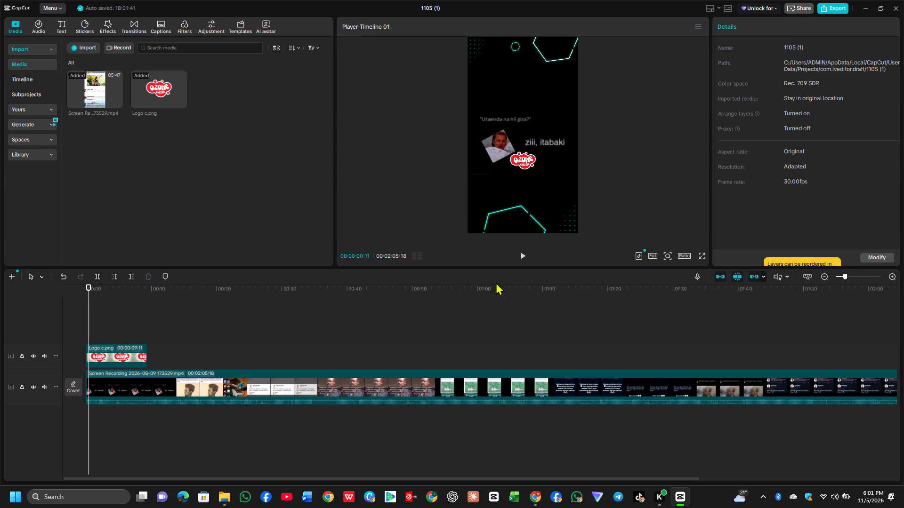
{"action": "left_click", "coordinate": [118, 278]}
Move the logo to X 0, Y -672, below the "ziii, itabaki" meme's picture and text.
{"action": "left_click", "coordinate": [519, 254]}
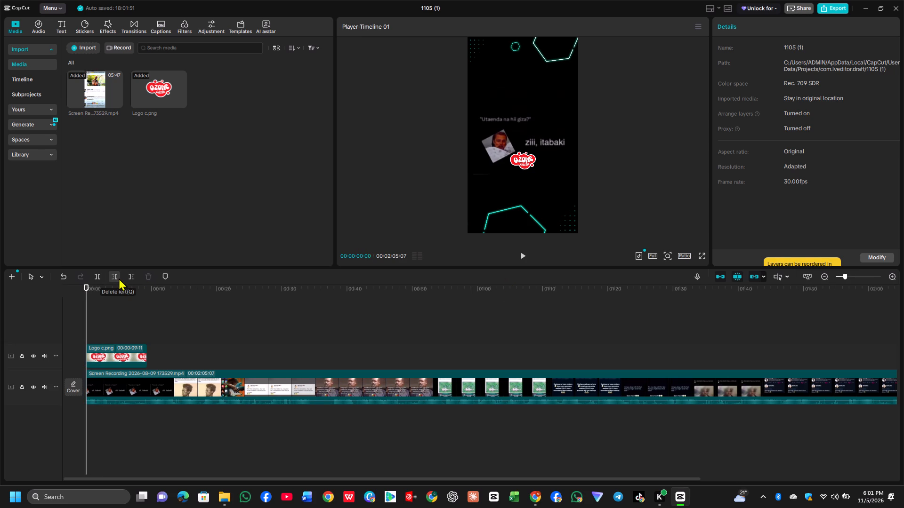
{"action": "left_click", "coordinate": [519, 254]}
{"action": "left_click", "coordinate": [109, 361]}
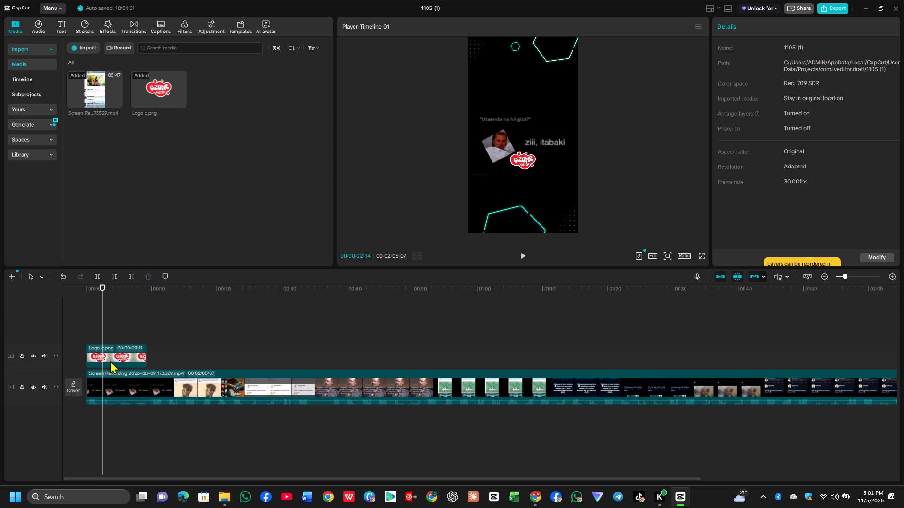
{"action": "left_click_drag", "start_coordinate": [508, 167], "coordinate": [510, 175]}
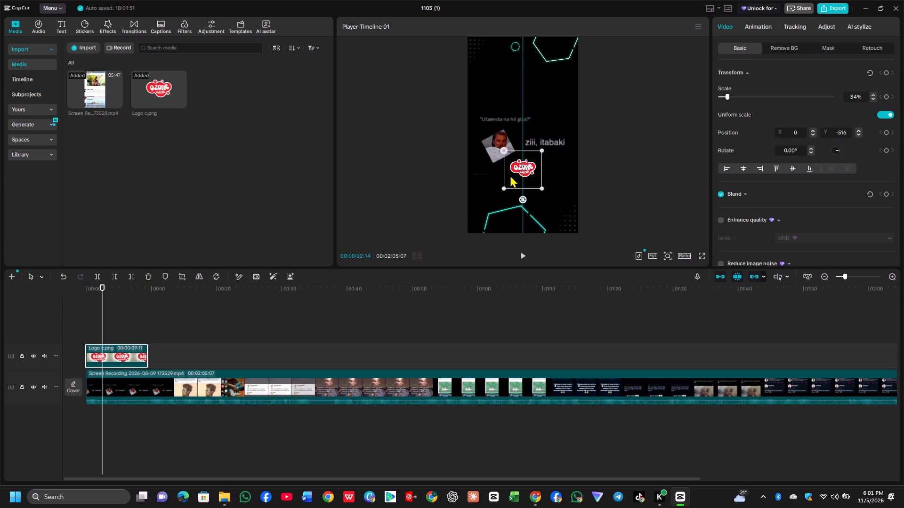
{"action": "left_click", "coordinate": [407, 274]}
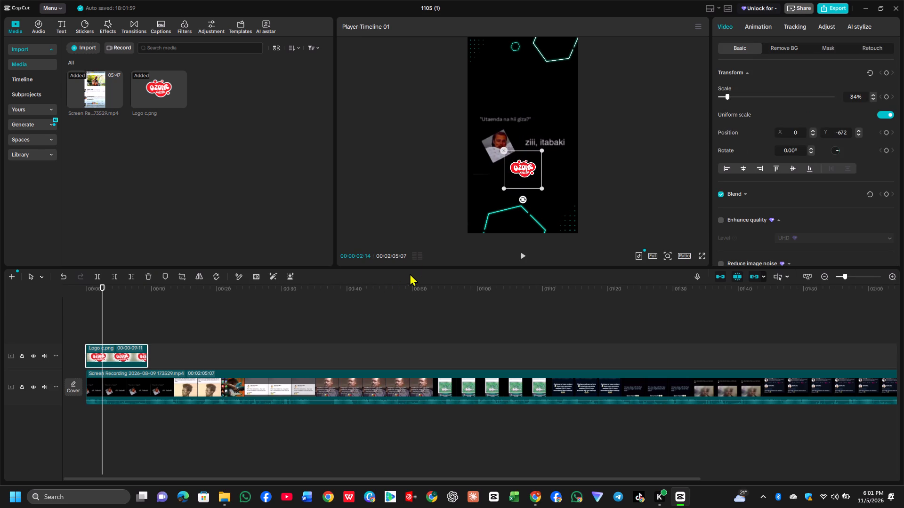
Extend the logo clip above the screen recording to a duration of 00:00:43:18.
{"action": "left_click", "coordinate": [521, 254]}
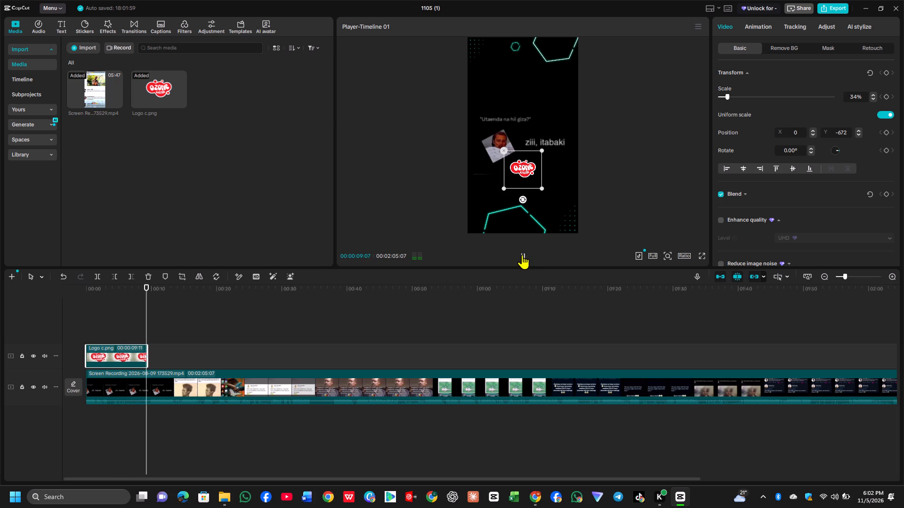
{"action": "left_click", "coordinate": [522, 254]}
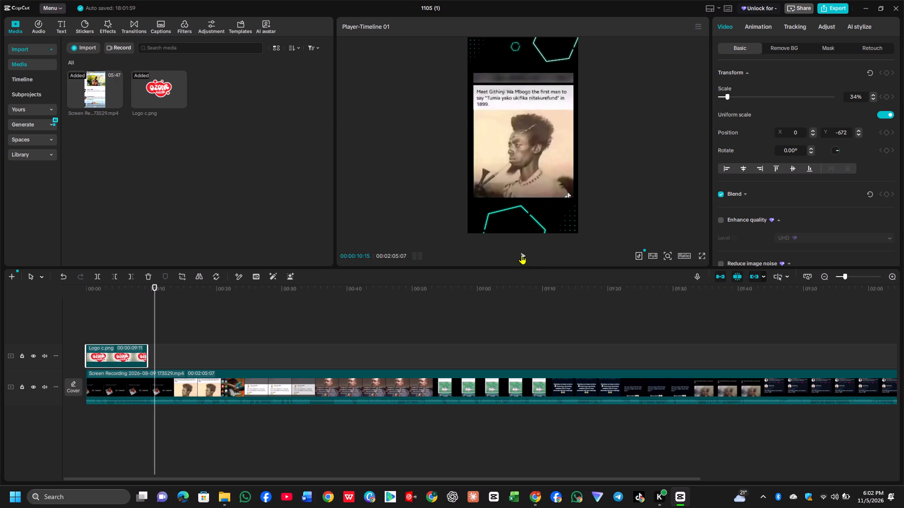
{"action": "left_click_drag", "start_coordinate": [146, 353], "coordinate": [369, 347]}
Split the logo clip at 00:00:09:29, where the "ziii, itabaki" meme ends.
{"action": "key", "text": "Left"}
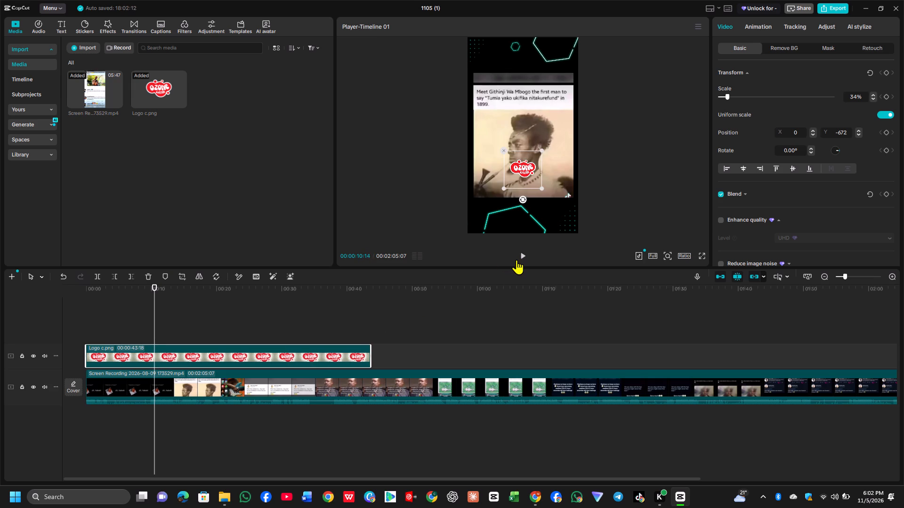
{"action": "key", "text": "Left"}
{"action": "key", "text": "Left"}
{"action": "key", "text": "Left"}
{"action": "key", "text": "Left"}
{"action": "key", "text": "Left"}
{"action": "key", "text": "Left"}
{"action": "key", "text": "Left"}
{"action": "key", "text": "Left"}
{"action": "key", "text": "Left"}
{"action": "key", "text": "Left"}
{"action": "key", "text": "Left"}
{"action": "key", "text": "Left"}
{"action": "key", "text": "Left"}
{"action": "key", "text": "Left"}
{"action": "key", "text": "Left"}
{"action": "key", "text": "Left"}
{"action": "key", "text": "Left"}
{"action": "key", "text": "Left"}
{"action": "key", "text": "Left"}
{"action": "key", "text": "Left"}
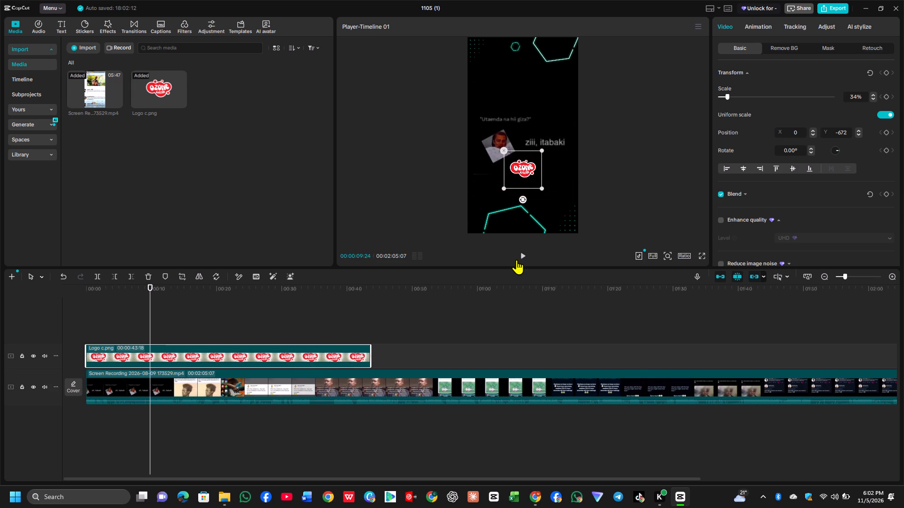
{"action": "key", "text": "Right"}
{"action": "key", "text": "Right"}
{"action": "key", "text": "Right"}
{"action": "key", "text": "Right"}
{"action": "key", "text": "Right"}
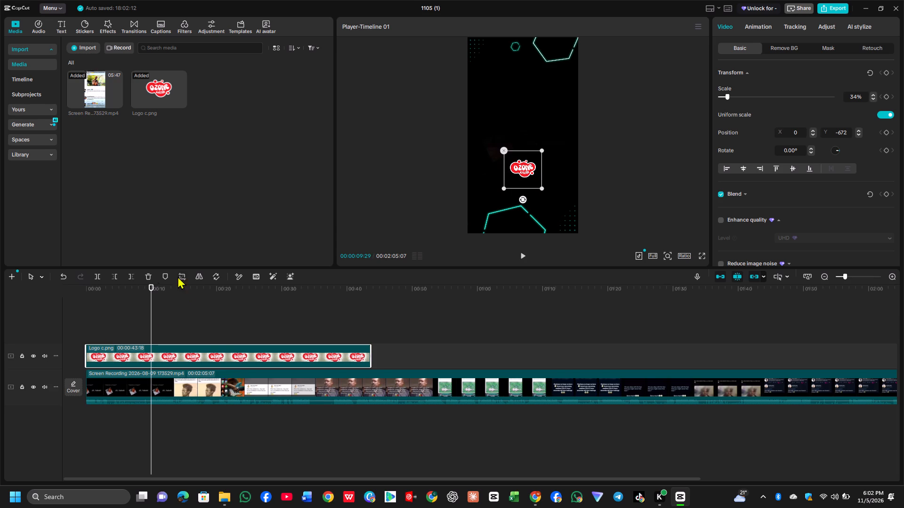
{"action": "left_click", "coordinate": [93, 278]}
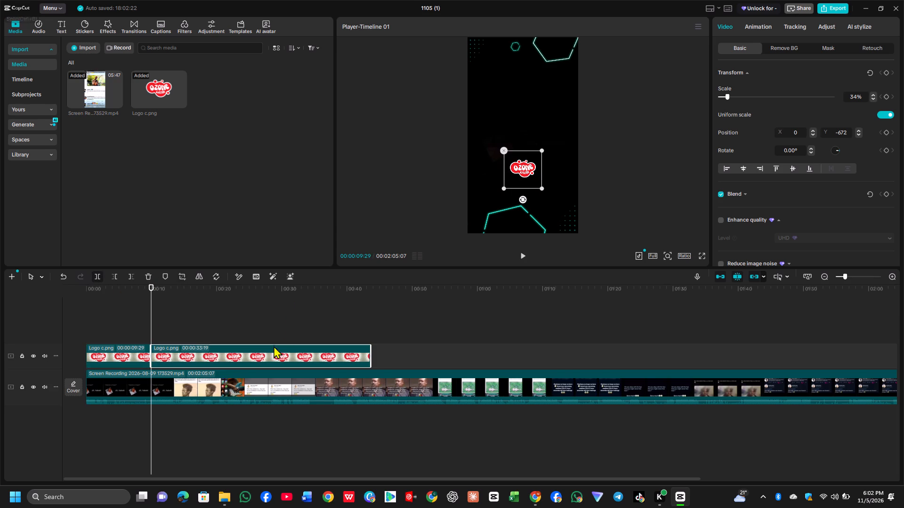
Move the second logo piece to X 709, Y -553, beside the man's portrait in the "1899" meme.
{"action": "left_click", "coordinate": [523, 254]}
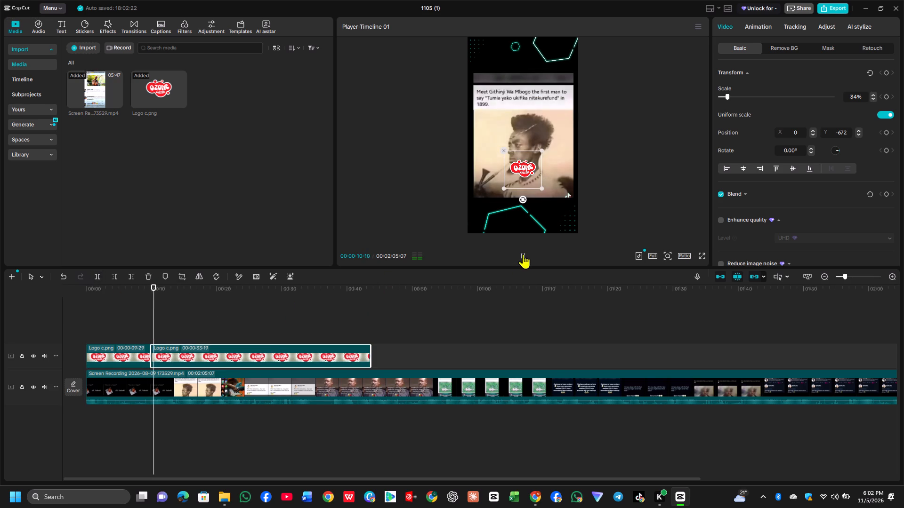
{"action": "left_click_drag", "start_coordinate": [524, 177], "coordinate": [521, 177]}
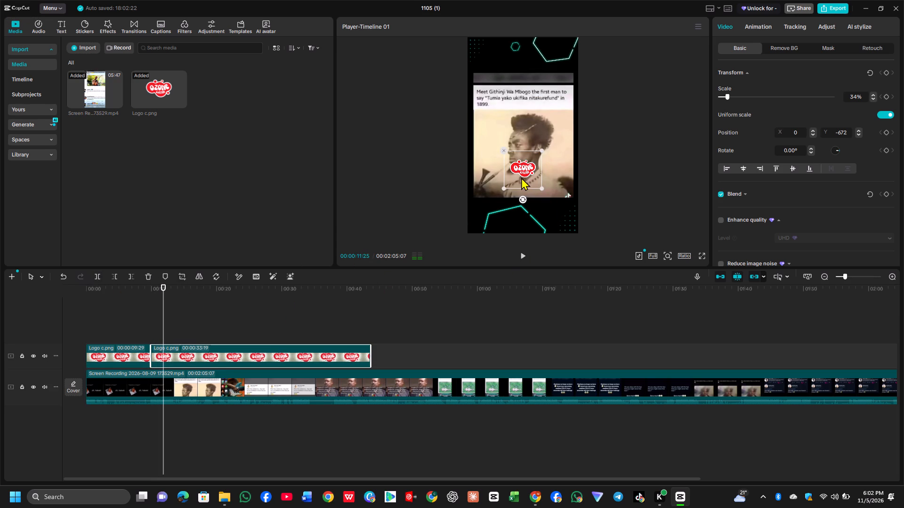
{"action": "left_click_drag", "start_coordinate": [521, 177], "coordinate": [560, 171]}
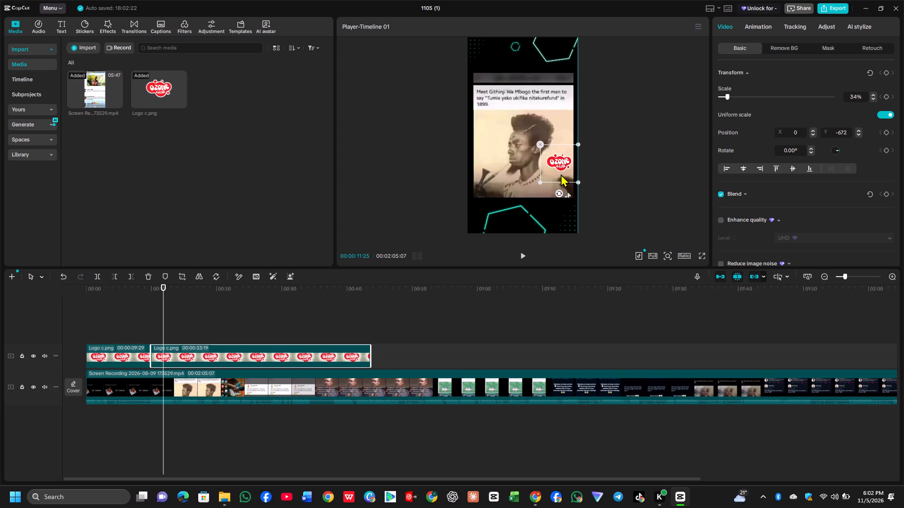
Split the second logo piece at 00:00:17:17, on the last frame of the "1899" portrait meme.
{"action": "left_click", "coordinate": [520, 258]}
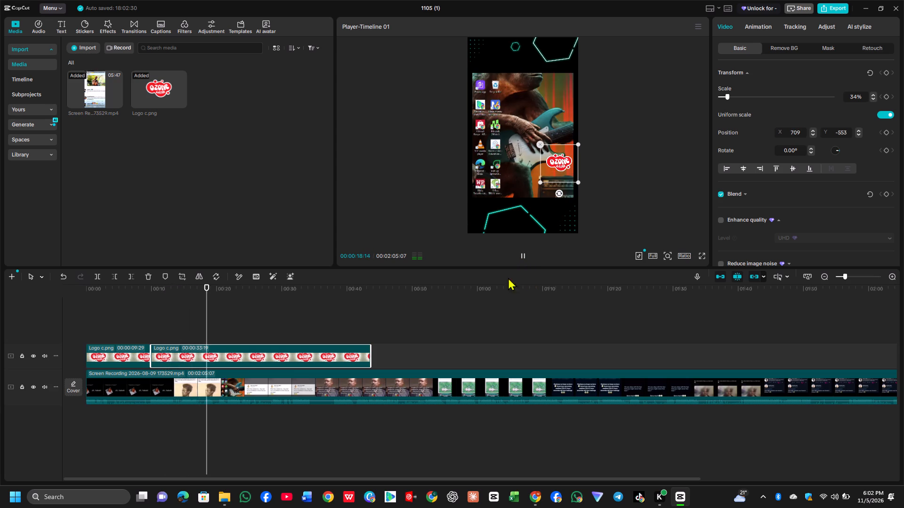
{"action": "left_click", "coordinate": [521, 254]}
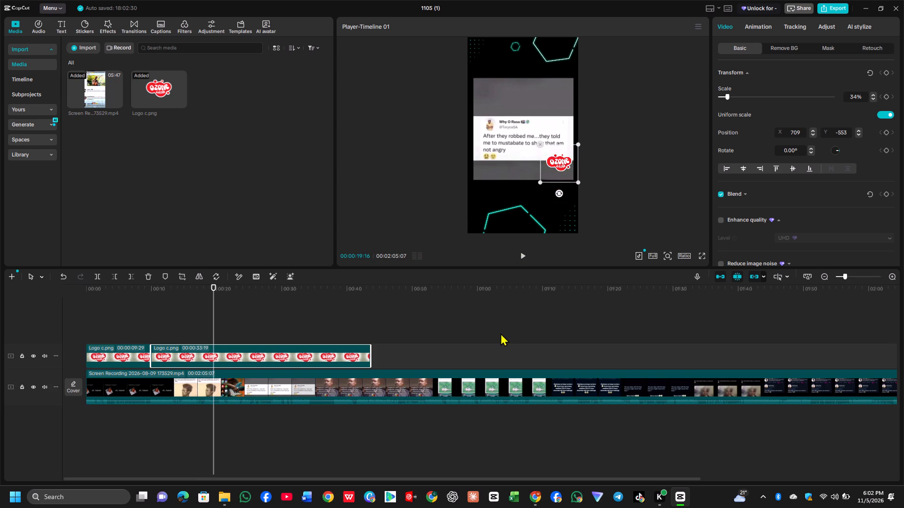
{"action": "key", "text": "Left"}
{"action": "key", "text": "Left"}
{"action": "key", "text": "Left"}
{"action": "key", "text": "Left"}
{"action": "key", "text": "Left"}
{"action": "key", "text": "Left"}
{"action": "key", "text": "Left"}
{"action": "key", "text": "Left"}
{"action": "key", "text": "Left"}
{"action": "key", "text": "Left"}
{"action": "key", "text": "Left"}
{"action": "key", "text": "Left"}
{"action": "key", "text": "Left"}
{"action": "key", "text": "Left"}
{"action": "key", "text": "Left"}
{"action": "key", "text": "Left"}
{"action": "key", "text": "Left"}
{"action": "key", "text": "Left"}
{"action": "key", "text": "Left"}
{"action": "key", "text": "Left"}
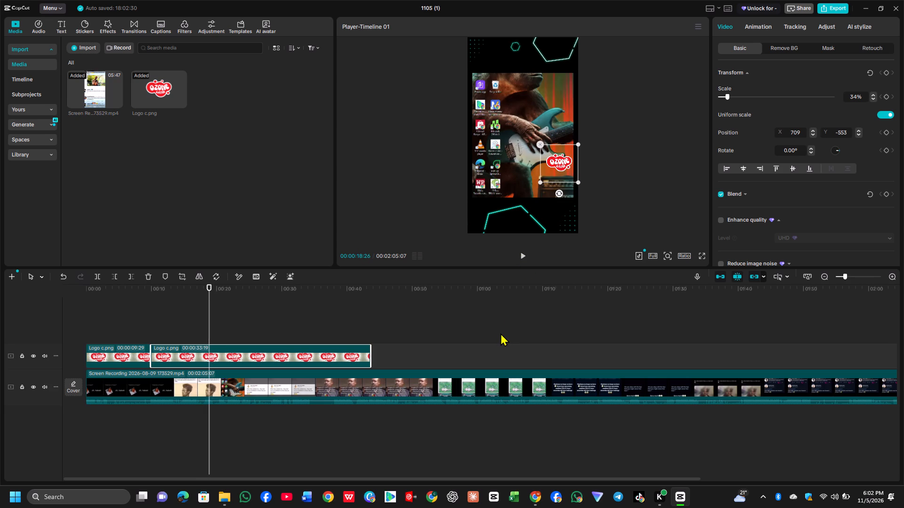
{"action": "key", "text": "Left"}
{"action": "key", "text": "Left"}
{"action": "key", "text": "Left"}
{"action": "key", "text": "Left"}
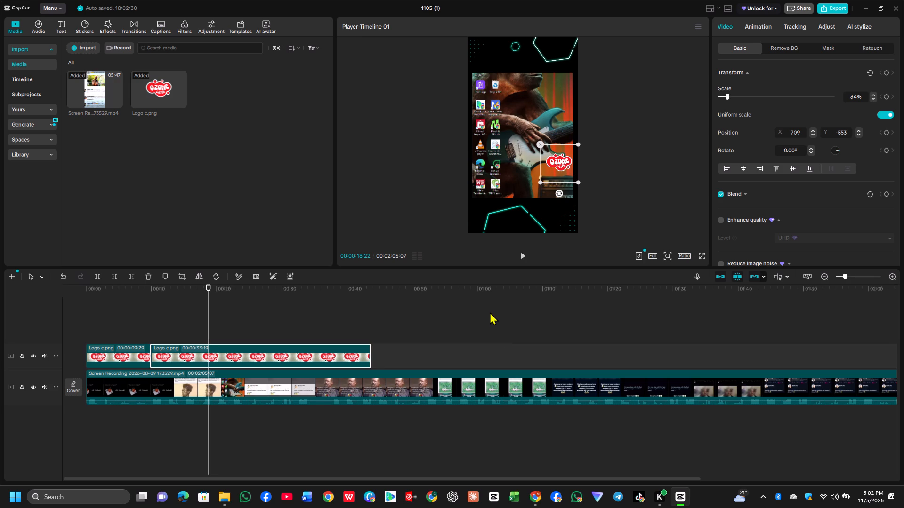
{"action": "key", "text": "Left"}
{"action": "key", "text": "Left"}
{"action": "key", "text": "Left"}
{"action": "key", "text": "Left"}
{"action": "key", "text": "Left"}
{"action": "key", "text": "Left"}
{"action": "key", "text": "Left"}
{"action": "key", "text": "Left"}
{"action": "key", "text": "Left"}
{"action": "key", "text": "Left"}
{"action": "key", "text": "Left"}
{"action": "key", "text": "Left"}
{"action": "key", "text": "Left"}
{"action": "key", "text": "Left"}
{"action": "key", "text": "Left"}
{"action": "key", "text": "Left"}
{"action": "key", "text": "Left"}
{"action": "key", "text": "Left"}
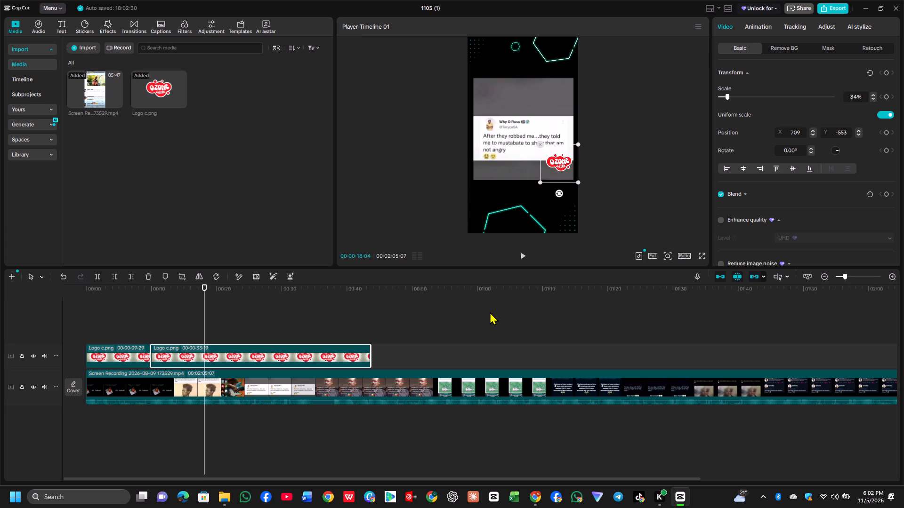
{"action": "key", "text": "Left"}
{"action": "key", "text": "Left"}
{"action": "key", "text": "Left"}
{"action": "key", "text": "Left"}
{"action": "key", "text": "Left"}
{"action": "key", "text": "Left"}
{"action": "key", "text": "Left"}
{"action": "key", "text": "Left"}
{"action": "key", "text": "Left"}
{"action": "key", "text": "Left"}
{"action": "key", "text": "Left"}
{"action": "key", "text": "Left"}
{"action": "key", "text": "Left"}
{"action": "key", "text": "Left"}
{"action": "key", "text": "Left"}
{"action": "key", "text": "Left"}
{"action": "key", "text": "Left"}
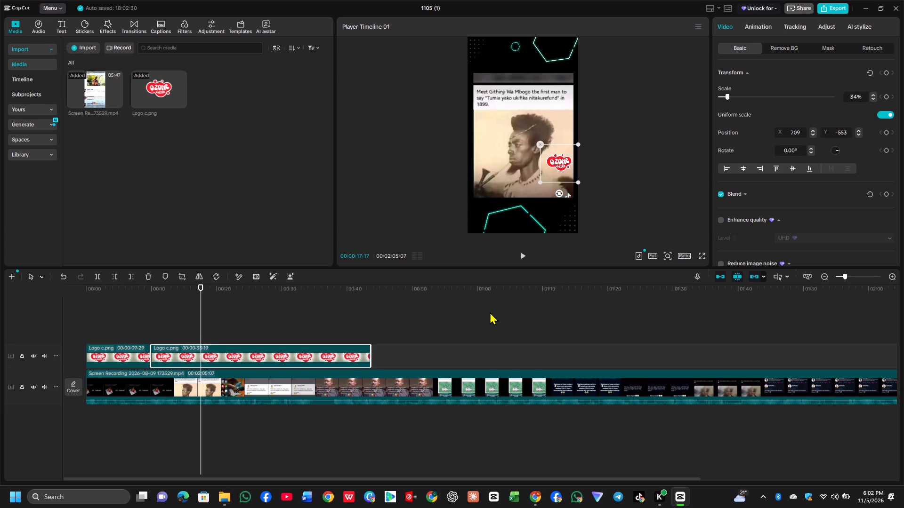
{"action": "key", "text": "Left"}
{"action": "key", "text": "Left"}
{"action": "key", "text": "Left"}
{"action": "key", "text": "Left"}
{"action": "key", "text": "Left"}
{"action": "key", "text": "Left"}
{"action": "key", "text": "Left"}
{"action": "key", "text": "Left"}
{"action": "key", "text": "Left"}
{"action": "key", "text": "Left"}
{"action": "key", "text": "Left"}
{"action": "key", "text": "Left"}
{"action": "key", "text": "Left"}
{"action": "key", "text": "Left"}
{"action": "key", "text": "Left"}
{"action": "key", "text": "Left"}
{"action": "key", "text": "Left"}
{"action": "key", "text": "Left"}
{"action": "key", "text": "Left"}
{"action": "key", "text": "Left"}
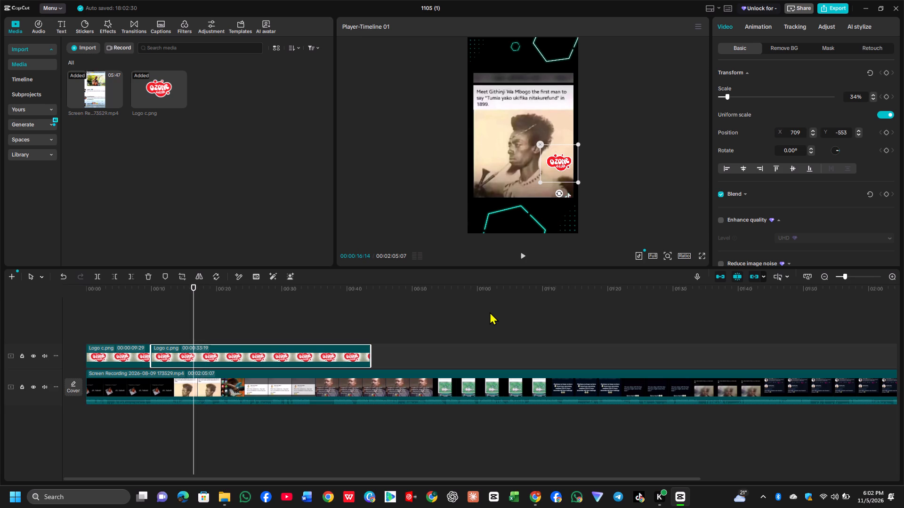
{"action": "key", "text": "Right"}
{"action": "key", "text": "Right"}
{"action": "key", "text": "Right"}
{"action": "key", "text": "Right"}
{"action": "key", "text": "Right"}
{"action": "key", "text": "Right"}
{"action": "key", "text": "Right"}
{"action": "key", "text": "Right"}
{"action": "key", "text": "Right"}
{"action": "key", "text": "Right"}
{"action": "key", "text": "Right"}
{"action": "key", "text": "Right"}
{"action": "key", "text": "Right"}
{"action": "key", "text": "Right"}
{"action": "key", "text": "Right"}
{"action": "key", "text": "Right"}
{"action": "key", "text": "Right"}
{"action": "key", "text": "Right"}
{"action": "key", "text": "Right"}
{"action": "key", "text": "Right"}
{"action": "key", "text": "Right"}
{"action": "key", "text": "Right"}
{"action": "key", "text": "Right"}
{"action": "key", "text": "Right"}
{"action": "key", "text": "Right"}
{"action": "key", "text": "Right"}
{"action": "key", "text": "Right"}
{"action": "key", "text": "Right"}
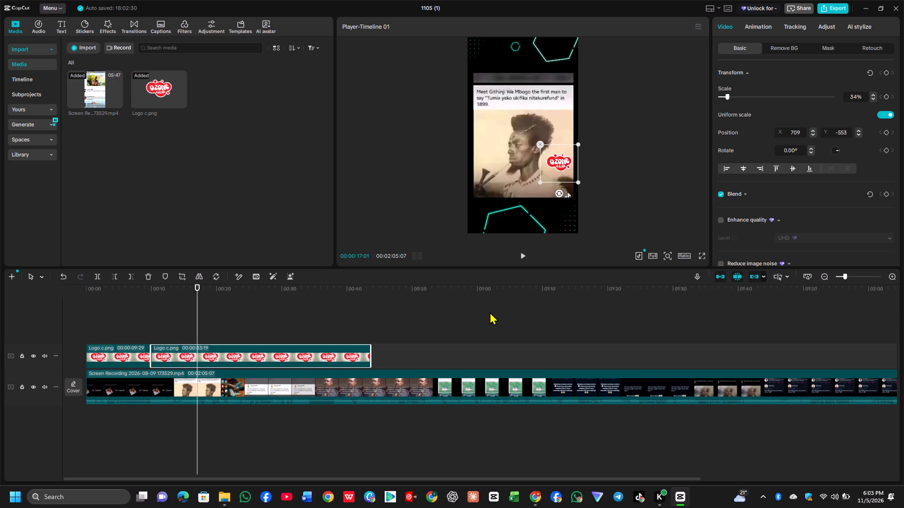
{"action": "key", "text": "Right"}
{"action": "key", "text": "Right"}
{"action": "key", "text": "Right"}
{"action": "key", "text": "Right"}
{"action": "key", "text": "Right"}
{"action": "key", "text": "Right"}
{"action": "key", "text": "Right"}
{"action": "key", "text": "Right"}
{"action": "key", "text": "Right"}
{"action": "key", "text": "Right"}
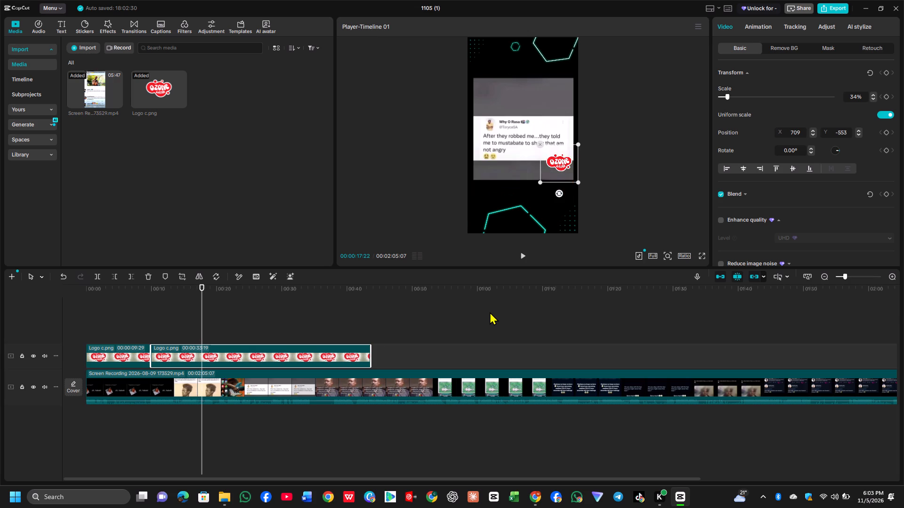
{"action": "key", "text": "Left"}
{"action": "key", "text": "Left"}
{"action": "key", "text": "Left"}
{"action": "key", "text": "Left"}
{"action": "key", "text": "Left"}
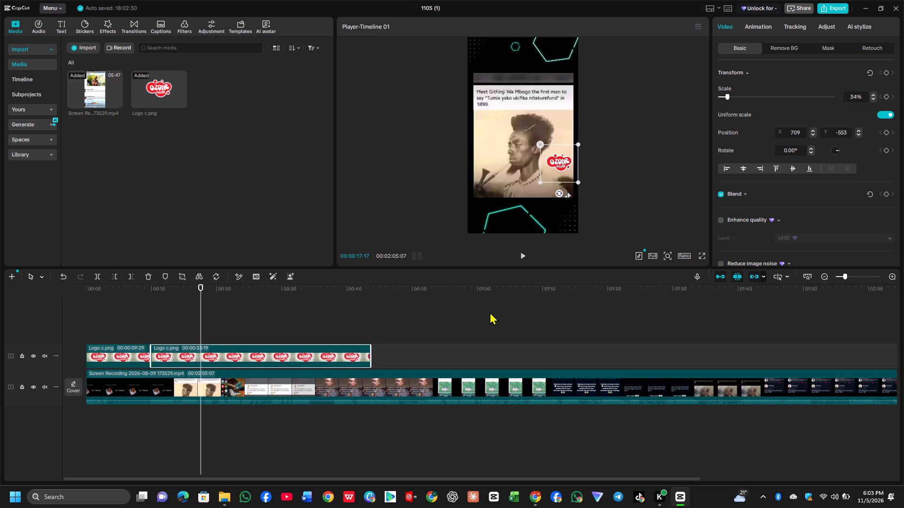
{"action": "key", "text": "Right"}
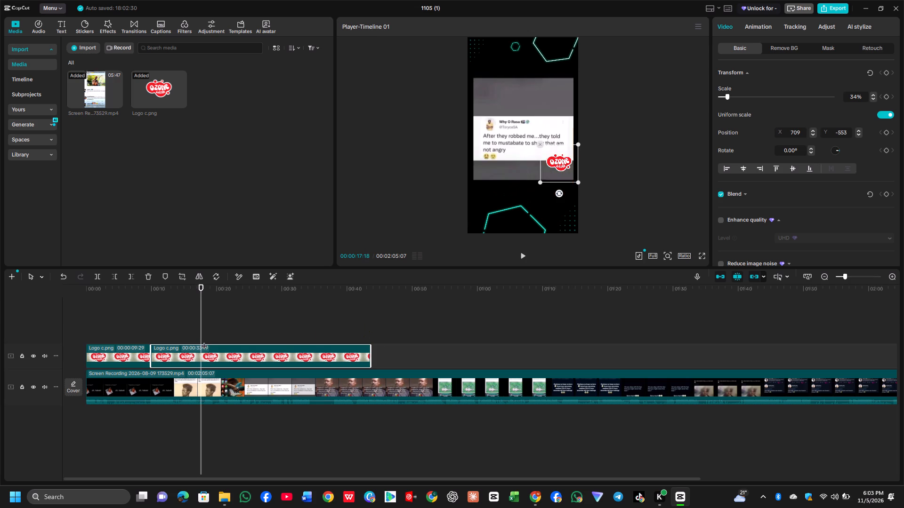
{"action": "key", "text": "Left"}
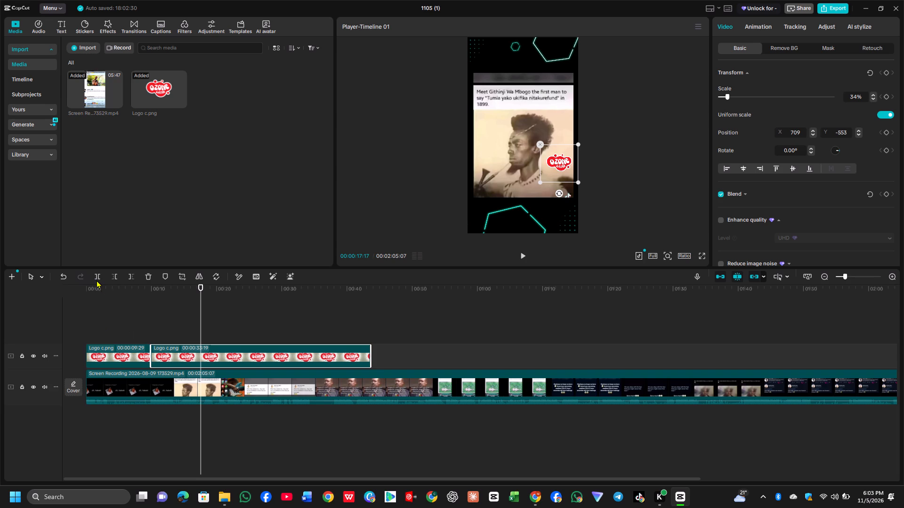
{"action": "left_click", "coordinate": [95, 279]}
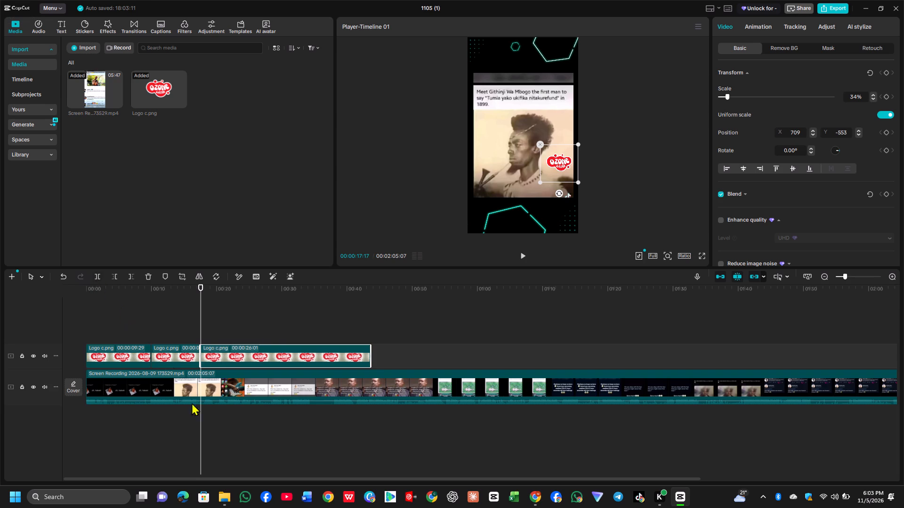
Split the screen recording clip at 00:00:17:17, where the "1899" portrait meme ends.
{"action": "left_click", "coordinate": [241, 387]}
{"action": "left_click", "coordinate": [94, 277]}
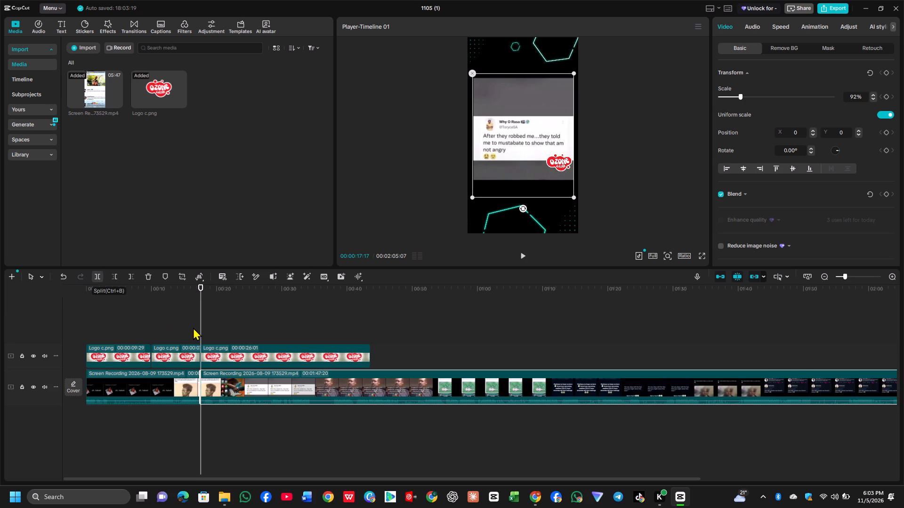
Play through the "After they robbed me" meme and into the dog meme to check where each one ends.
{"action": "key", "text": "Up"}
{"action": "left_click", "coordinate": [521, 252]}
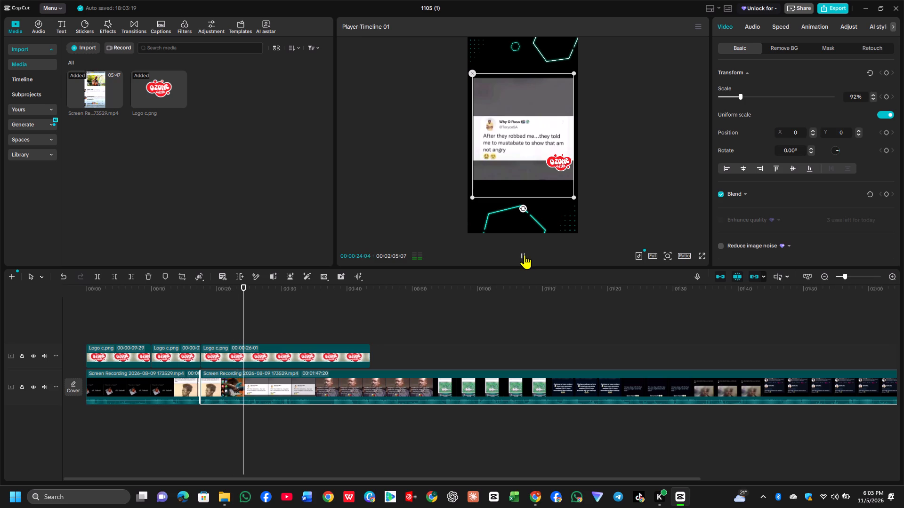
{"action": "left_click", "coordinate": [525, 254]}
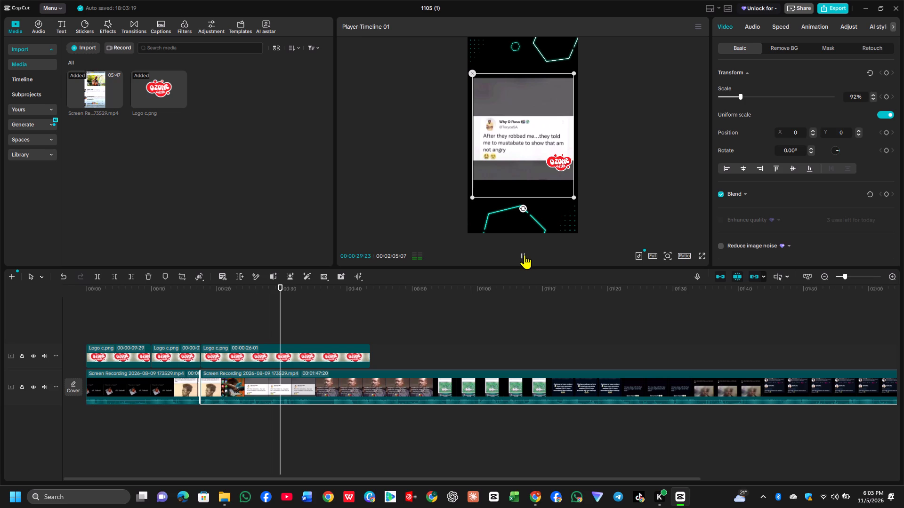
{"action": "left_click", "coordinate": [525, 254]}
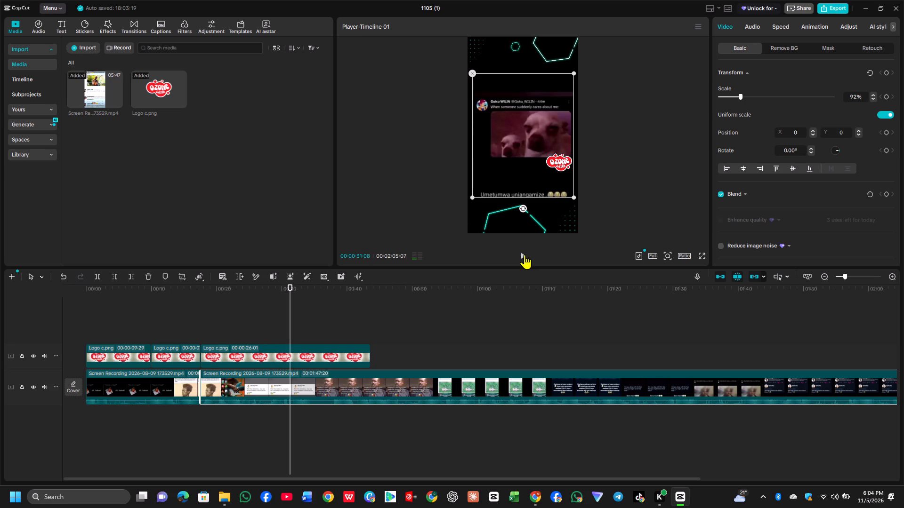
{"action": "left_click", "coordinate": [525, 254]}
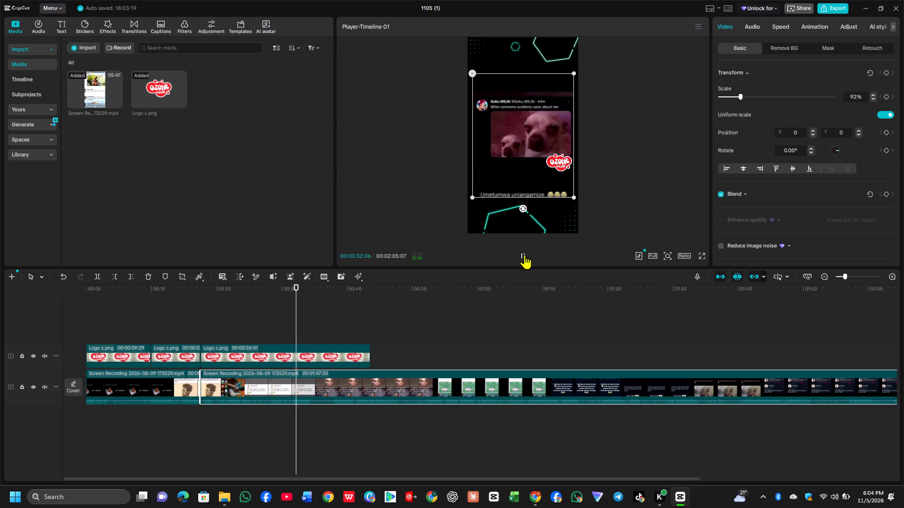
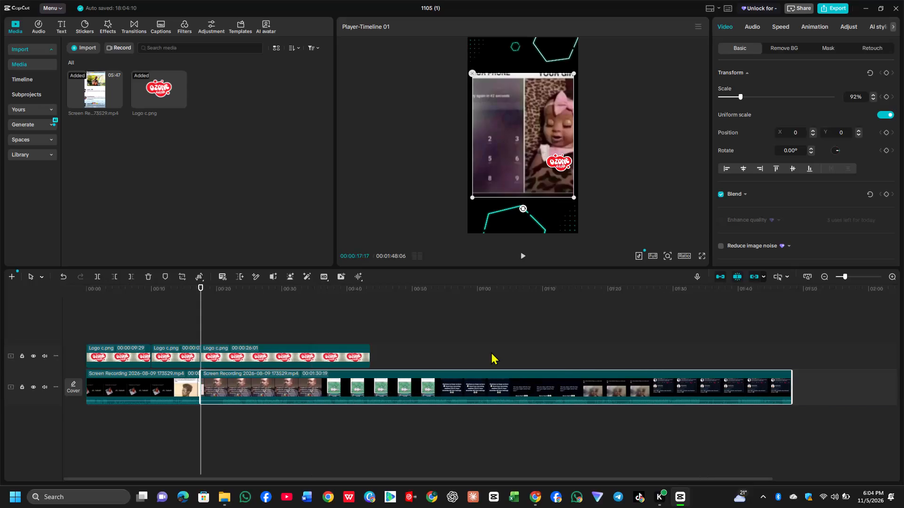
Trim the start of the last screen recording piece to 00:00:21:10, where the "Judgement day" meme is already showing.
{"action": "key", "text": "Up"}
{"action": "left_click", "coordinate": [525, 254]}
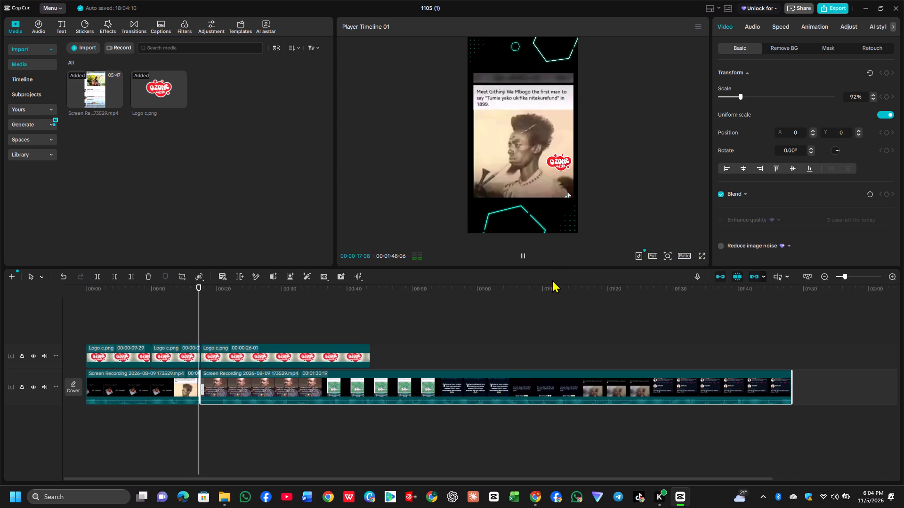
{"action": "left_click", "coordinate": [524, 256]}
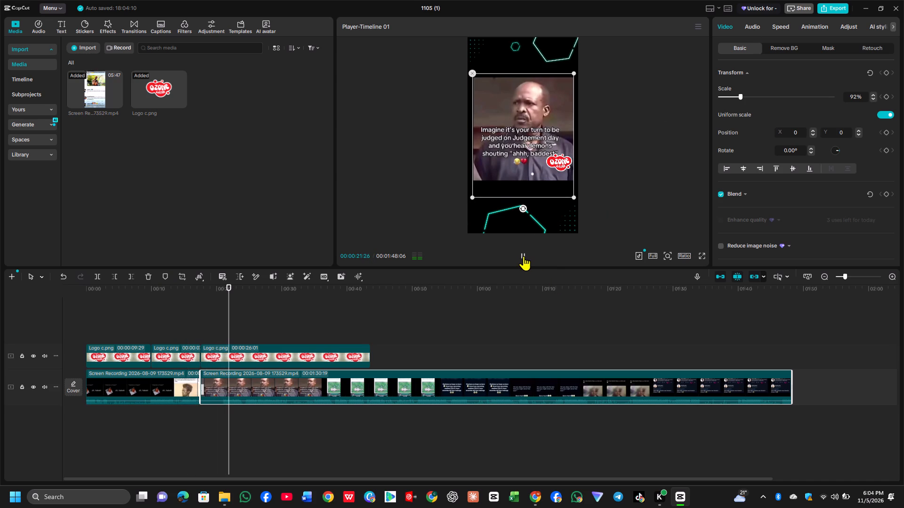
{"action": "key", "text": "Left"}
{"action": "key", "text": "Left"}
{"action": "key", "text": "Left"}
{"action": "key", "text": "Left"}
{"action": "key", "text": "Left"}
{"action": "key", "text": "Left"}
{"action": "key", "text": "Left"}
{"action": "key", "text": "Left"}
{"action": "key", "text": "Left"}
{"action": "key", "text": "Left"}
{"action": "key", "text": "Left"}
{"action": "key", "text": "Left"}
{"action": "key", "text": "Left"}
{"action": "key", "text": "Left"}
{"action": "key", "text": "Left"}
{"action": "key", "text": "Left"}
{"action": "key", "text": "Left"}
{"action": "key", "text": "Left"}
{"action": "key", "text": "Left"}
{"action": "key", "text": "Left"}
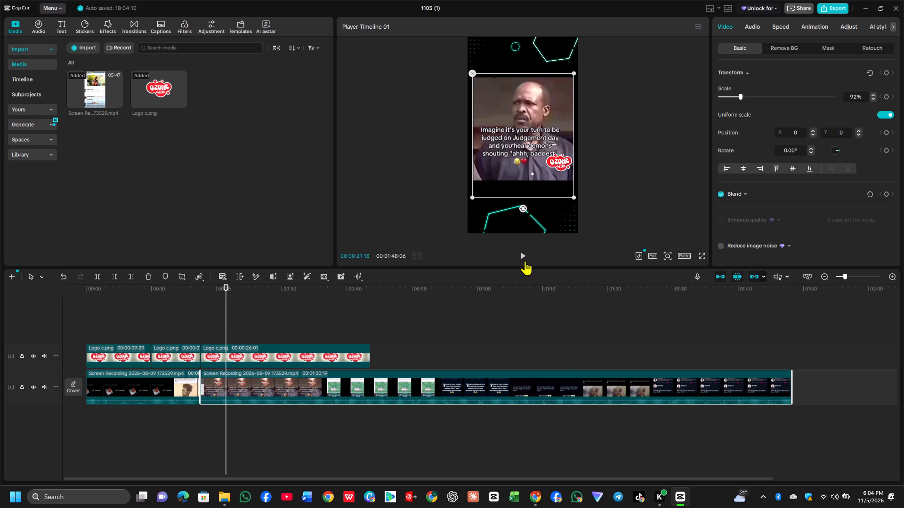
{"action": "key", "text": "Left"}
{"action": "key", "text": "Left"}
{"action": "key", "text": "Left"}
{"action": "key", "text": "Left"}
{"action": "key", "text": "Left"}
{"action": "key", "text": "Left"}
{"action": "key", "text": "Left"}
{"action": "key", "text": "Left"}
{"action": "left_click", "coordinate": [525, 261]}
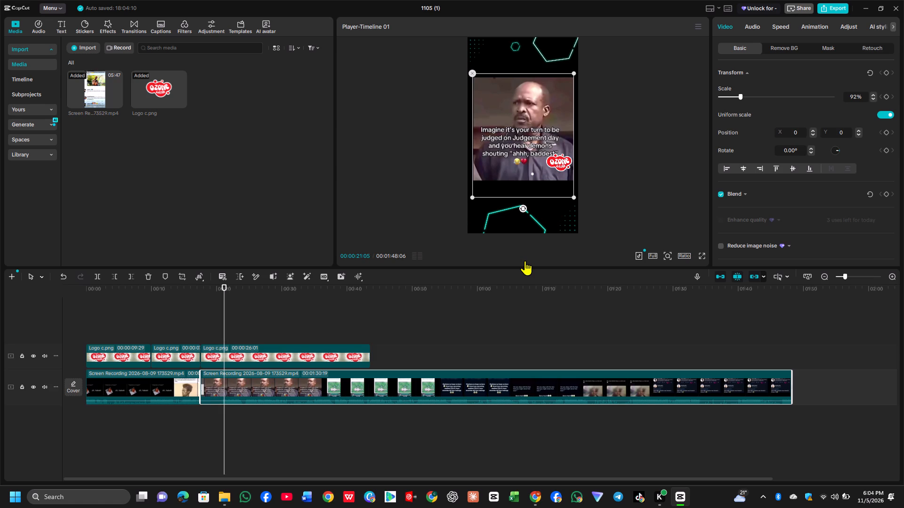
{"action": "left_click", "coordinate": [525, 261]}
{"action": "key", "text": "Left"}
{"action": "key", "text": "Left"}
{"action": "key", "text": "Left"}
{"action": "key", "text": "Left"}
{"action": "key", "text": "Left"}
{"action": "key", "text": "Left"}
{"action": "key", "text": "Left"}
{"action": "key", "text": "Left"}
{"action": "key", "text": "Left"}
{"action": "key", "text": "Left"}
{"action": "key", "text": "Left"}
{"action": "key", "text": "Left"}
{"action": "key", "text": "Left"}
{"action": "key", "text": "Left"}
{"action": "key", "text": "Left"}
{"action": "key", "text": "Left"}
{"action": "key", "text": "Left"}
{"action": "key", "text": "Left"}
{"action": "key", "text": "Left"}
{"action": "key", "text": "Left"}
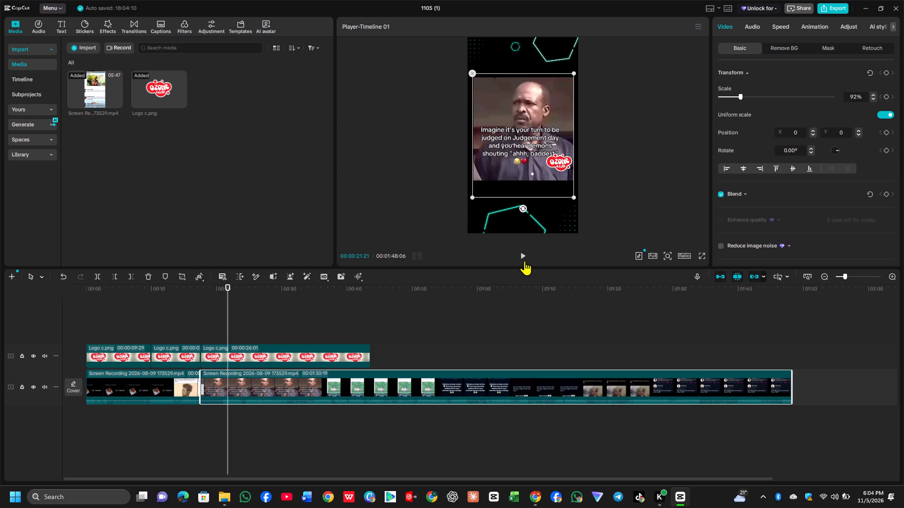
{"action": "left_click", "coordinate": [525, 260]}
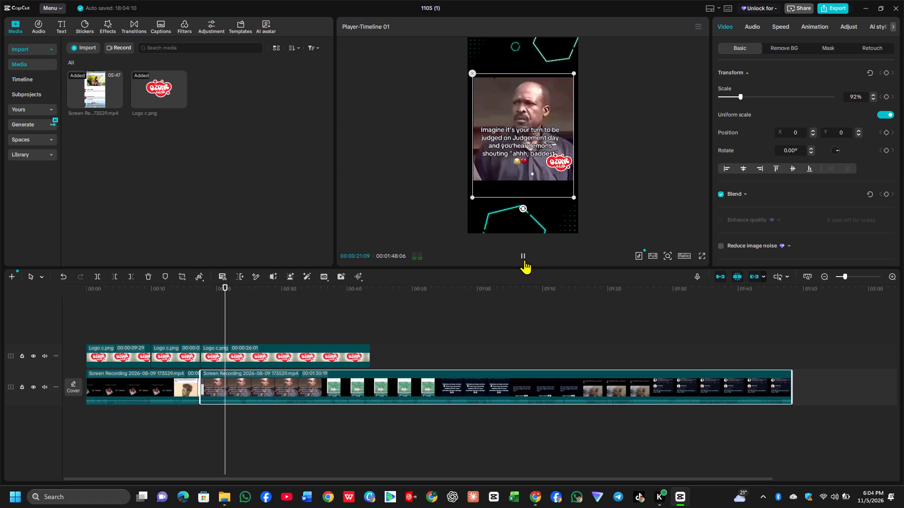
{"action": "left_click", "coordinate": [525, 260]}
{"action": "key", "text": "Left"}
{"action": "key", "text": "Left"}
{"action": "key", "text": "Left"}
{"action": "key", "text": "Left"}
{"action": "key", "text": "Left"}
{"action": "key", "text": "Left"}
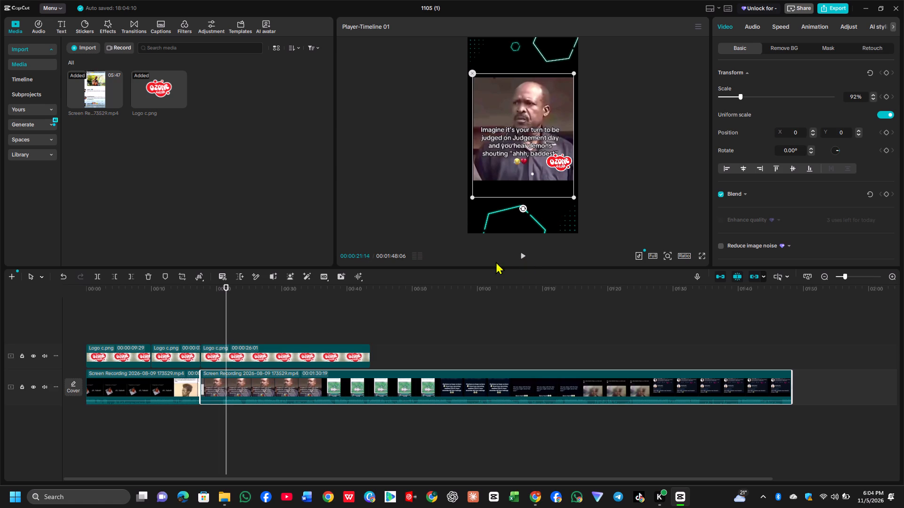
{"action": "key", "text": "Left"}
{"action": "key", "text": "Left"}
{"action": "key", "text": "Left"}
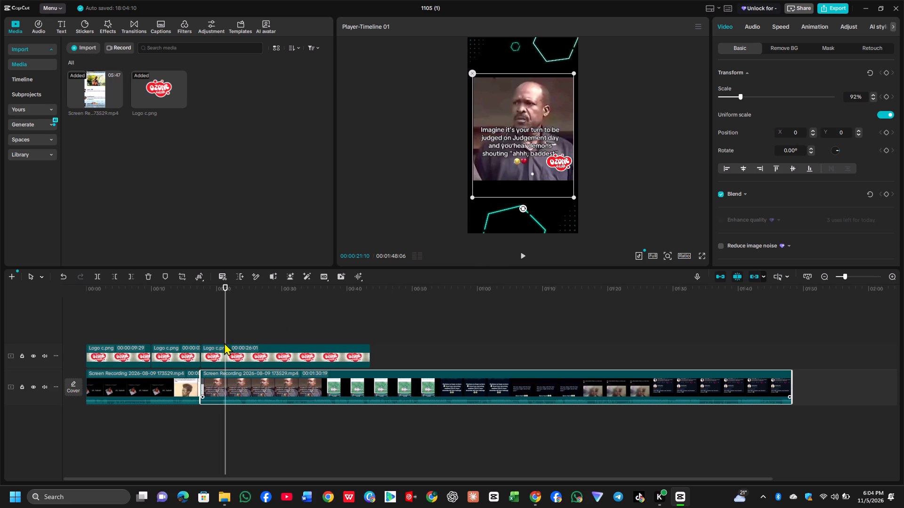
{"action": "left_click", "coordinate": [114, 277]}
Move the third logo piece to X -109, Y -755, just below the caption of the "Judgement day" meme.
{"action": "left_click", "coordinate": [183, 318]}
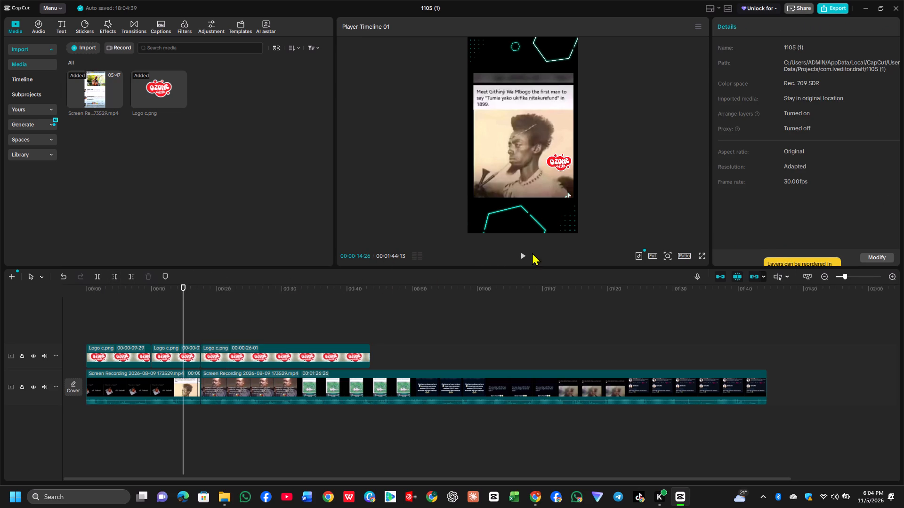
{"action": "left_click", "coordinate": [524, 254]}
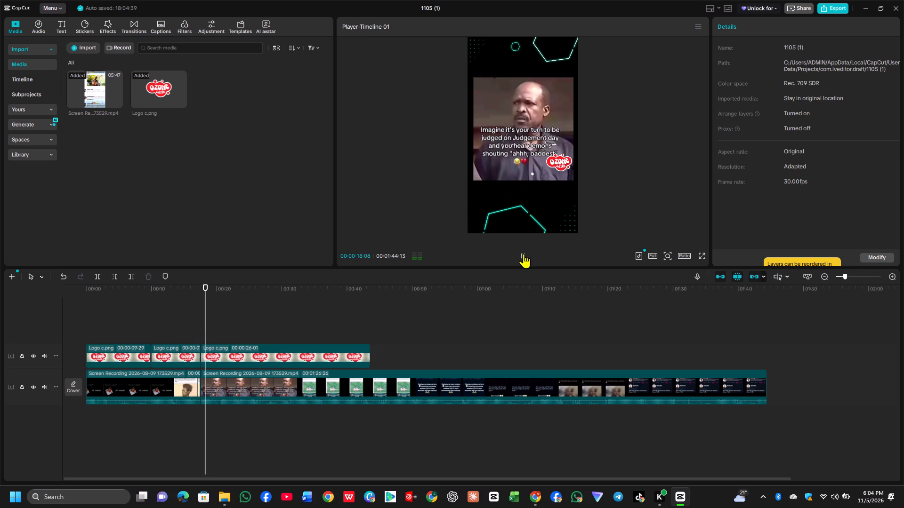
{"action": "left_click", "coordinate": [524, 254]}
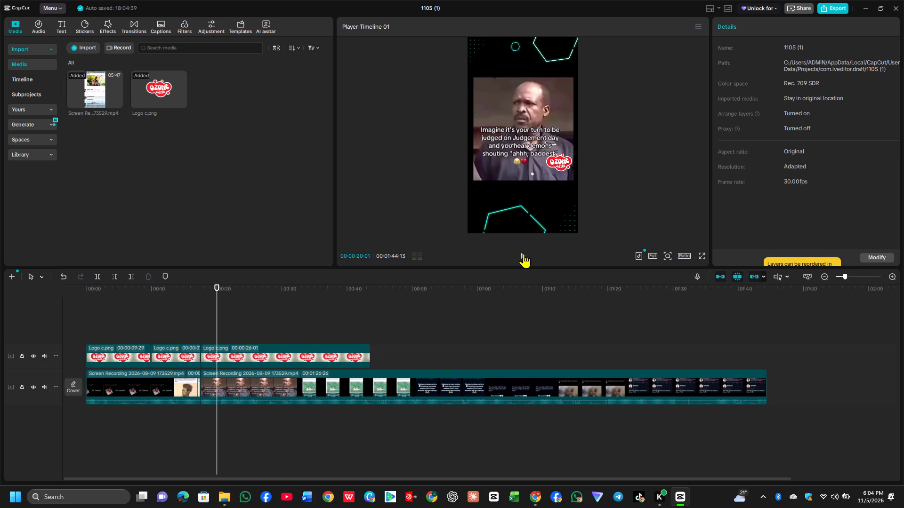
{"action": "left_click", "coordinate": [250, 349]}
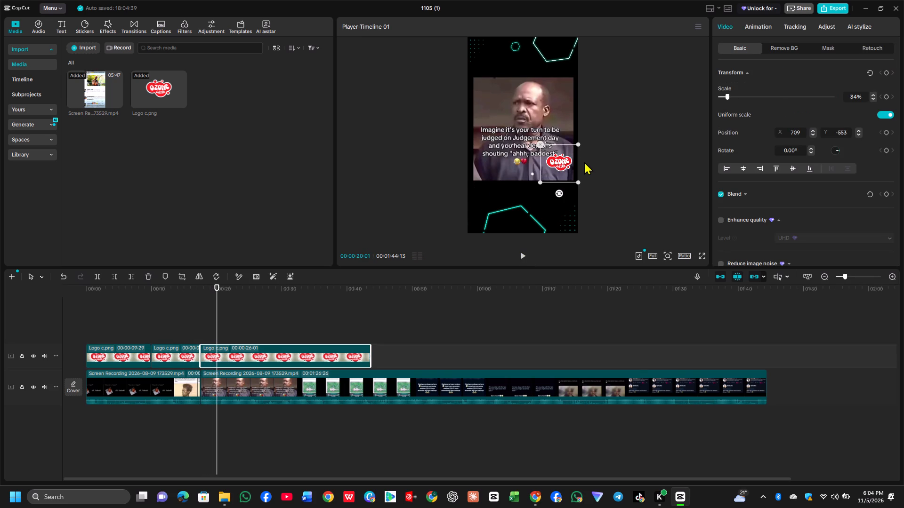
{"action": "left_click_drag", "start_coordinate": [563, 166], "coordinate": [523, 179]}
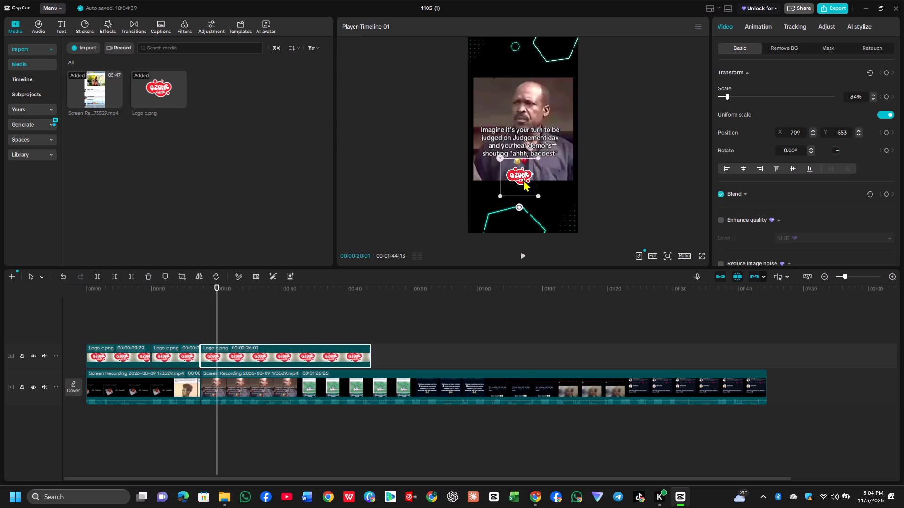
{"action": "left_click_drag", "start_coordinate": [523, 179], "coordinate": [523, 176]}
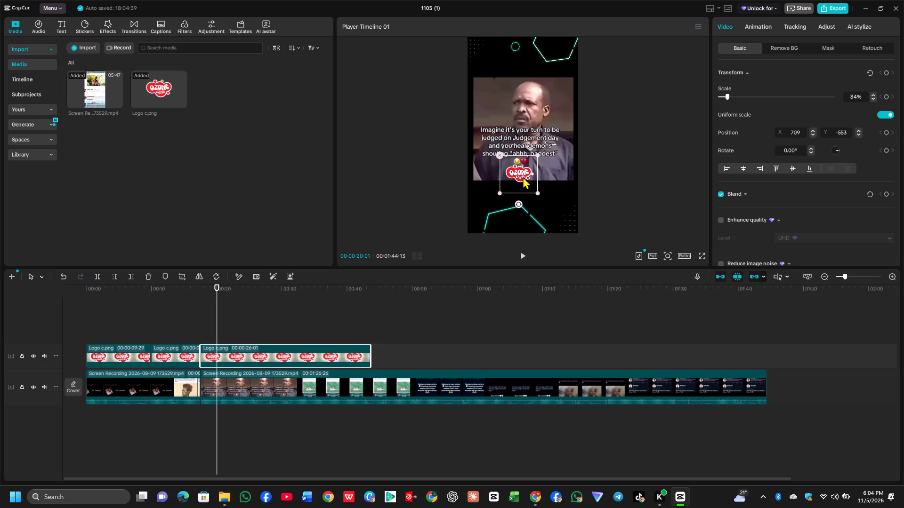
{"action": "left_click_drag", "start_coordinate": [523, 176], "coordinate": [521, 176]}
{"action": "left_click", "coordinate": [409, 238]}
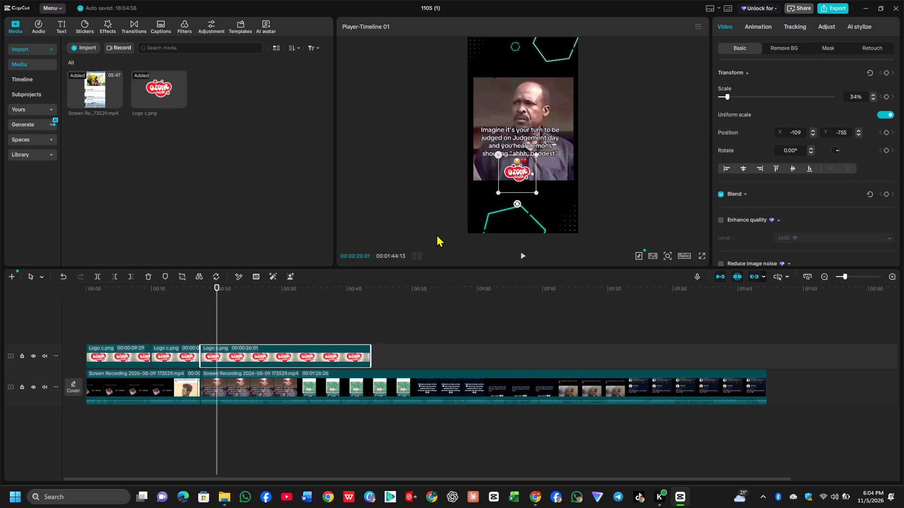
{"action": "left_click", "coordinate": [462, 243]}
Trim the end of the third logo piece to 00:00:30:24, where the "Judgement day" meme fades out.
{"action": "left_click", "coordinate": [523, 255]}
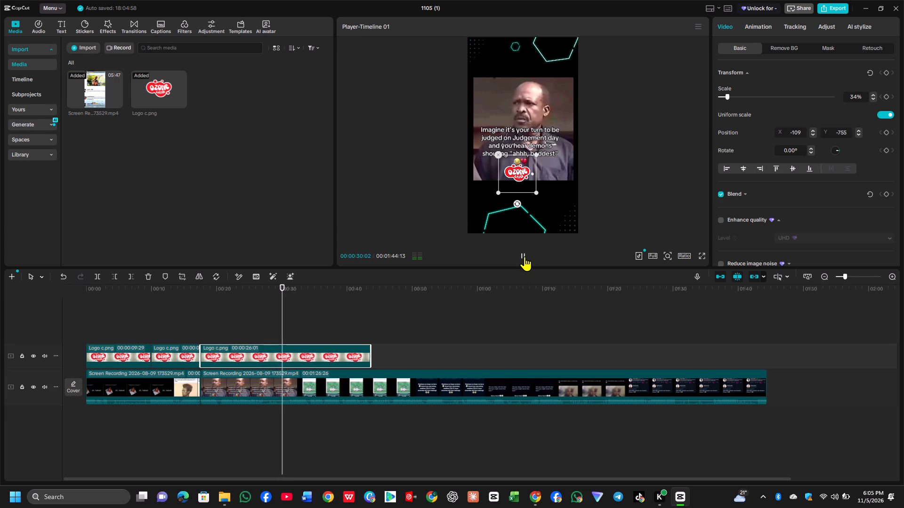
{"action": "left_click", "coordinate": [525, 256]}
{"action": "left_click", "coordinate": [525, 256]}
{"action": "left_click", "coordinate": [525, 256]}
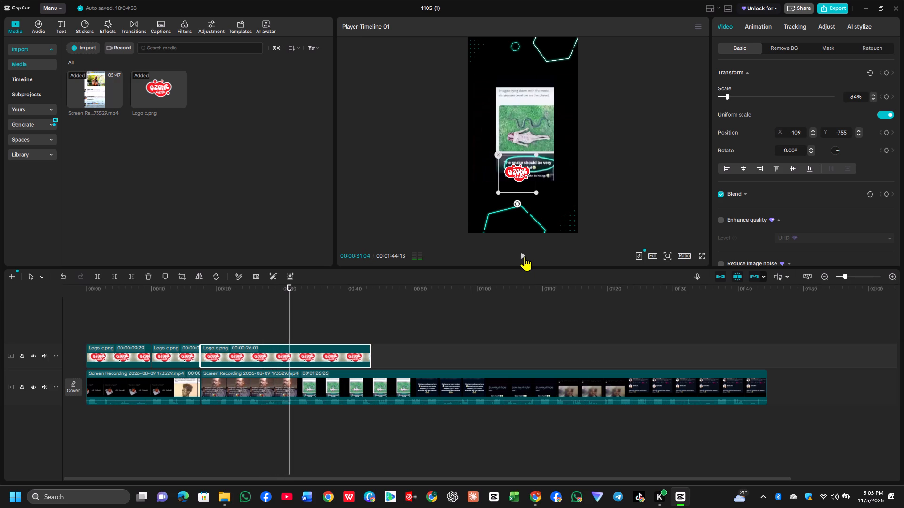
{"action": "key", "text": "Left"}
{"action": "key", "text": "Left"}
{"action": "key", "text": "Left"}
{"action": "key", "text": "Left"}
{"action": "key", "text": "Left"}
{"action": "key", "text": "Left"}
{"action": "key", "text": "Left"}
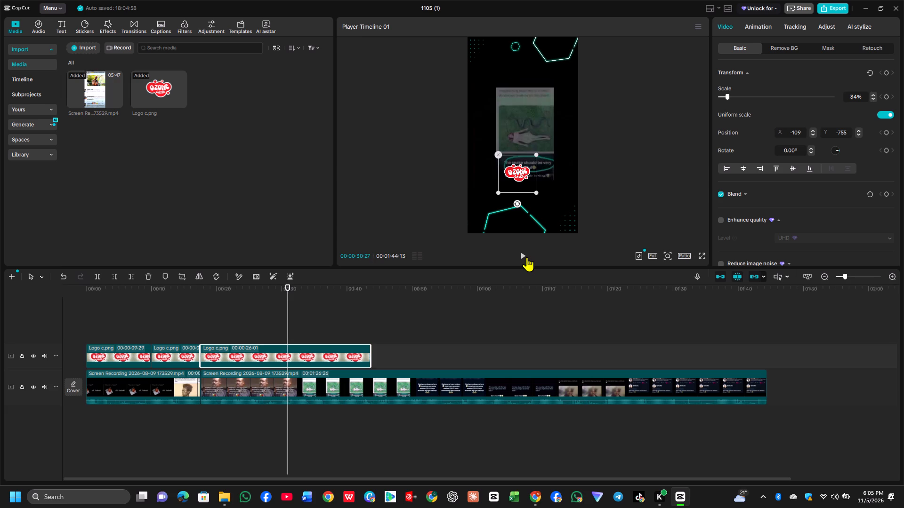
{"action": "key", "text": "Left"}
{"action": "key", "text": "Left"}
{"action": "key", "text": "Left"}
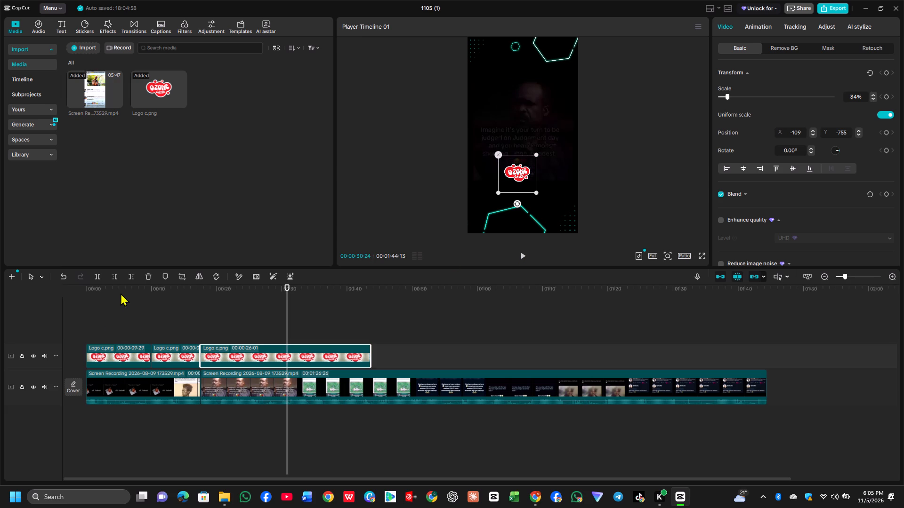
{"action": "left_click", "coordinate": [128, 277]}
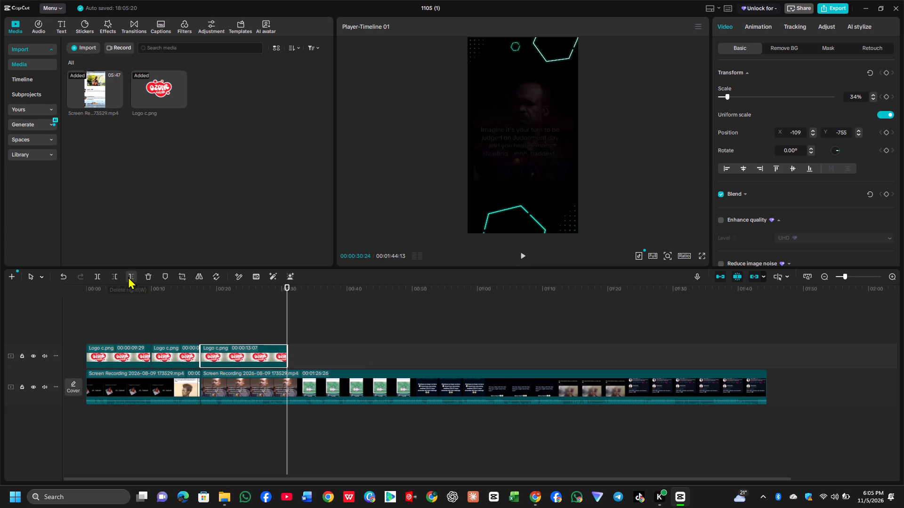
Trim the end of the last screen recording piece to 00:00:30:24, matching the end of the logo.
{"action": "left_click", "coordinate": [254, 380]}
{"action": "left_click", "coordinate": [264, 378]}
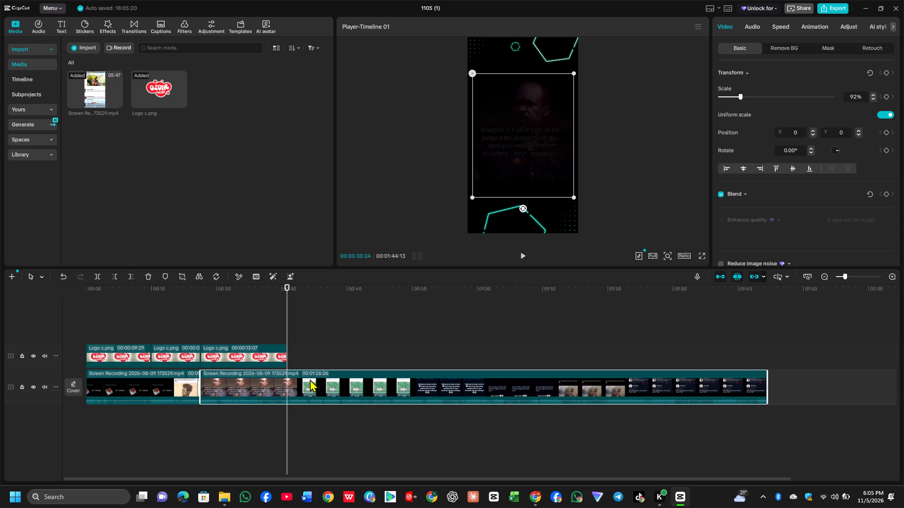
{"action": "left_click", "coordinate": [129, 276]}
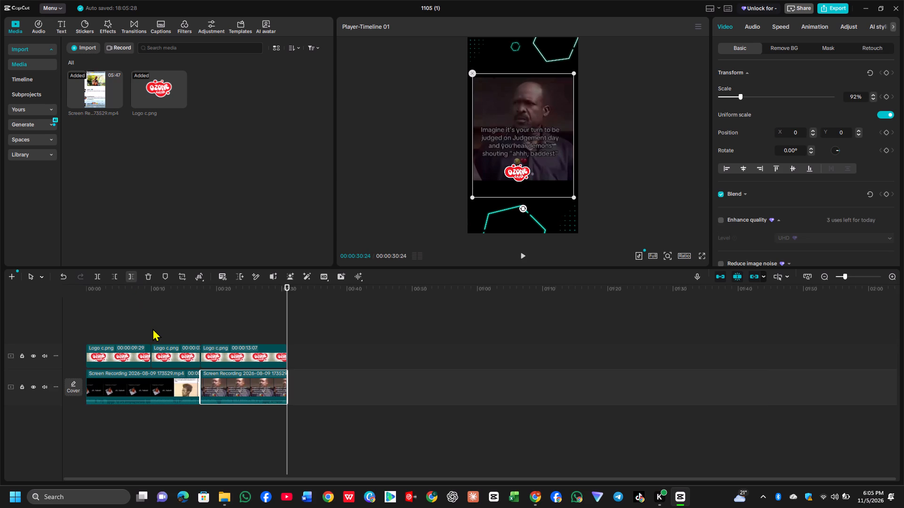
Play the assembled three-meme video from the beginning to review the cuts and logo positions.
{"action": "key", "text": "Up"}
{"action": "key", "text": "Up"}
{"action": "key", "text": "Up"}
{"action": "key", "text": "Up"}
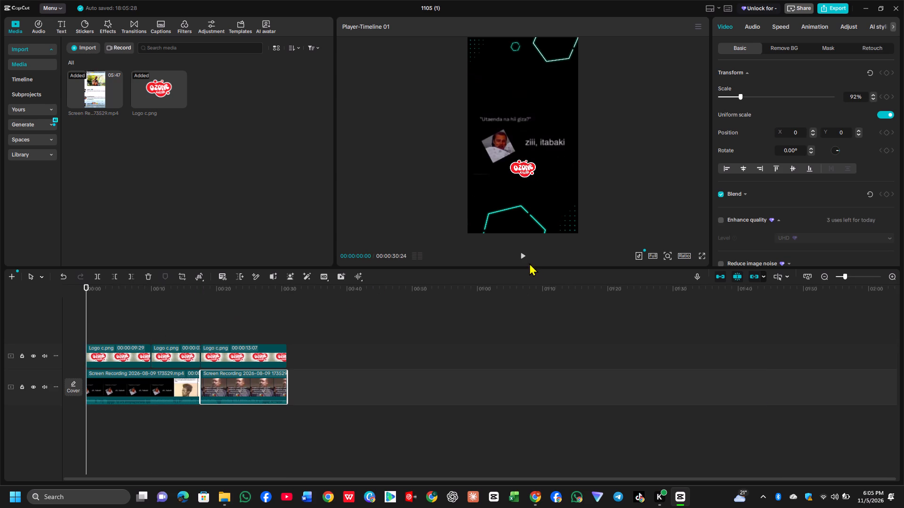
{"action": "key", "text": "Up"}
{"action": "left_click", "coordinate": [524, 259]}
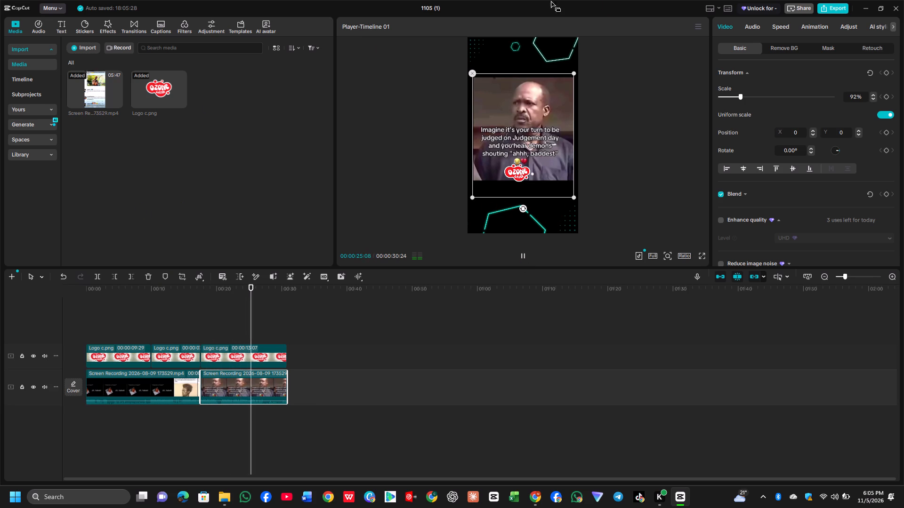
Export the video under the name "Giza itabakii" and dismiss the sharing options once it is saved.
{"action": "left_click", "coordinate": [831, 8]}
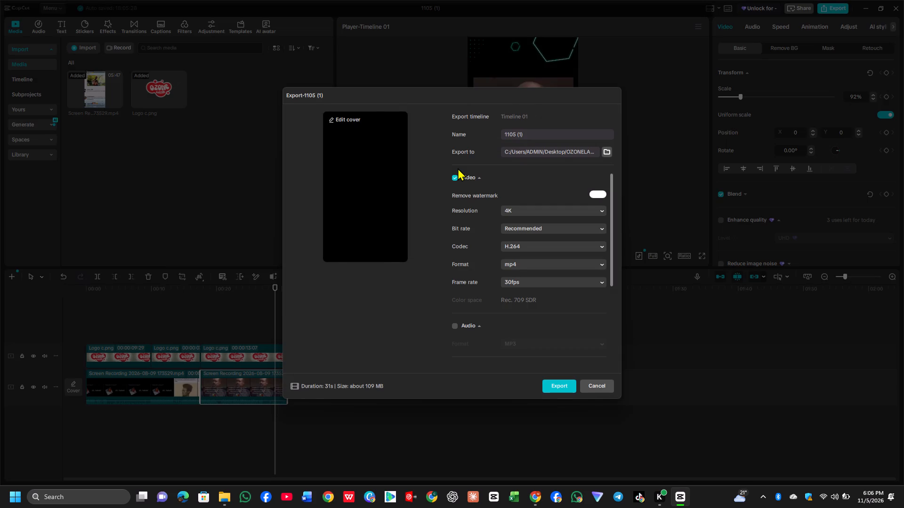
{"action": "triple_click", "coordinate": [541, 136]}
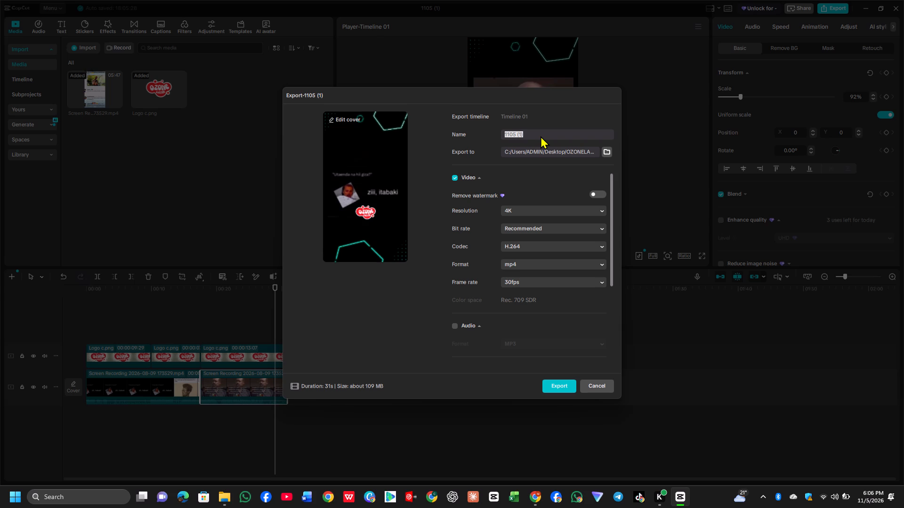
{"action": "type", "text": "GI"}
{"action": "type", "text": "iza itabakii"}
{"action": "key", "text": "Return"}
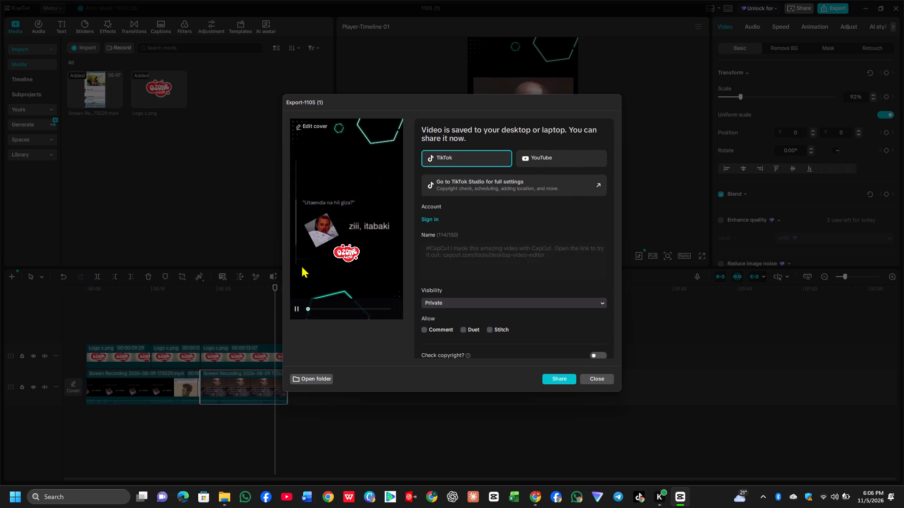
{"action": "left_click", "coordinate": [602, 374]}
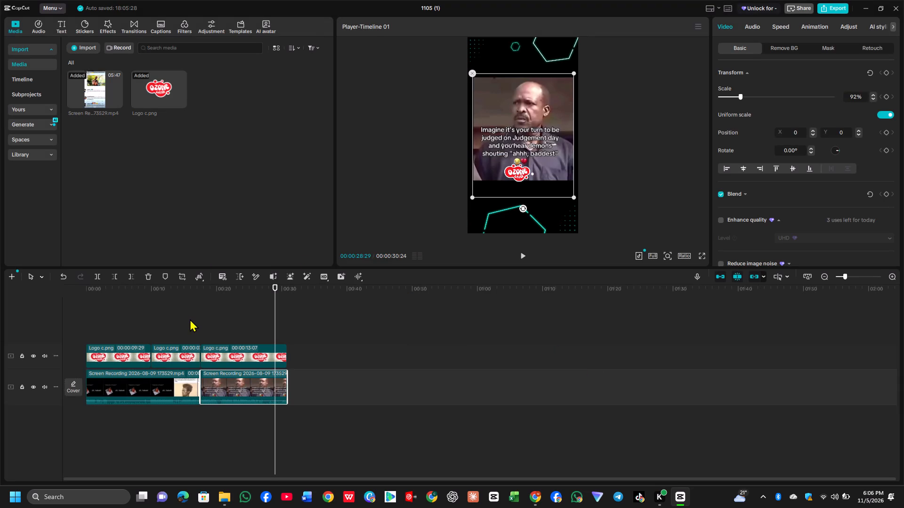
Undo the recording's end trim to restore the remaining memes, and cut away that piece's part before 00:00:28:29.
{"action": "key", "text": "ctrl+z"}
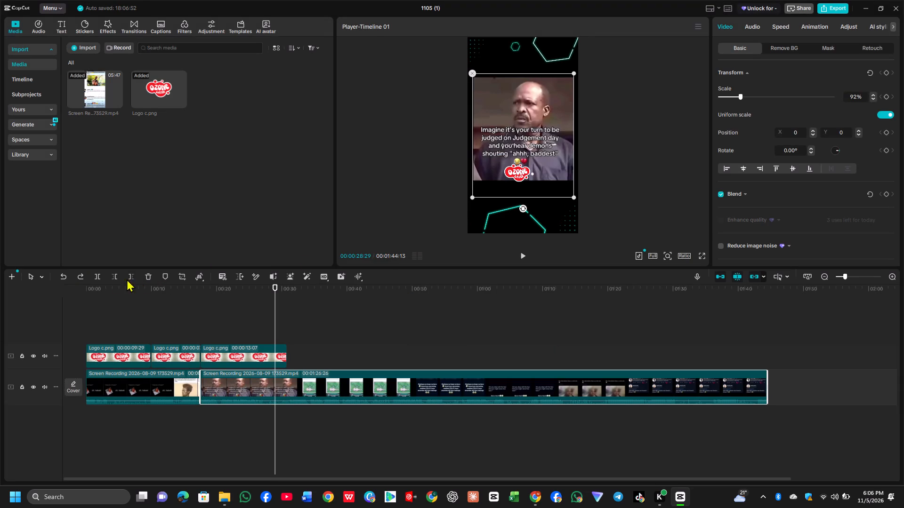
{"action": "left_click", "coordinate": [115, 278]}
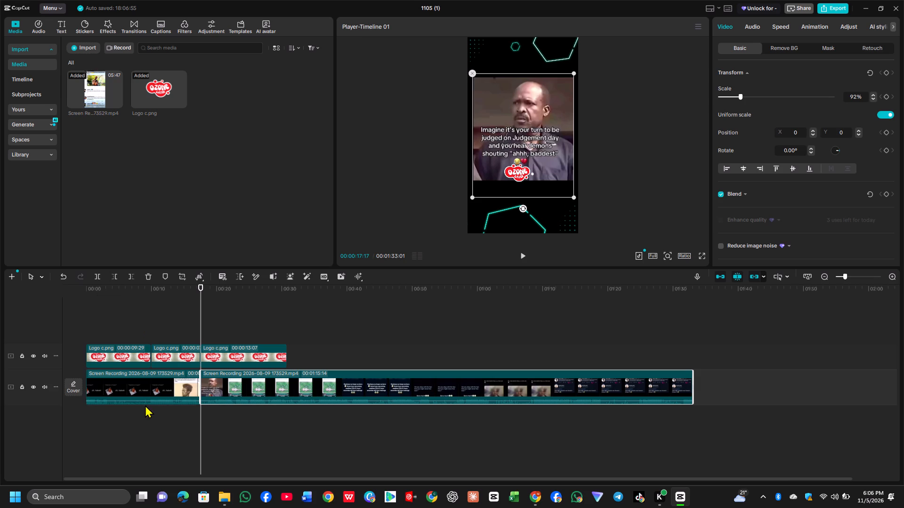
Delete the first screen recording piece, which holds the already exported "ziii, itabaki" and "1899" memes.
{"action": "left_click", "coordinate": [143, 397]}
{"action": "left_click", "coordinate": [152, 278]}
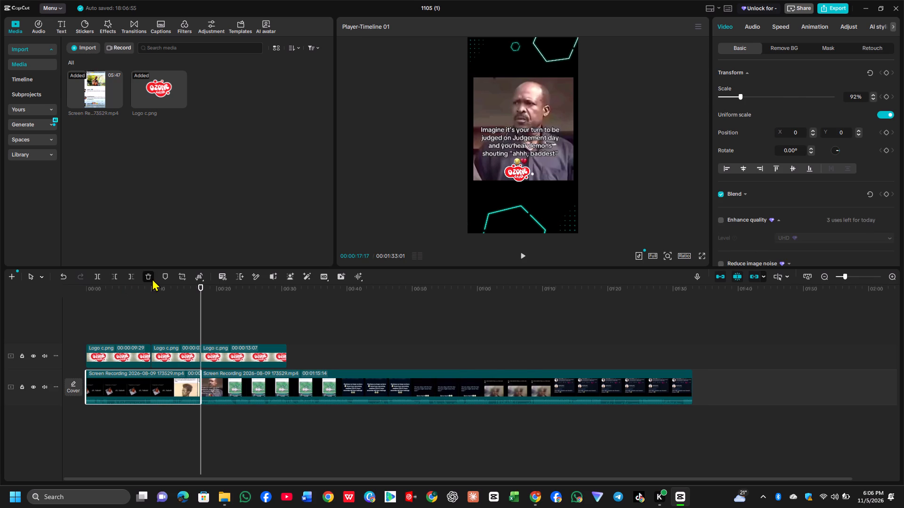
Delete the second and third logo clips, keeping only the first one at the start of the timeline.
{"action": "key", "text": "Up"}
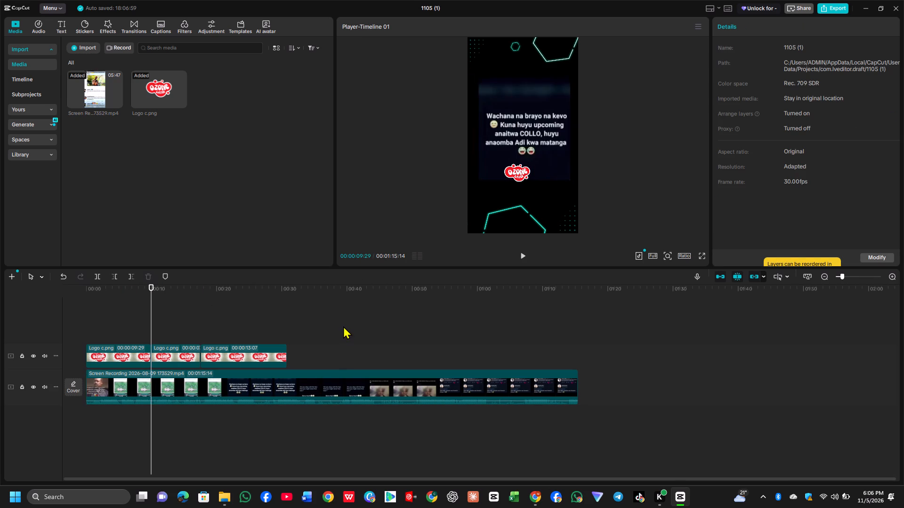
{"action": "key", "text": "Up"}
{"action": "left_click", "coordinate": [174, 357]}
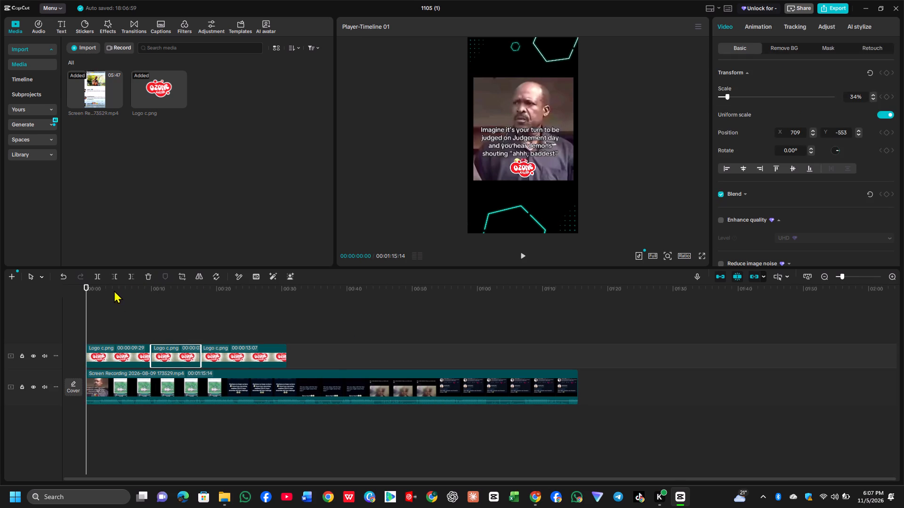
{"action": "left_click", "coordinate": [146, 277]}
{"action": "left_click", "coordinate": [218, 356]}
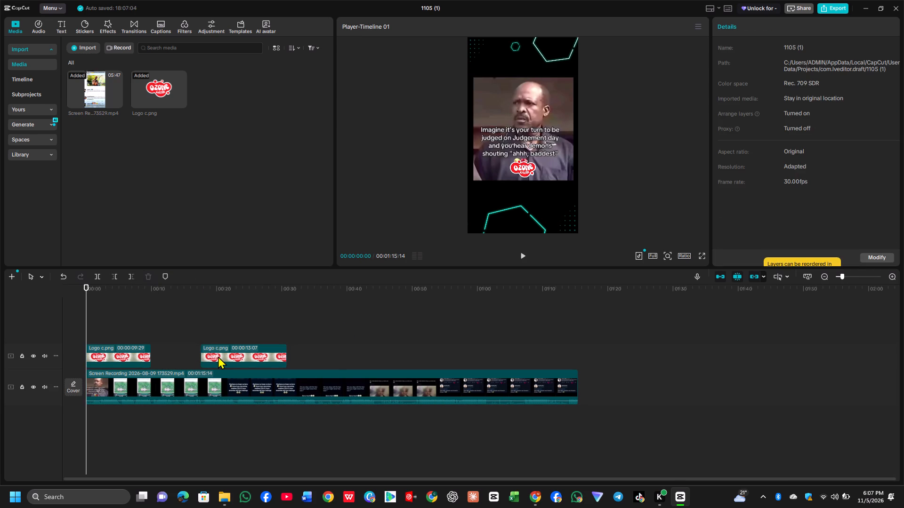
{"action": "left_click", "coordinate": [143, 271]}
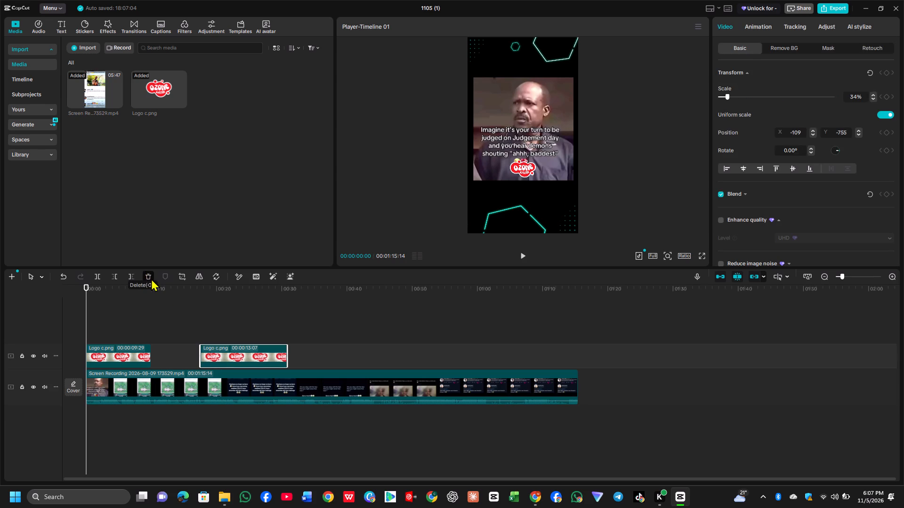
Play to the start of the snake meme and cut away the recording before 00:00:02:04.
{"action": "left_click", "coordinate": [520, 266]}
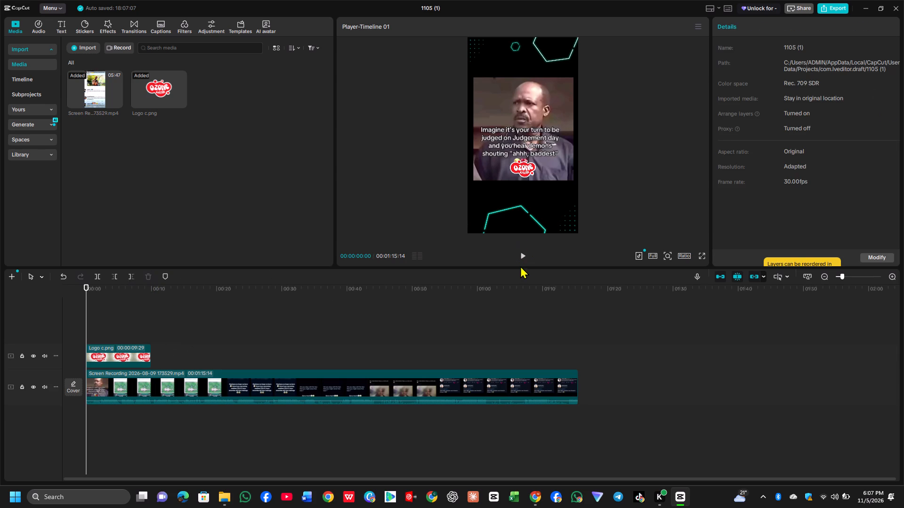
{"action": "left_click", "coordinate": [524, 255]}
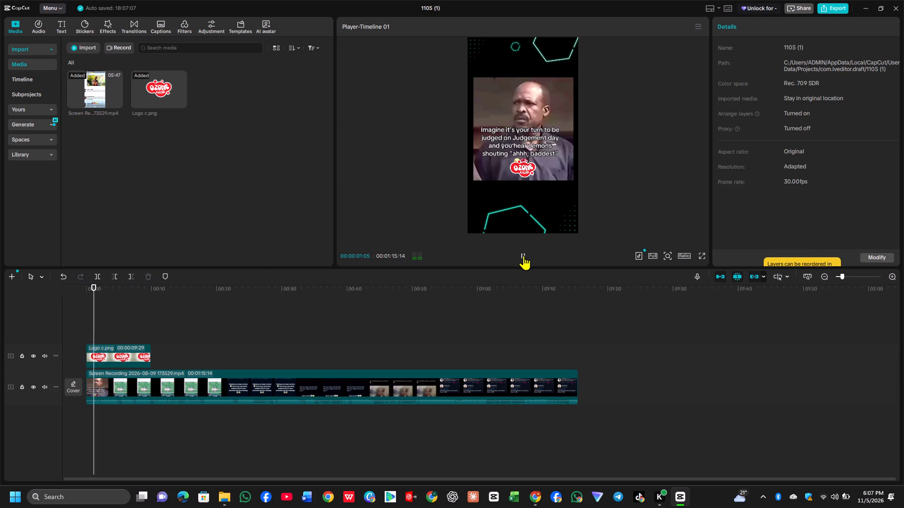
{"action": "left_click", "coordinate": [524, 255]}
{"action": "left_click", "coordinate": [524, 255]}
{"action": "left_click", "coordinate": [524, 255]}
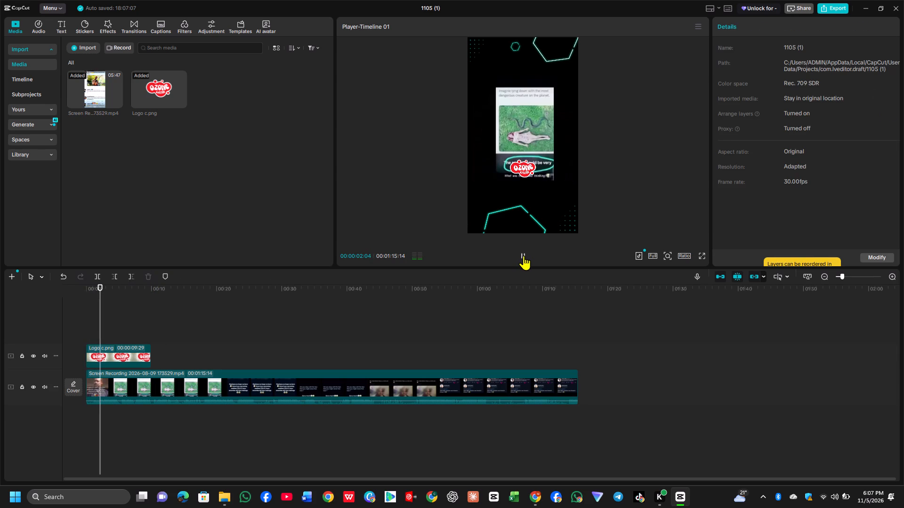
{"action": "left_click", "coordinate": [117, 277]}
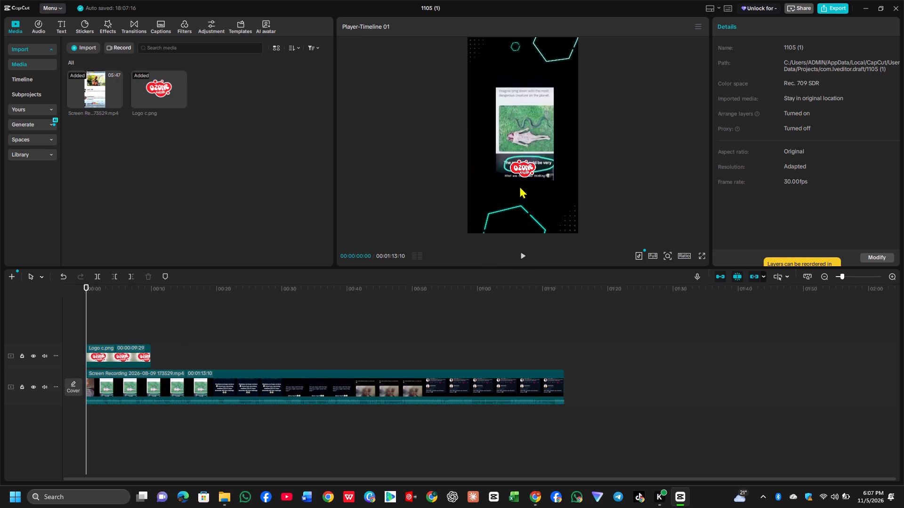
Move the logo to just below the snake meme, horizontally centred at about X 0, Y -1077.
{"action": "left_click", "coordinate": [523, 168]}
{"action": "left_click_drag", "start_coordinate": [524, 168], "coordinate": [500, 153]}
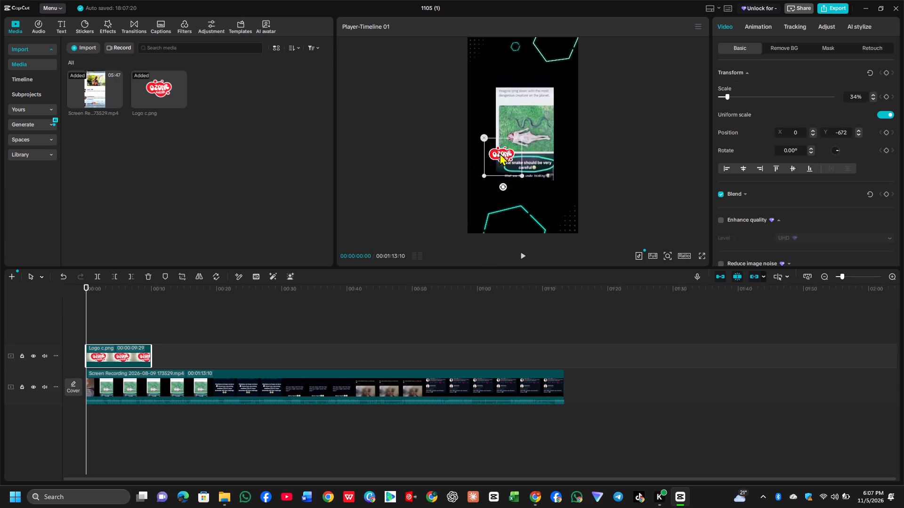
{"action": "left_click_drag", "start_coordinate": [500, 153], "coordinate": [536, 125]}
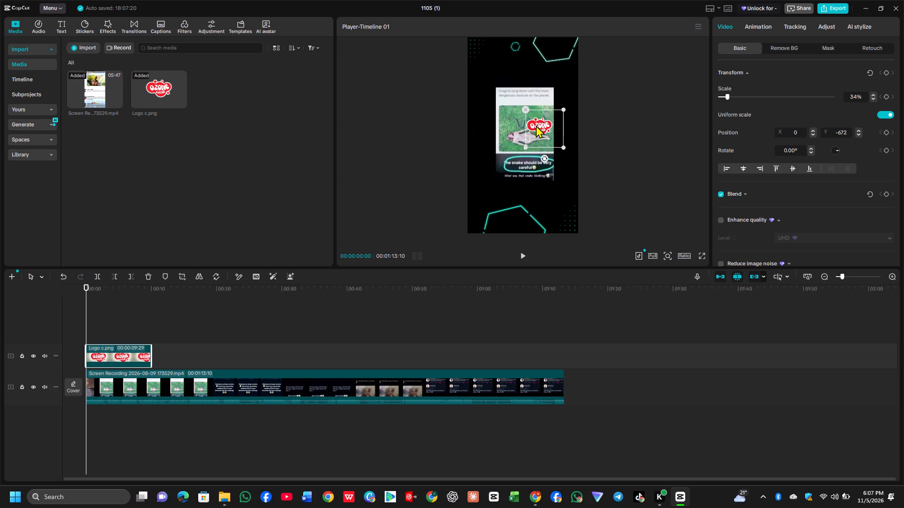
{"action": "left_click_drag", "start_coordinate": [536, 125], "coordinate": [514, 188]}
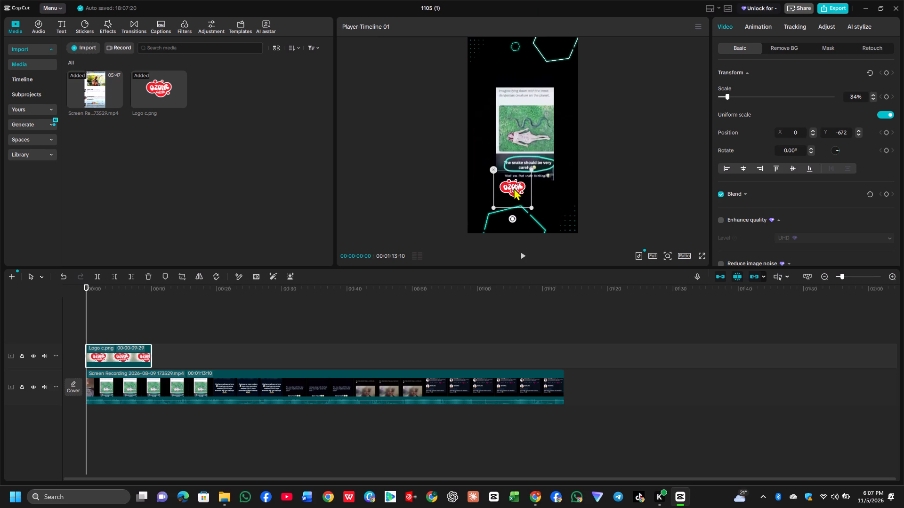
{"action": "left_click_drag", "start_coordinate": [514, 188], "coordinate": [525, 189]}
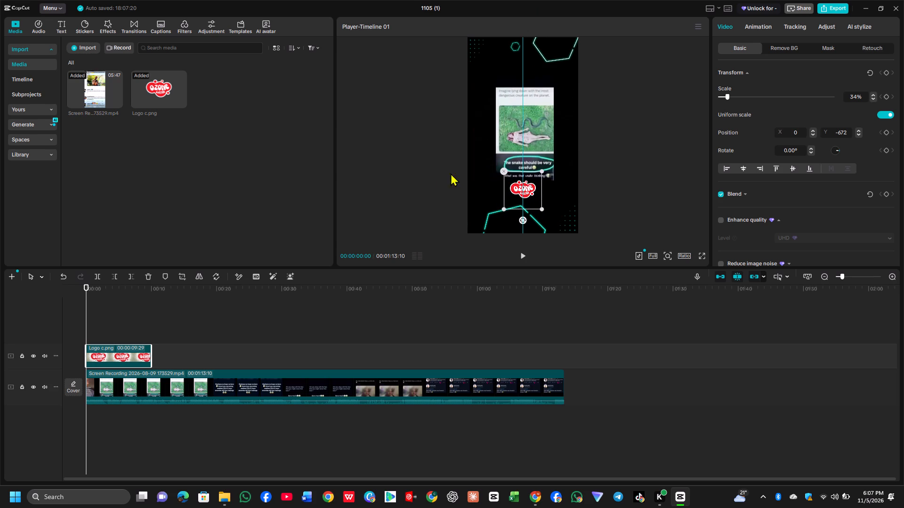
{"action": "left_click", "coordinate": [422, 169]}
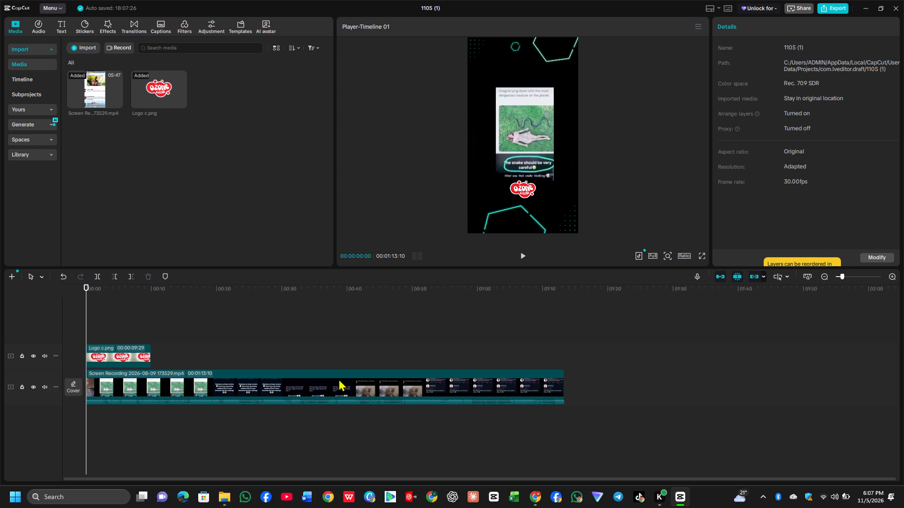
Crop the screen recording tightly around the snake meme, removing the black borders on all four sides.
{"action": "left_click", "coordinate": [184, 390]}
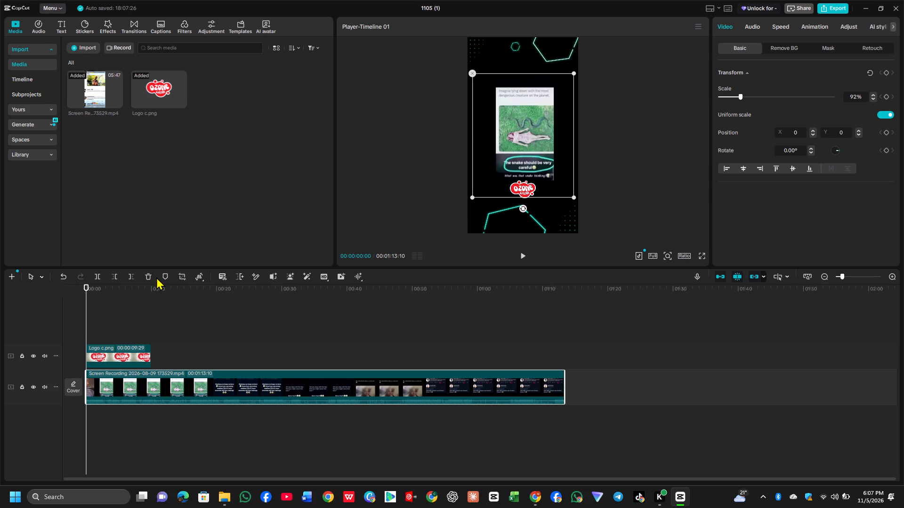
{"action": "left_click", "coordinate": [182, 277]}
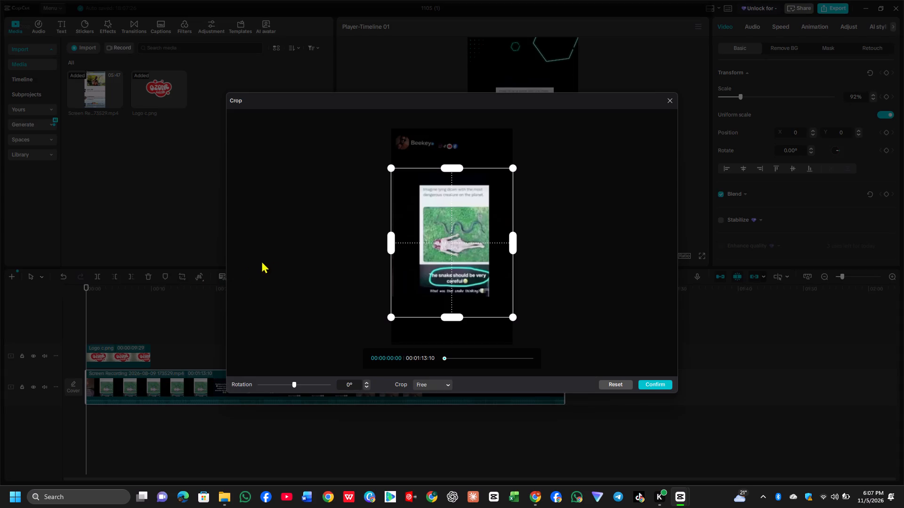
{"action": "left_click_drag", "start_coordinate": [393, 241], "coordinate": [416, 247]}
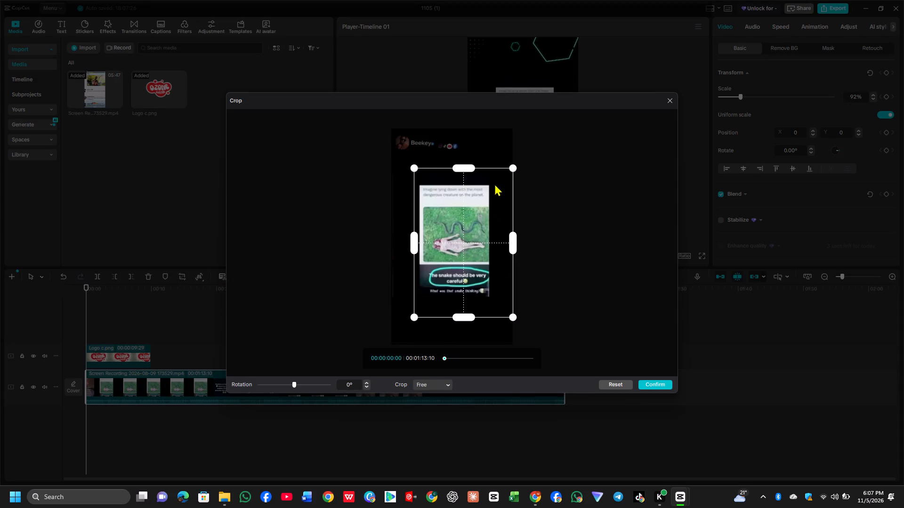
{"action": "left_click_drag", "start_coordinate": [468, 167], "coordinate": [470, 184]}
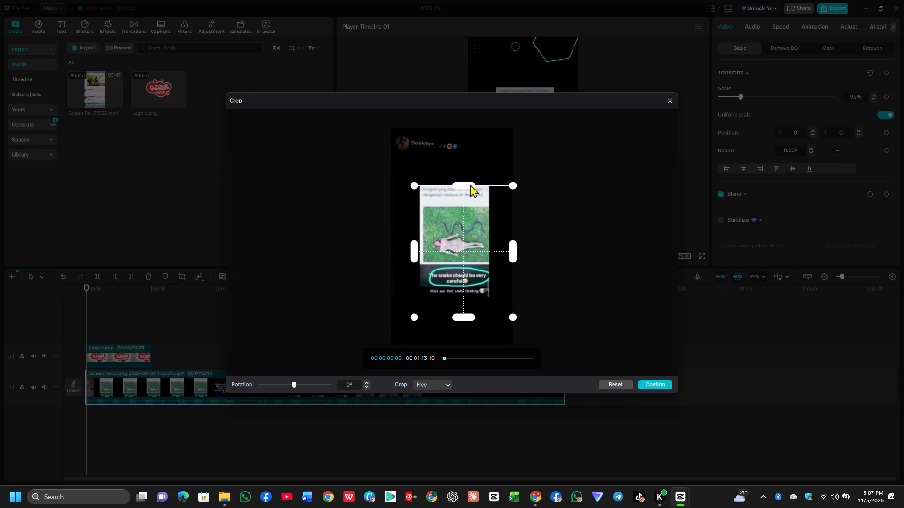
{"action": "left_click_drag", "start_coordinate": [470, 184], "coordinate": [472, 183]}
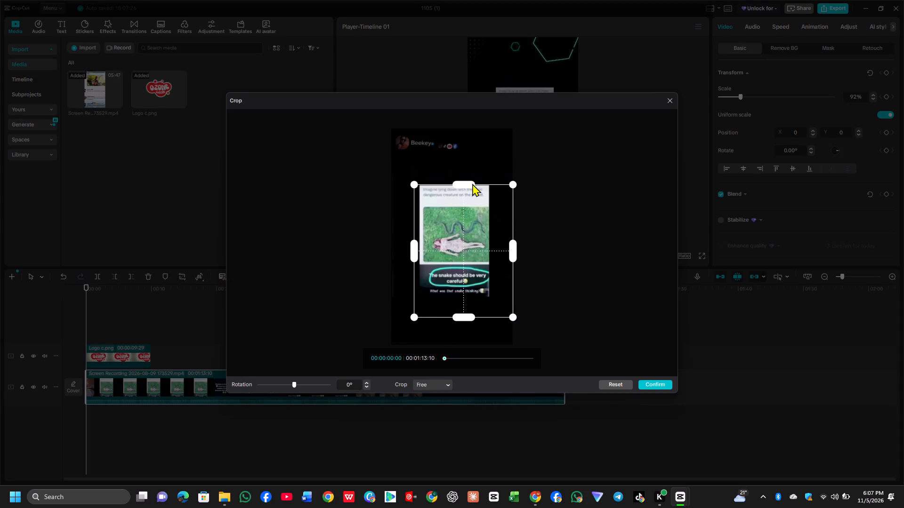
{"action": "left_click_drag", "start_coordinate": [413, 251], "coordinate": [419, 253]}
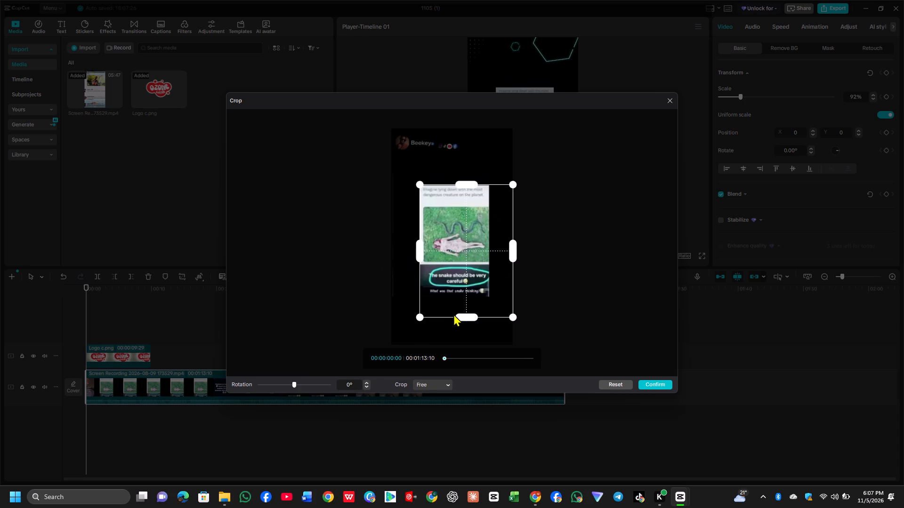
{"action": "left_click_drag", "start_coordinate": [455, 314], "coordinate": [452, 295]}
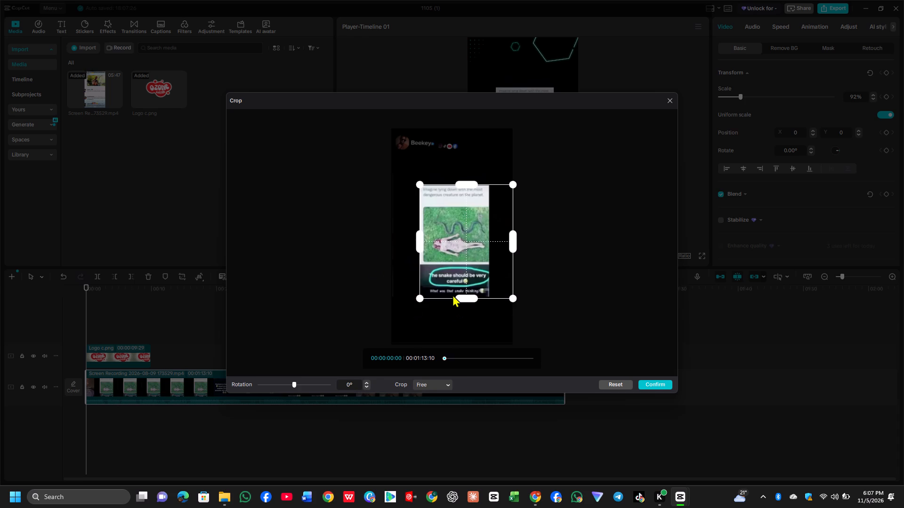
{"action": "left_click_drag", "start_coordinate": [513, 240], "coordinate": [488, 248]}
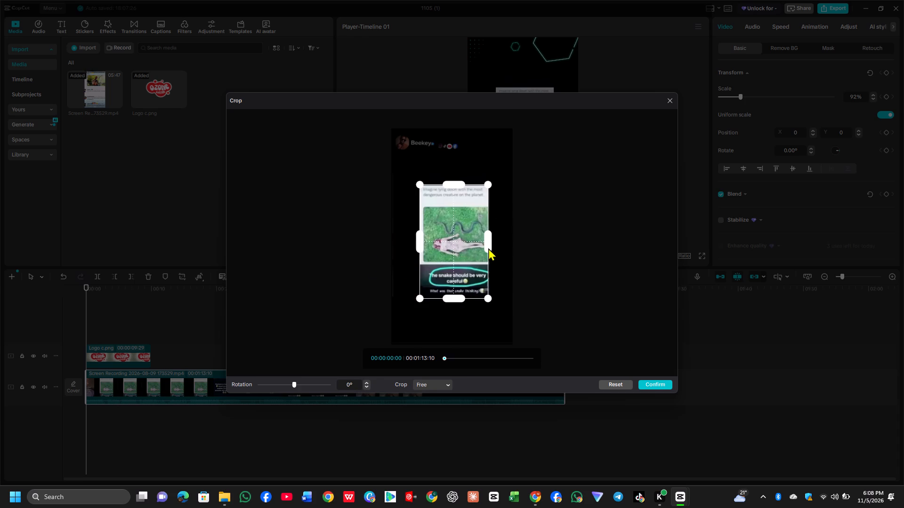
{"action": "left_click_drag", "start_coordinate": [488, 248], "coordinate": [490, 248]}
{"action": "left_click", "coordinate": [659, 381]}
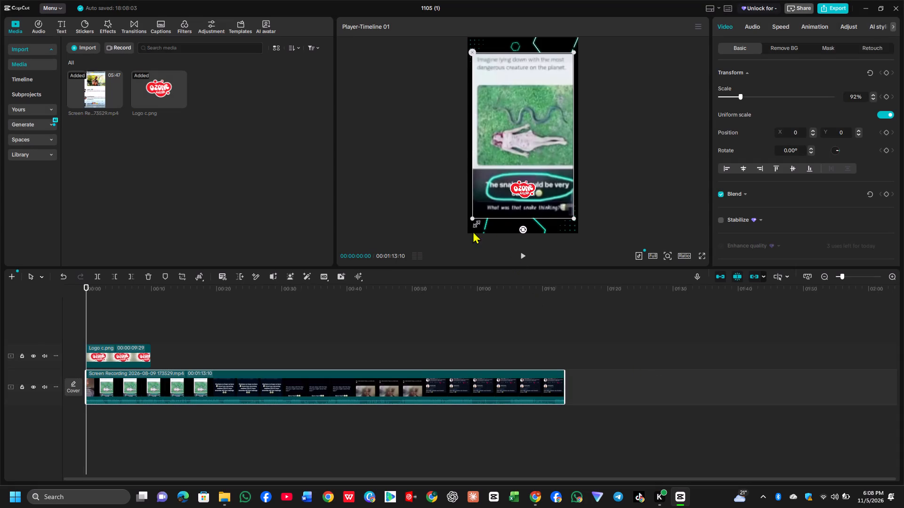
Move the logo above the "The snake should be very careful" caption, at about X 74, Y -608, and shrink it to 30%.
{"action": "left_click", "coordinate": [132, 356]}
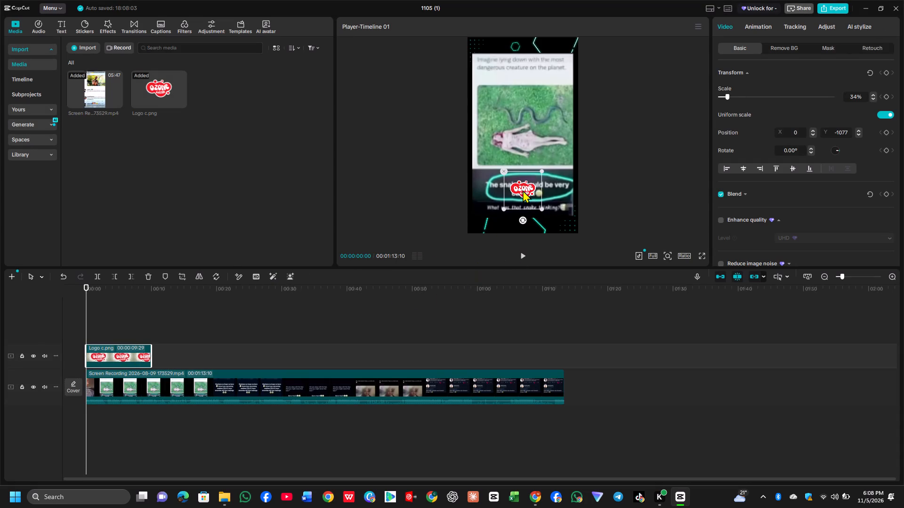
{"action": "left_click_drag", "start_coordinate": [523, 187], "coordinate": [526, 163]}
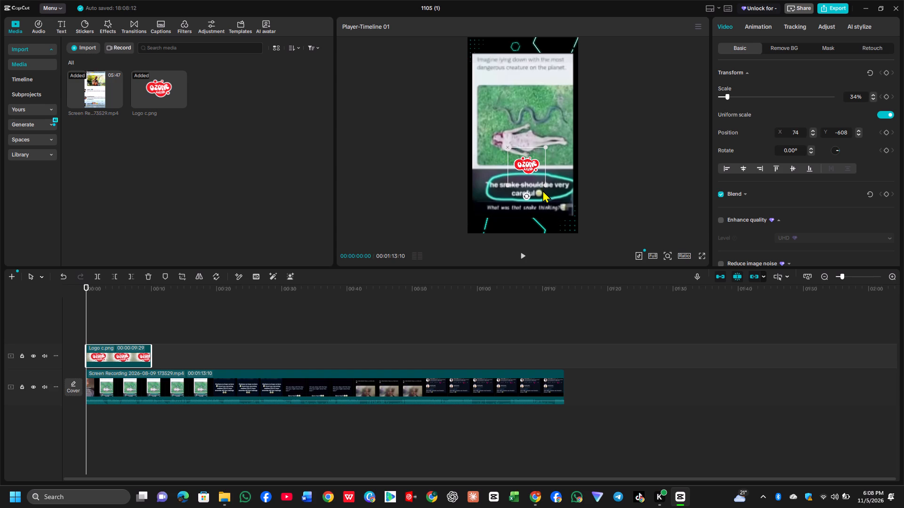
{"action": "left_click_drag", "start_coordinate": [544, 183], "coordinate": [540, 181]}
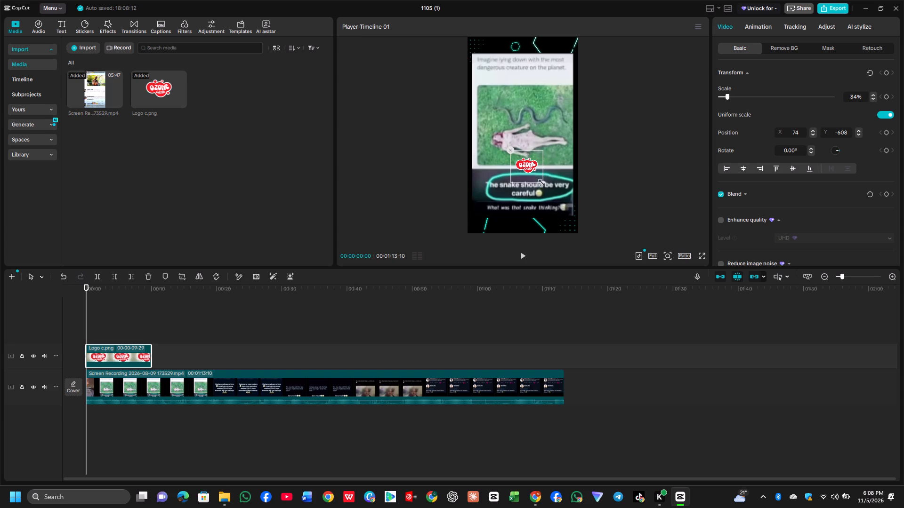
{"action": "left_click", "coordinate": [386, 176]}
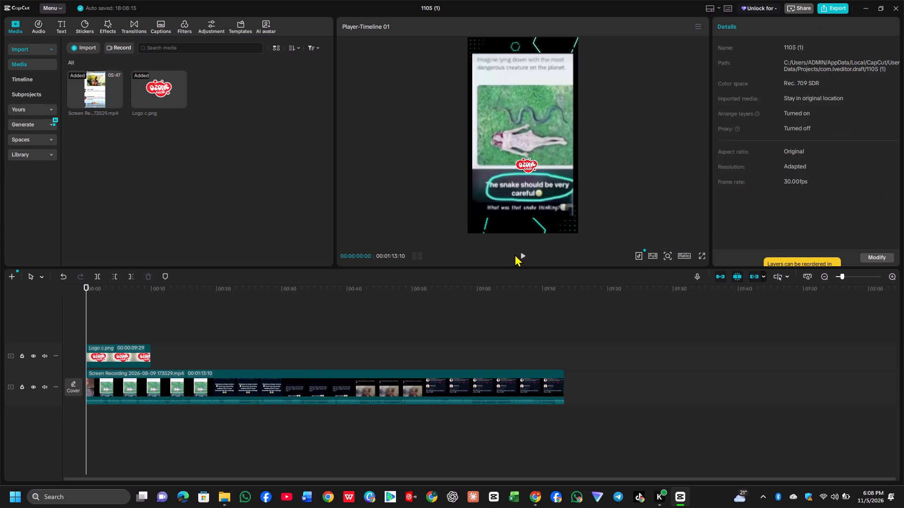
Play the snake meme past the logo's end and extend the logo clip to about 00:00:33:24.
{"action": "left_click", "coordinate": [521, 256]}
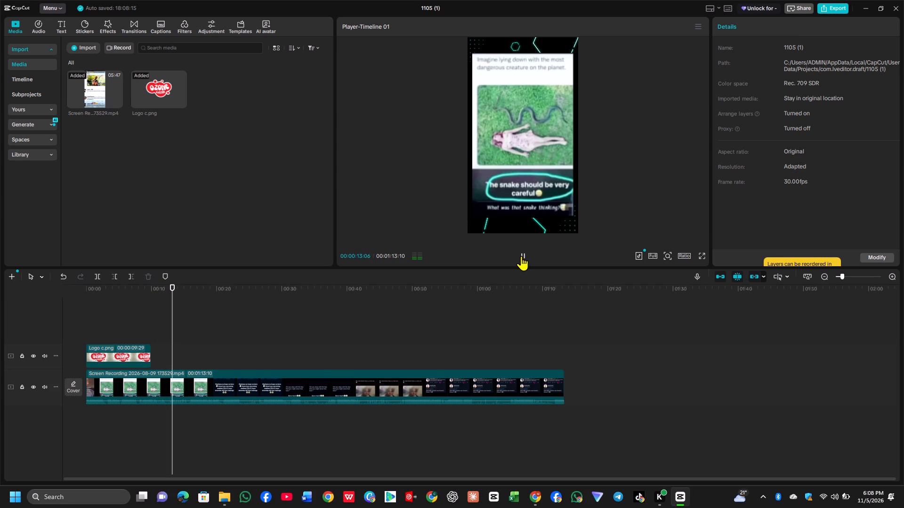
{"action": "left_click", "coordinate": [521, 256]}
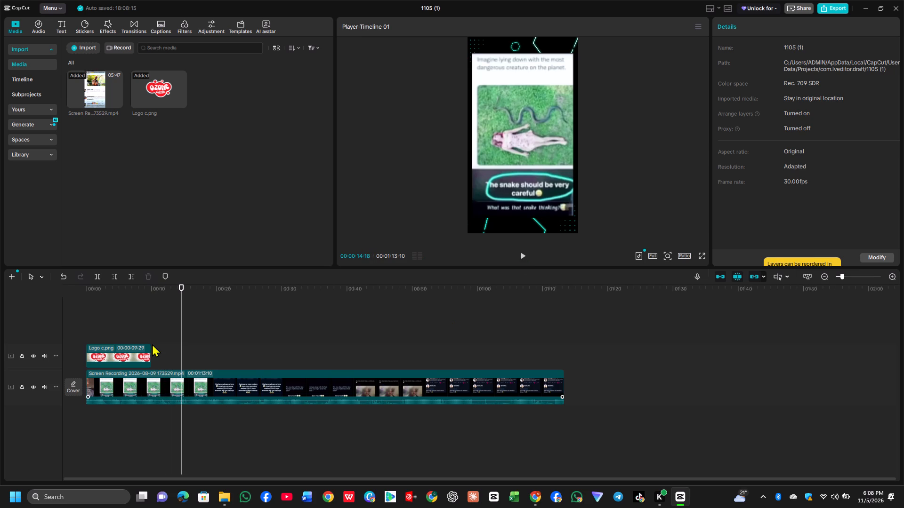
{"action": "left_click", "coordinate": [121, 355]}
{"action": "left_click_drag", "start_coordinate": [150, 354], "coordinate": [305, 365]}
Find the frame where the snake meme ends and split the logo clip there, at 00:00:15:06.
{"action": "left_click", "coordinate": [521, 253]}
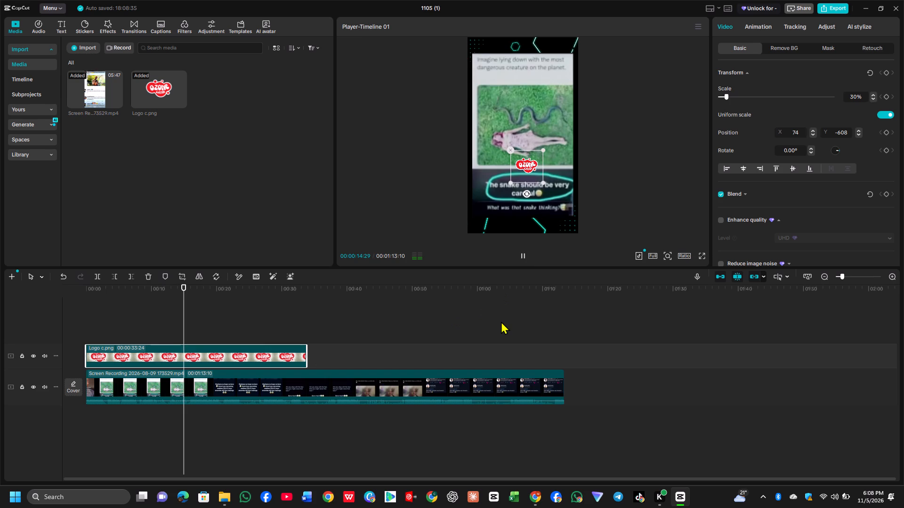
{"action": "left_click", "coordinate": [523, 255]}
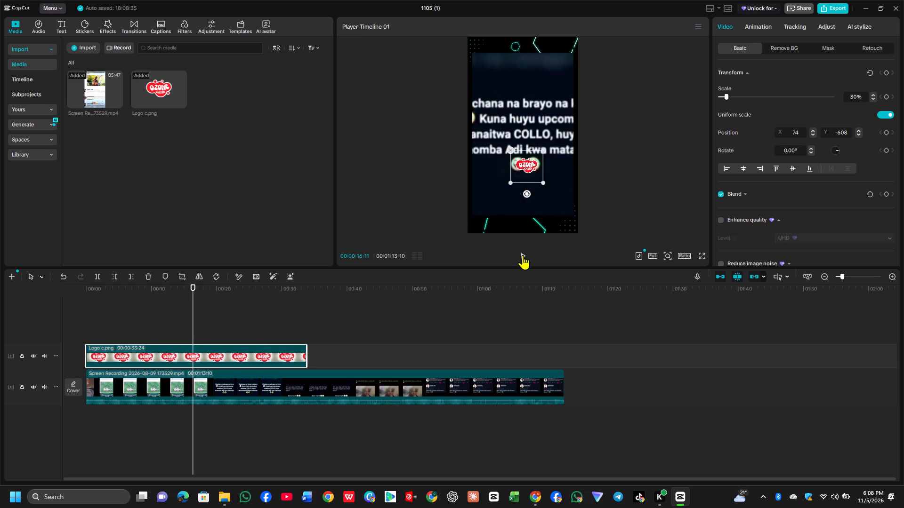
{"action": "key", "text": "Left"}
{"action": "key", "text": "Left"}
{"action": "key", "text": "Left"}
{"action": "key", "text": "Left"}
{"action": "key", "text": "Left"}
{"action": "key", "text": "Left"}
{"action": "key", "text": "Left"}
{"action": "key", "text": "Left"}
{"action": "key", "text": "Left"}
{"action": "key", "text": "Left"}
{"action": "key", "text": "Left"}
{"action": "key", "text": "Left"}
{"action": "key", "text": "Left"}
{"action": "key", "text": "Left"}
{"action": "key", "text": "Left"}
{"action": "key", "text": "Left"}
{"action": "key", "text": "Left"}
{"action": "key", "text": "Left"}
{"action": "key", "text": "Left"}
{"action": "key", "text": "Left"}
{"action": "key", "text": "Left"}
{"action": "key", "text": "Left"}
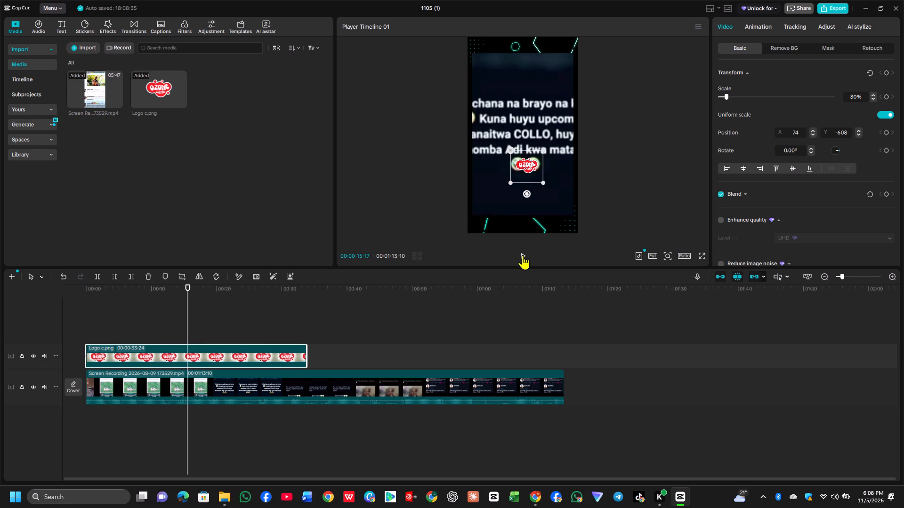
{"action": "key", "text": "Right"}
{"action": "key", "text": "Right"}
{"action": "key", "text": "Right"}
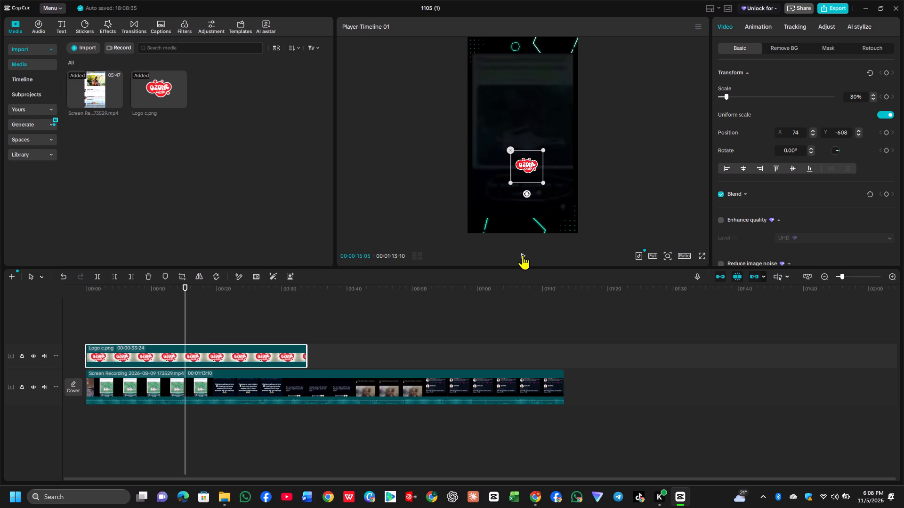
{"action": "key", "text": "Right"}
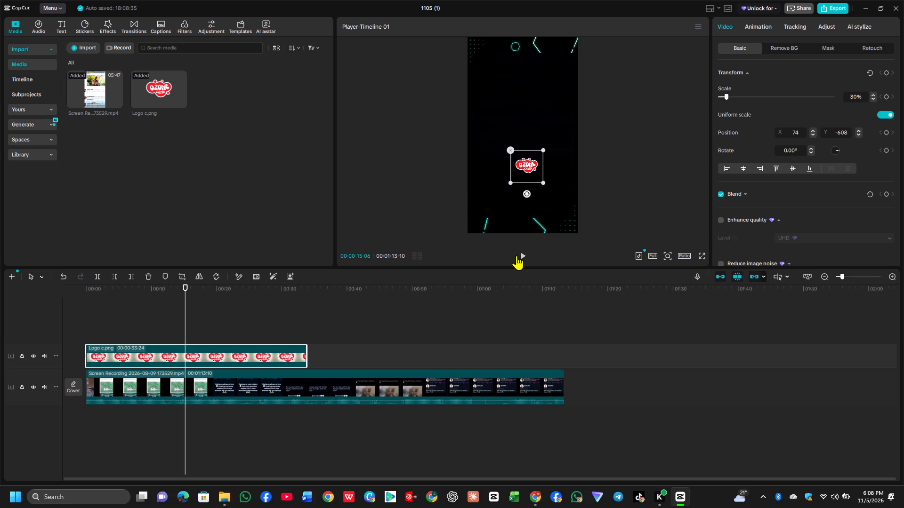
{"action": "left_click", "coordinate": [95, 277]}
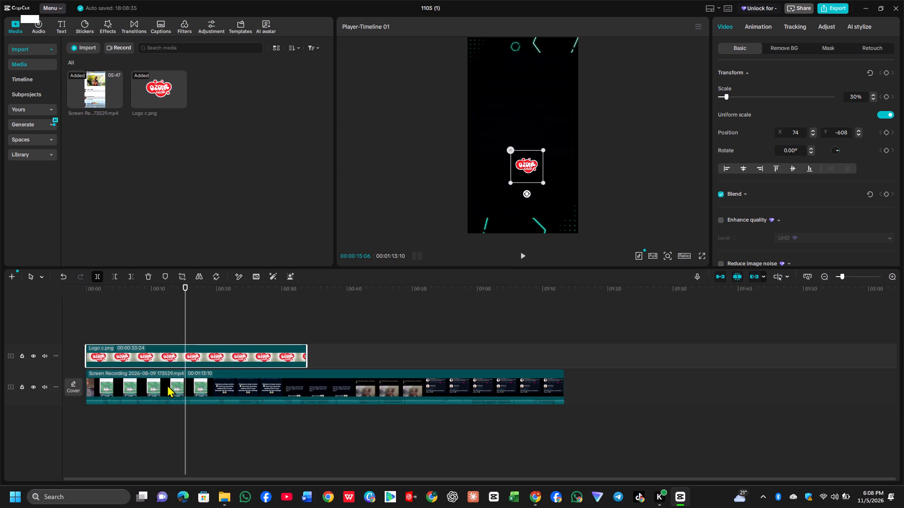
Split the screen recording clip at 00:00:15:06, in line with the logo split.
{"action": "left_click", "coordinate": [165, 381]}
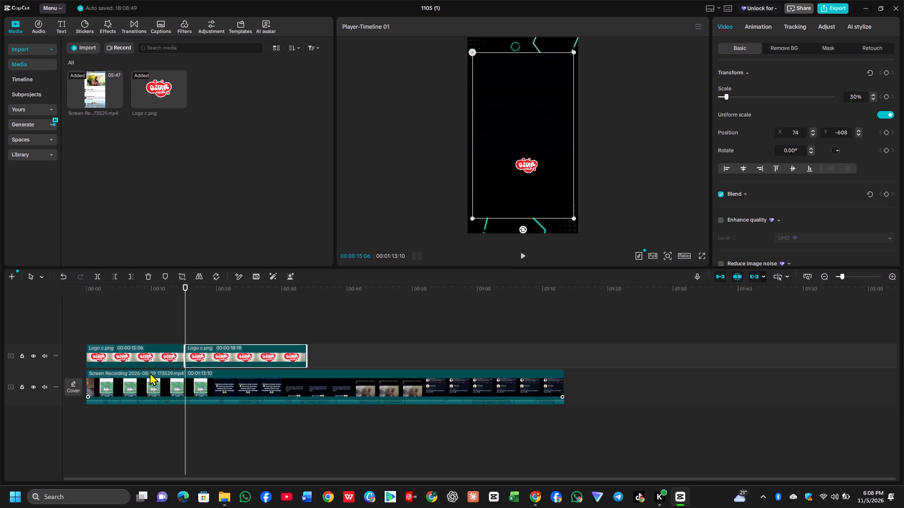
{"action": "left_click", "coordinate": [97, 275]}
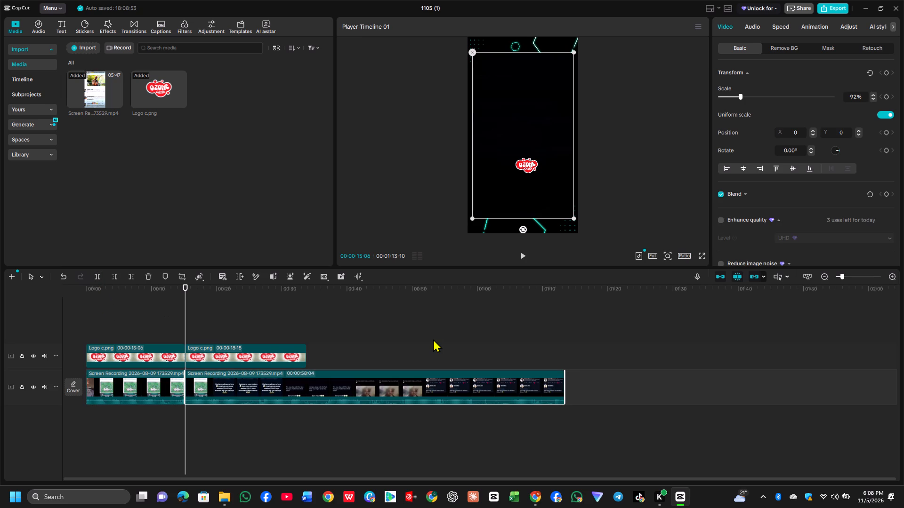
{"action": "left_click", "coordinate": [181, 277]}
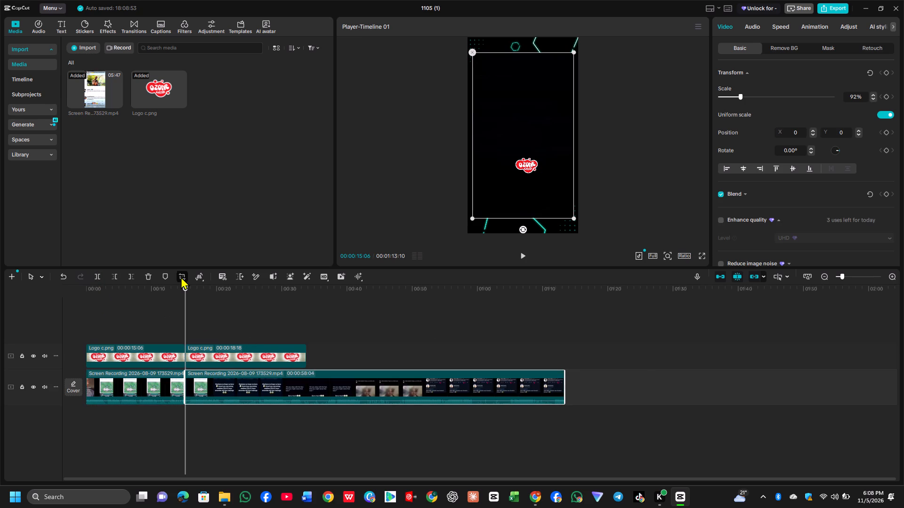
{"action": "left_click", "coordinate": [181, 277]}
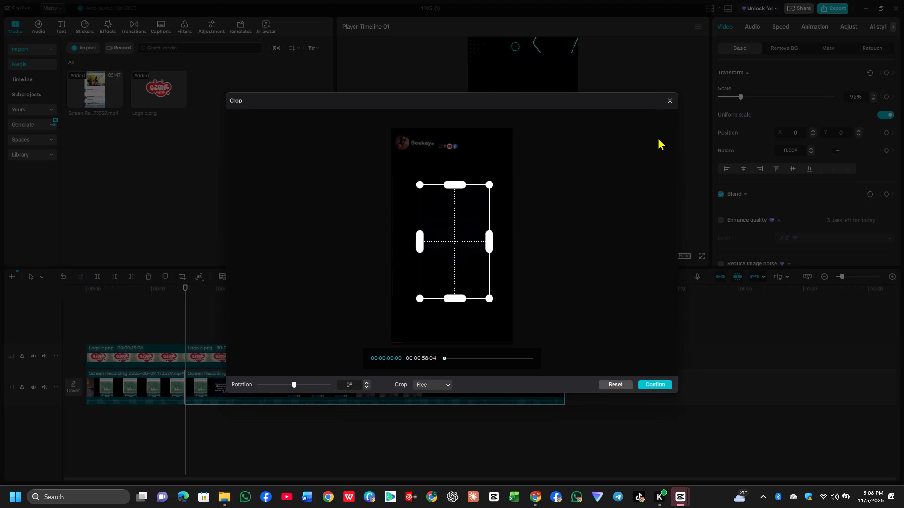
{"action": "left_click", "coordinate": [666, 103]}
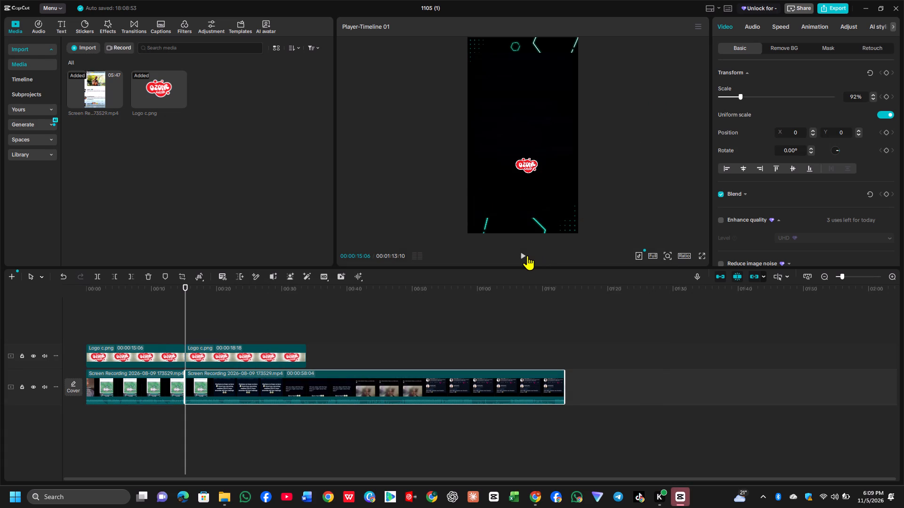
Advance to where the "Wachana na brayo na kevo" meme shows and crop the second recording clip tightly around its text.
{"action": "left_click", "coordinate": [527, 255]}
{"action": "left_click", "coordinate": [527, 255]}
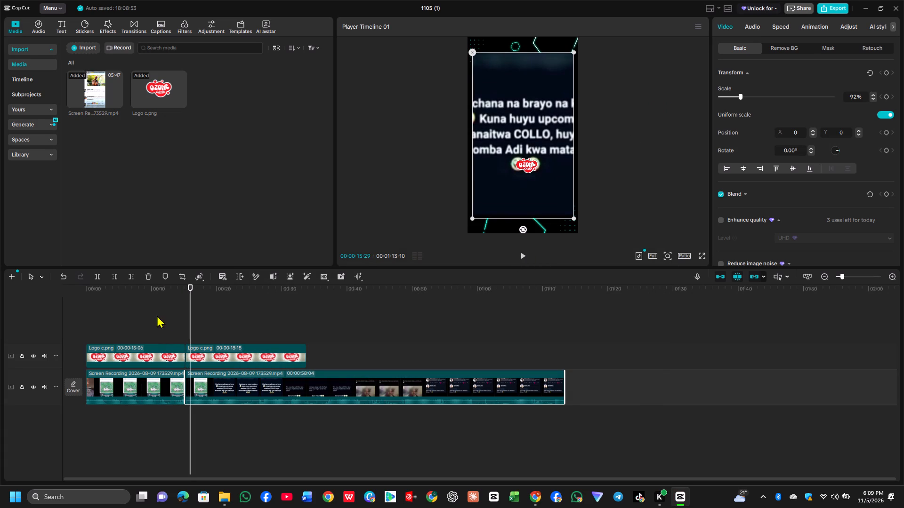
{"action": "left_click", "coordinate": [181, 276]}
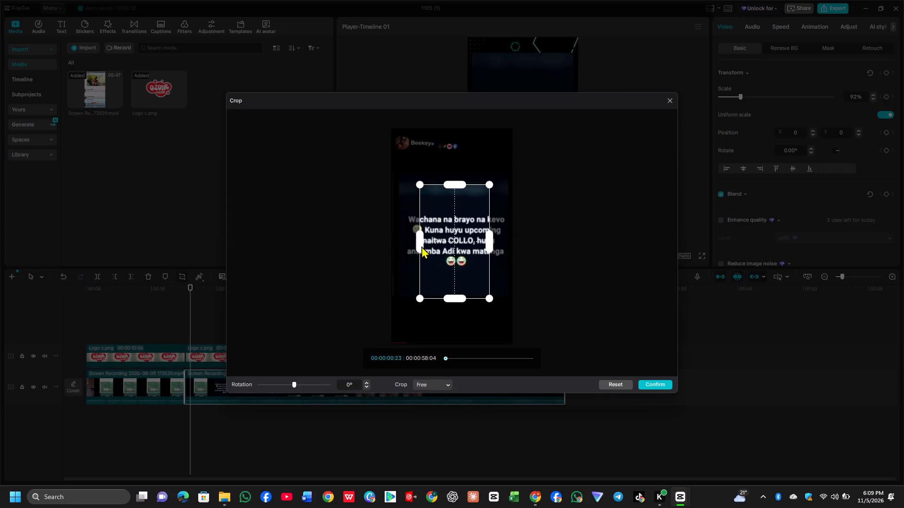
{"action": "left_click_drag", "start_coordinate": [421, 245], "coordinate": [404, 246]}
{"action": "left_click_drag", "start_coordinate": [455, 181], "coordinate": [458, 198]}
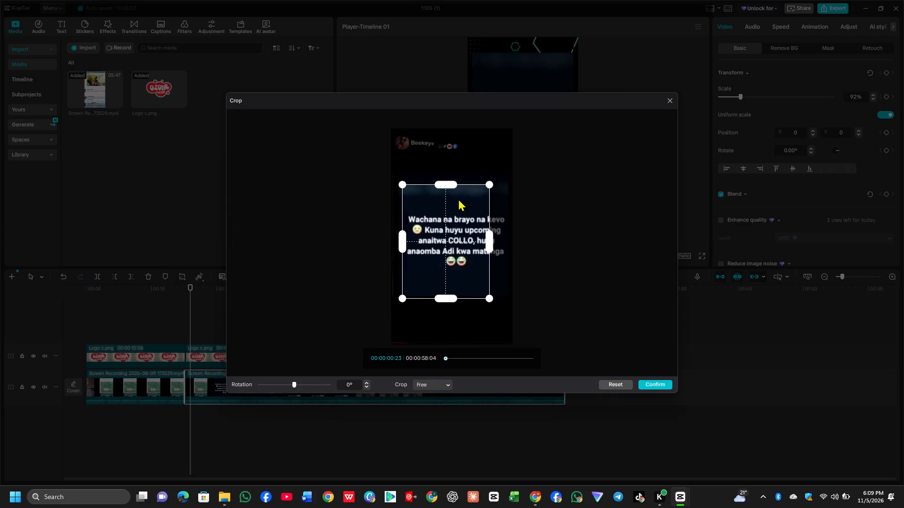
{"action": "left_click_drag", "start_coordinate": [458, 198], "coordinate": [458, 201]}
{"action": "left_click", "coordinate": [447, 182]}
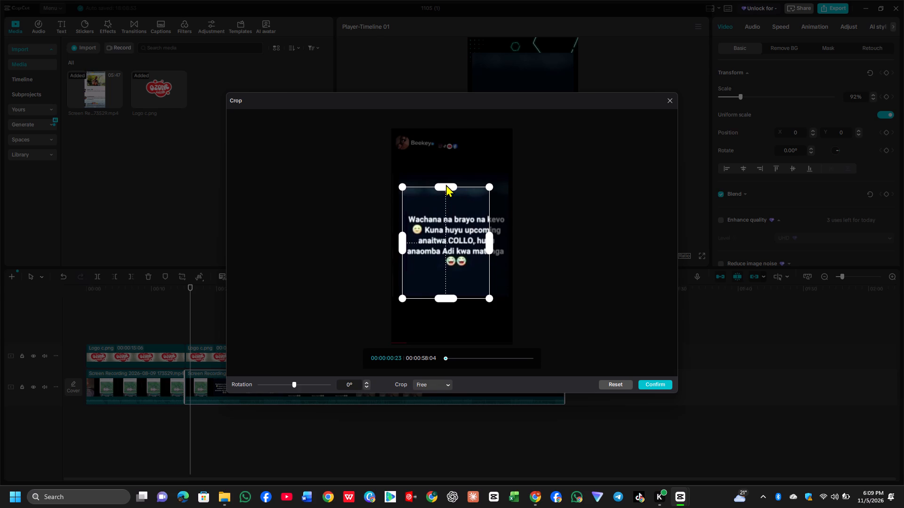
{"action": "left_click_drag", "start_coordinate": [484, 246], "coordinate": [505, 249]}
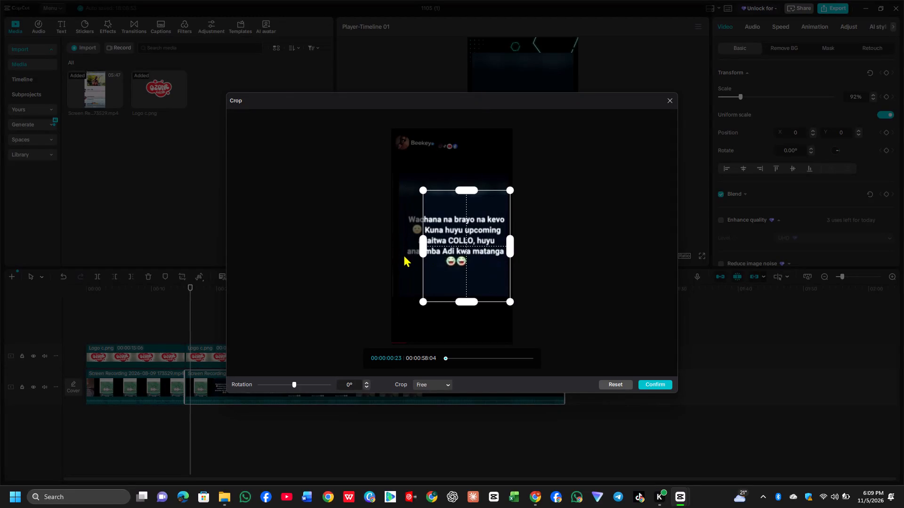
{"action": "left_click_drag", "start_coordinate": [420, 248], "coordinate": [400, 248]}
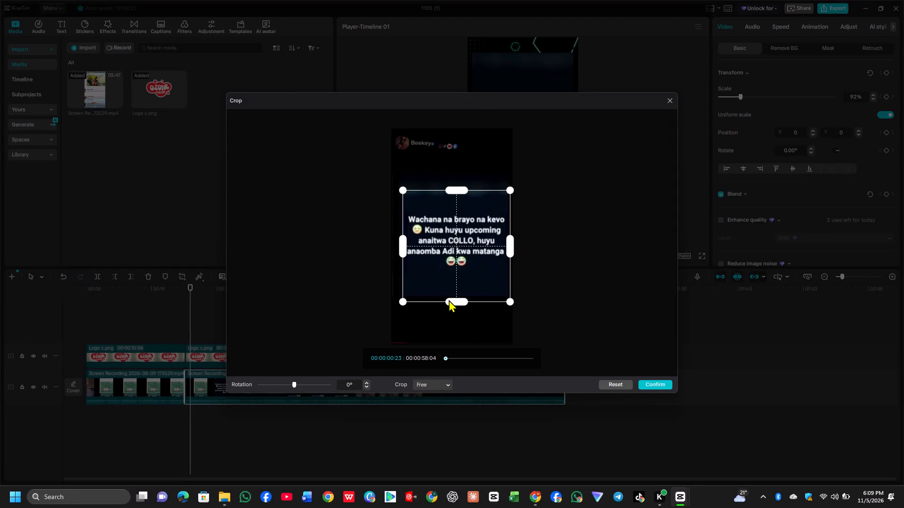
{"action": "left_click_drag", "start_coordinate": [449, 300], "coordinate": [448, 269]}
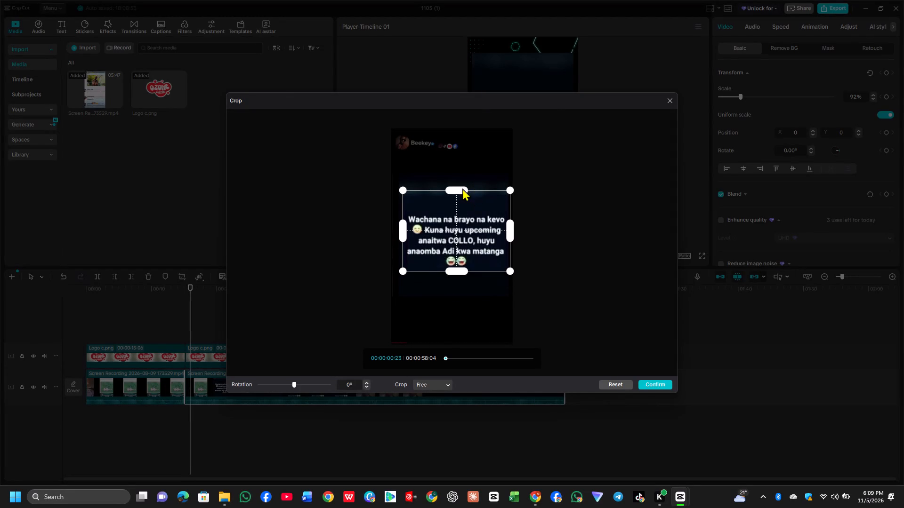
{"action": "left_click_drag", "start_coordinate": [462, 188], "coordinate": [460, 207]}
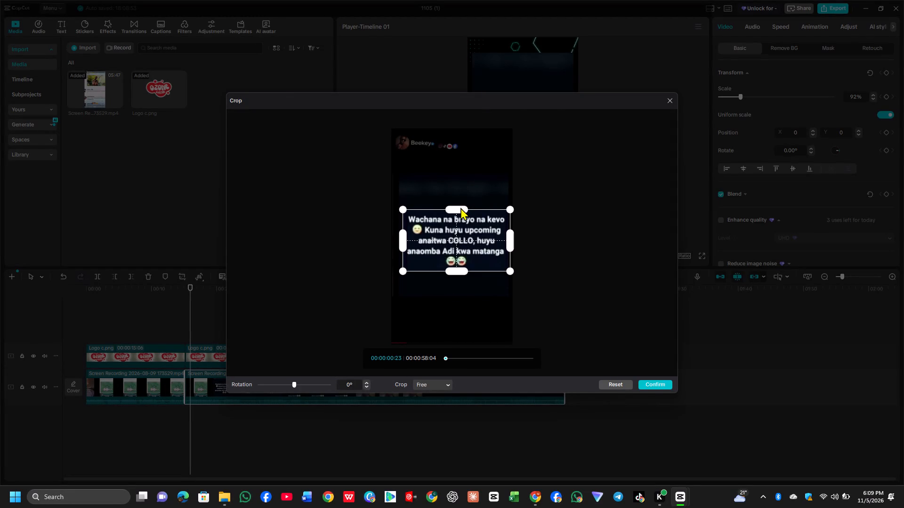
{"action": "left_click", "coordinate": [658, 381]}
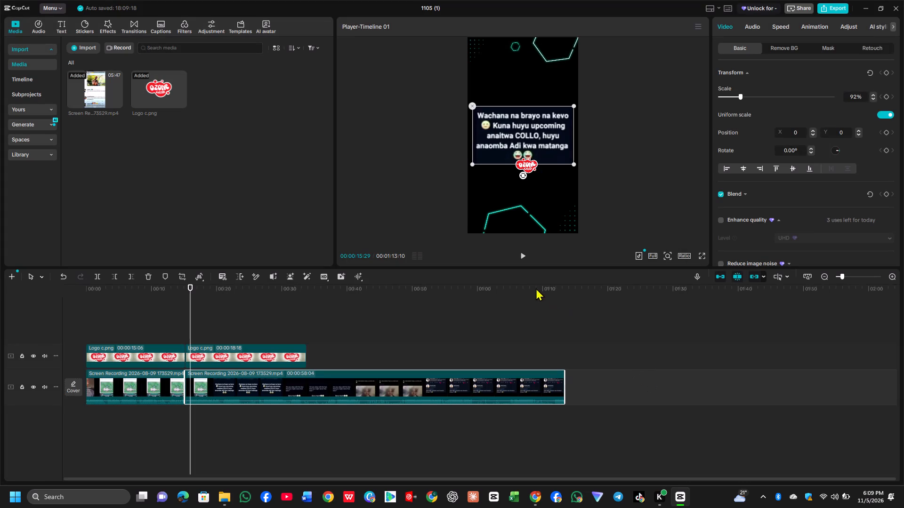
Move the second logo clip just below the "Wachana na brayo" text, centred at X 0, Y -741.
{"action": "left_click", "coordinate": [258, 356]}
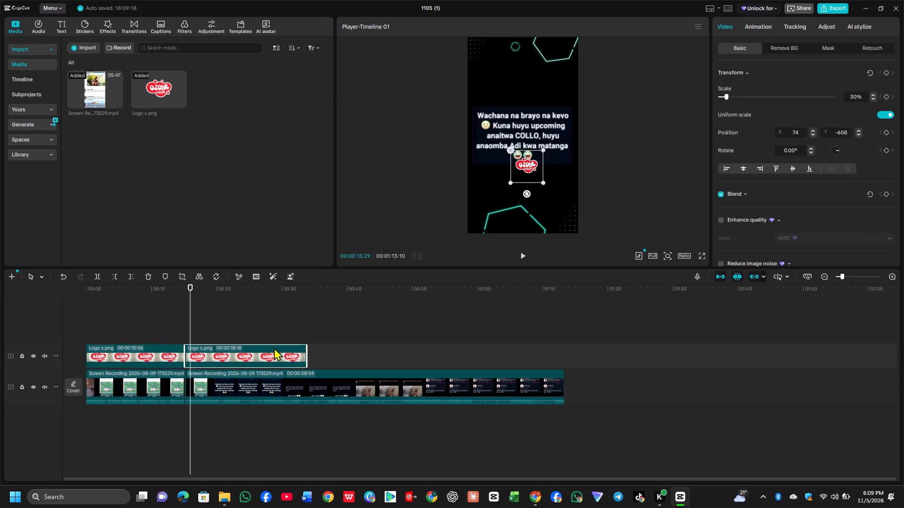
{"action": "left_click_drag", "start_coordinate": [527, 171], "coordinate": [522, 178]}
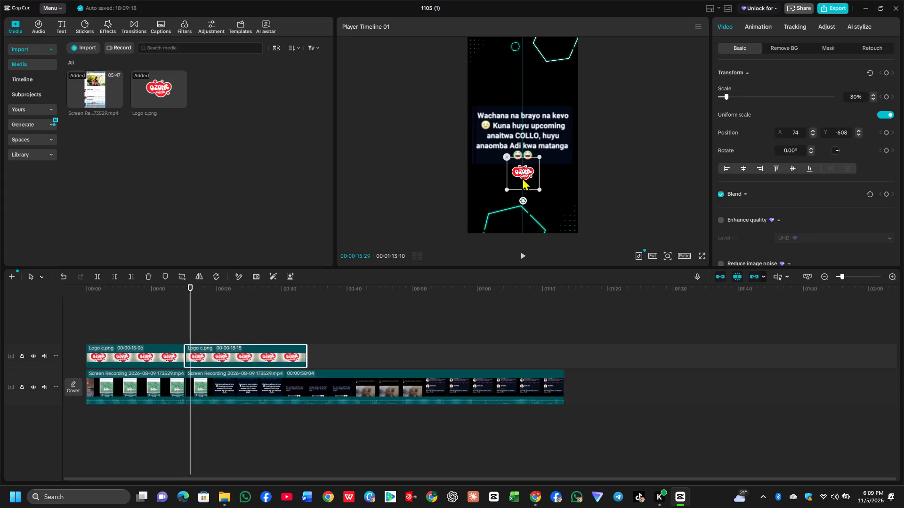
{"action": "left_click", "coordinate": [557, 256]}
Review the playback, find the frame where the "Wachana na brayo" meme ends, and split the logo clip there, at 00:00:26:17.
{"action": "left_click", "coordinate": [523, 258]}
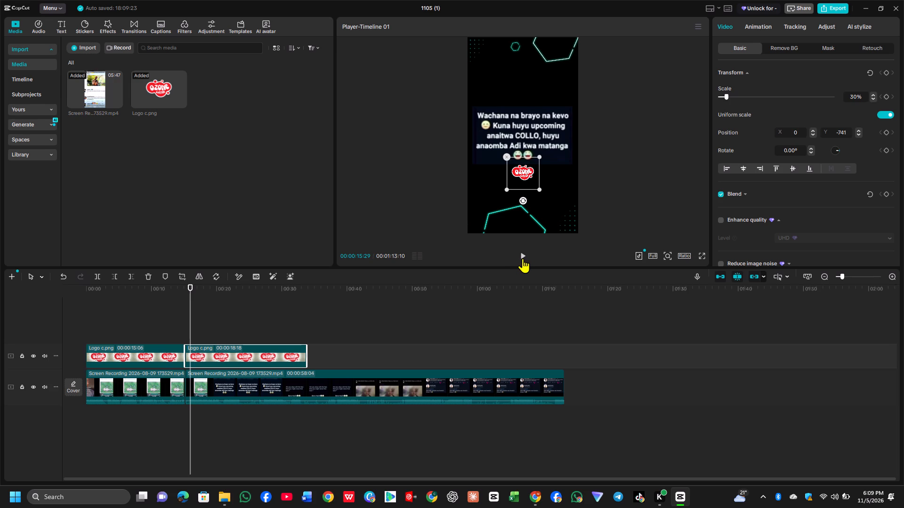
{"action": "left_click", "coordinate": [523, 258]}
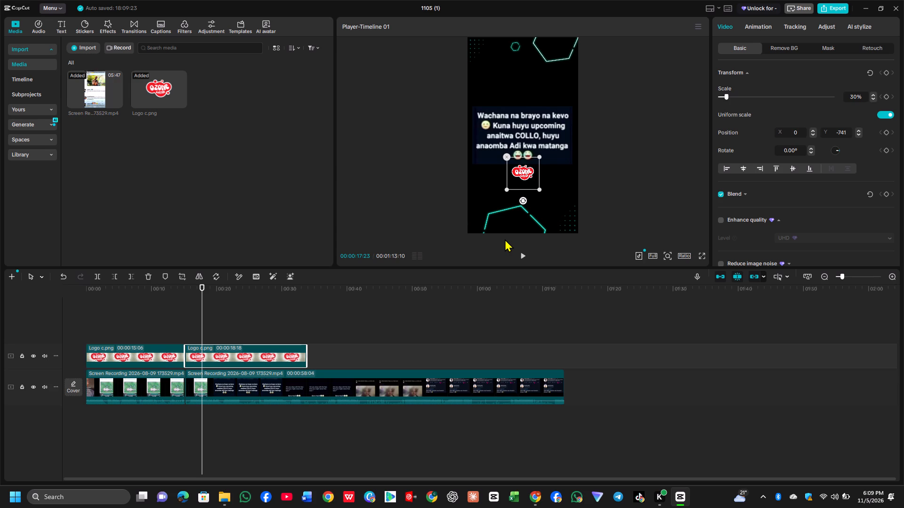
{"action": "left_click", "coordinate": [524, 258]}
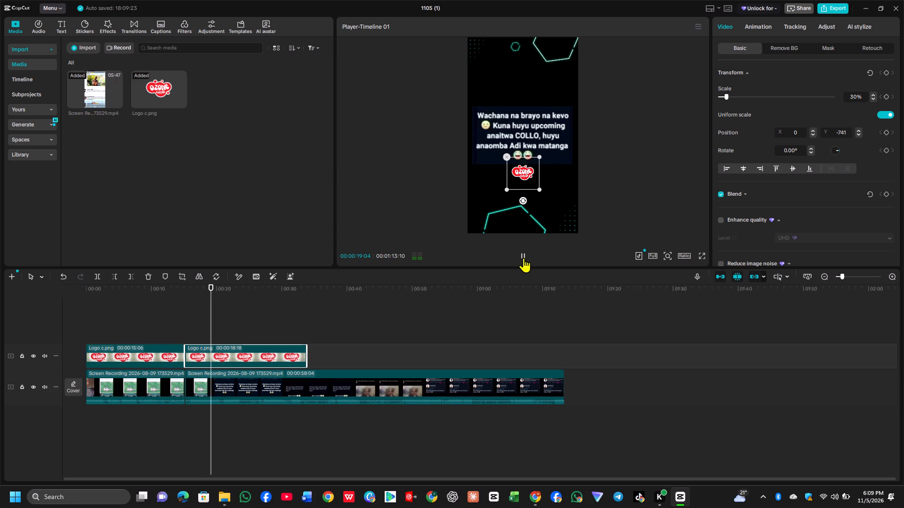
{"action": "left_click", "coordinate": [524, 258]}
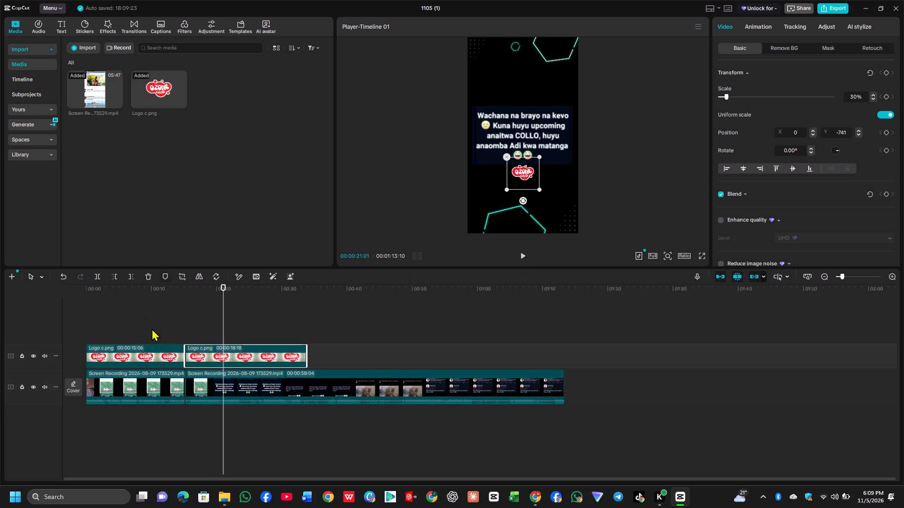
{"action": "left_click_drag", "start_coordinate": [223, 286], "coordinate": [162, 291]}
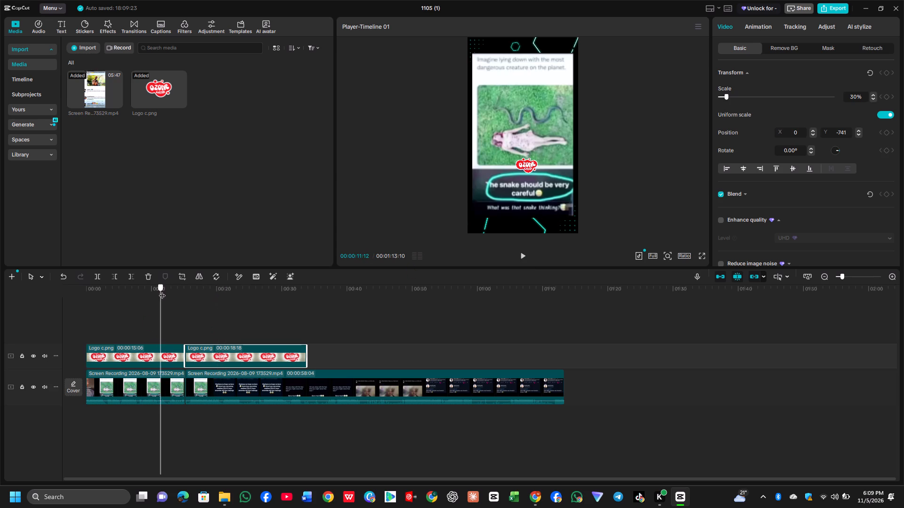
{"action": "left_click_drag", "start_coordinate": [162, 291], "coordinate": [178, 295]}
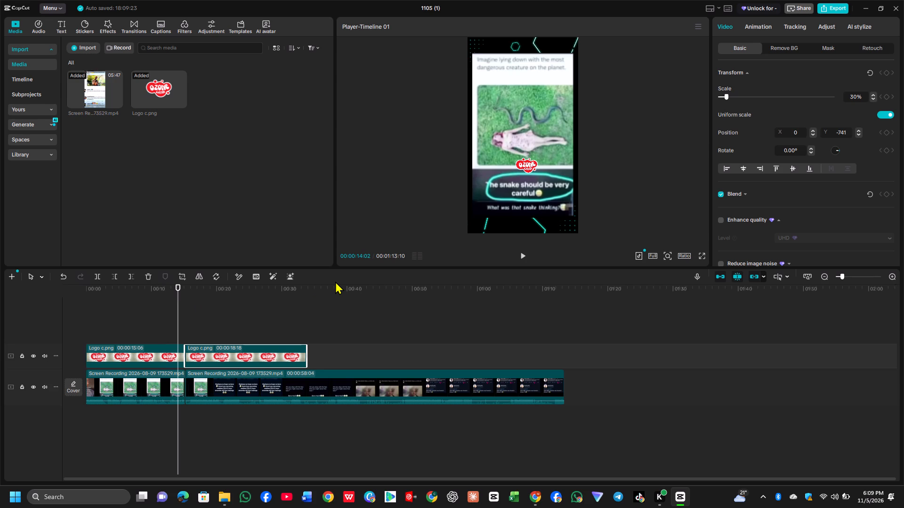
{"action": "left_click", "coordinate": [521, 255]}
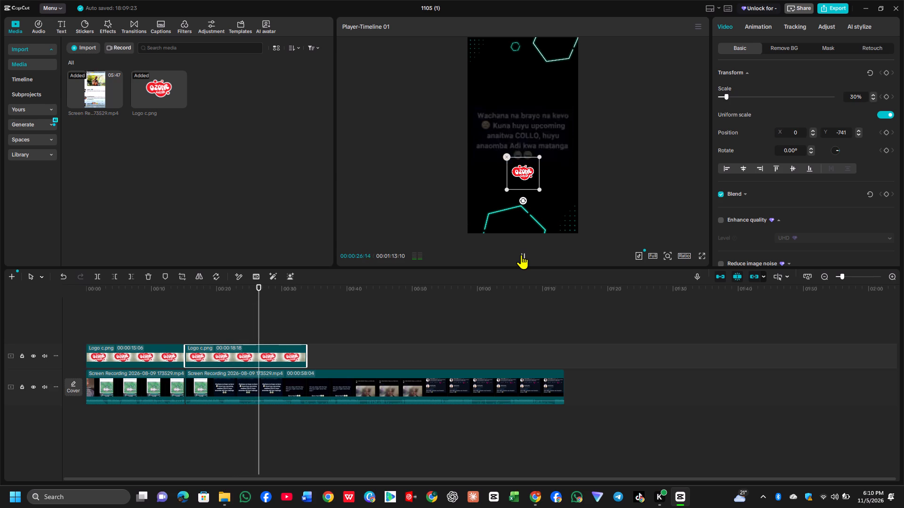
{"action": "left_click", "coordinate": [521, 254]}
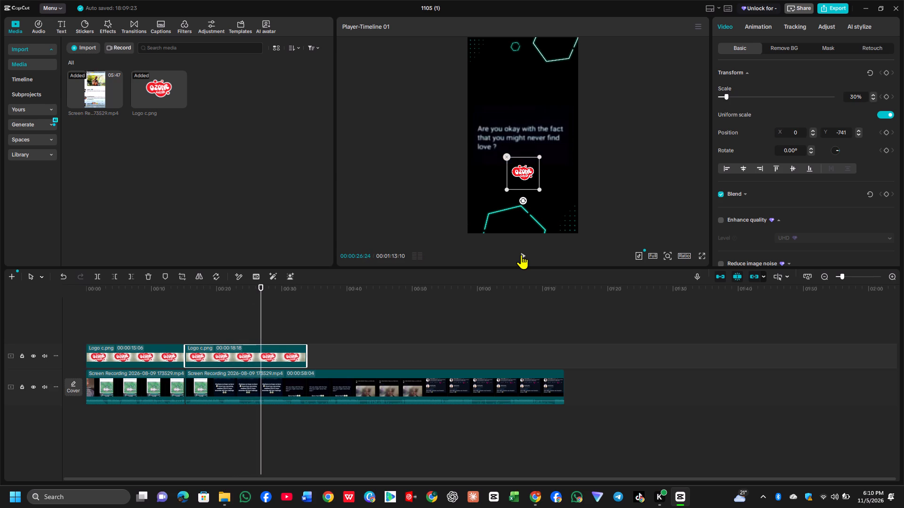
{"action": "key", "text": "Left"}
{"action": "key", "text": "Left"}
{"action": "key", "text": "Left"}
{"action": "key", "text": "Left"}
{"action": "key", "text": "Left"}
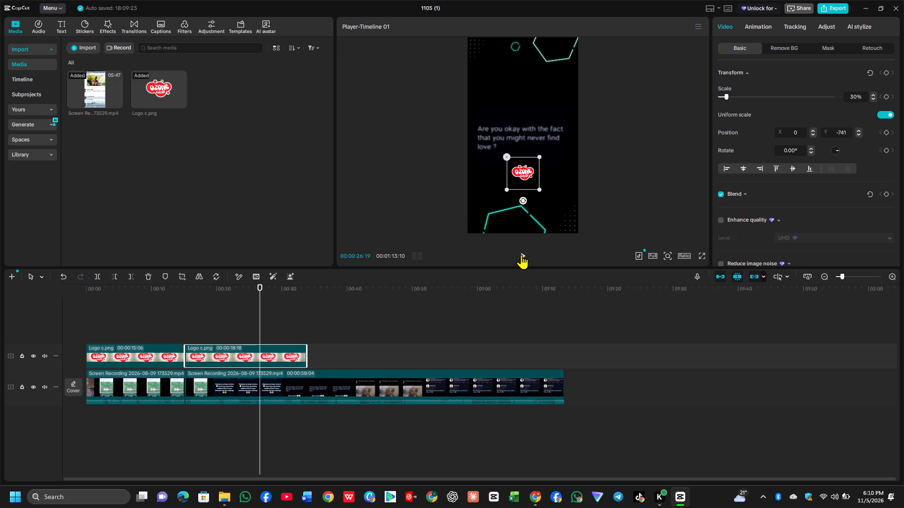
{"action": "key", "text": "Left"}
{"action": "key", "text": "Left"}
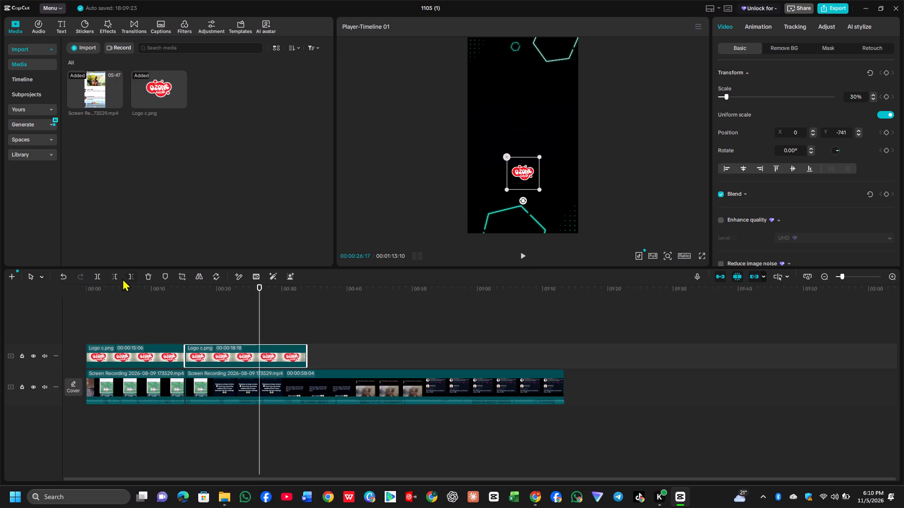
{"action": "left_click", "coordinate": [99, 277]}
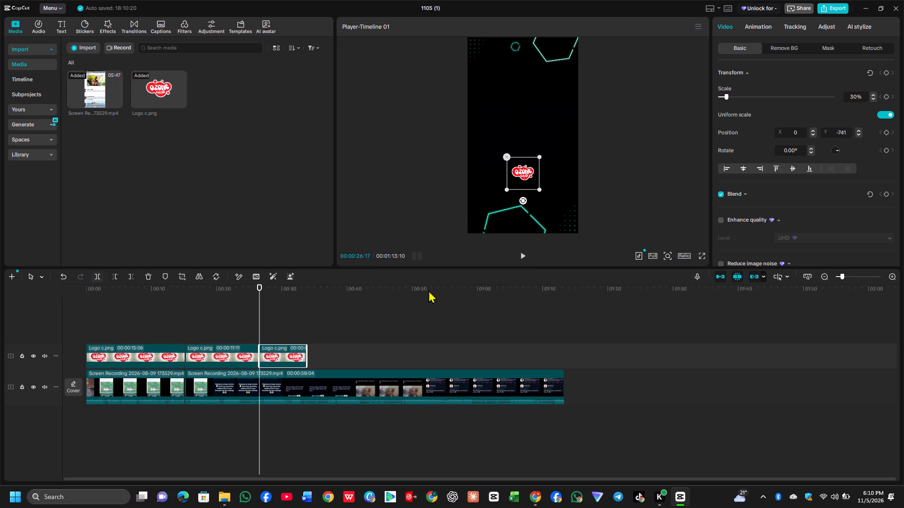
Move the third logo clip up under the "Are you okay with the fact" text, to X 0, Y -460.
{"action": "left_click", "coordinate": [523, 254]}
{"action": "left_click_drag", "start_coordinate": [521, 180], "coordinate": [521, 175]}
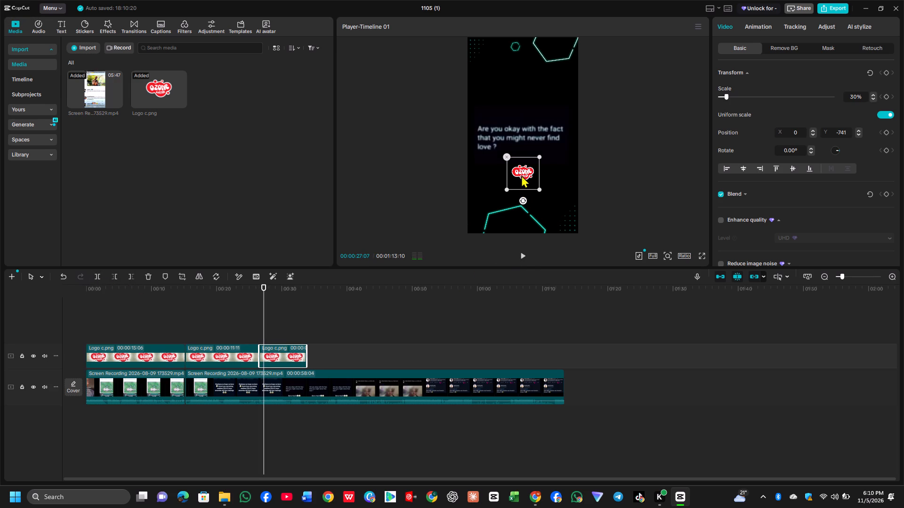
{"action": "left_click_drag", "start_coordinate": [521, 175], "coordinate": [521, 162]}
{"action": "left_click_drag", "start_coordinate": [521, 174], "coordinate": [521, 163]}
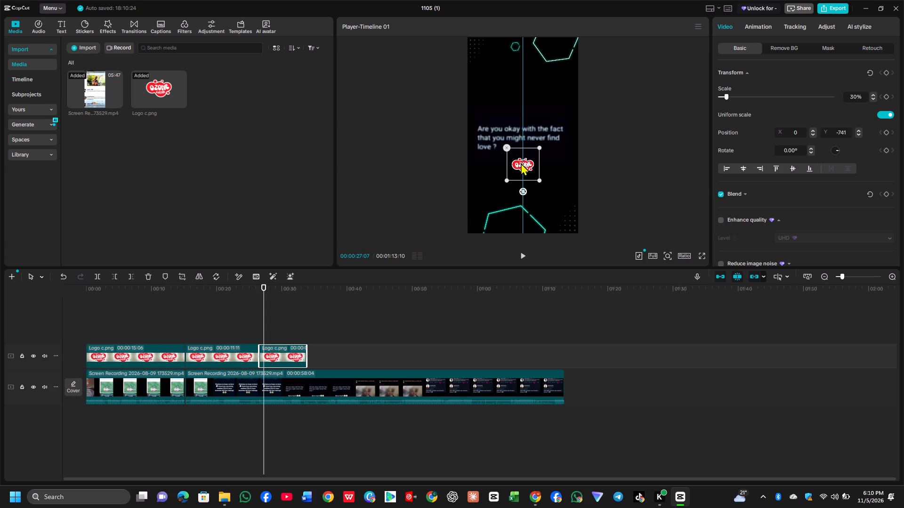
{"action": "left_click_drag", "start_coordinate": [521, 163], "coordinate": [520, 159]}
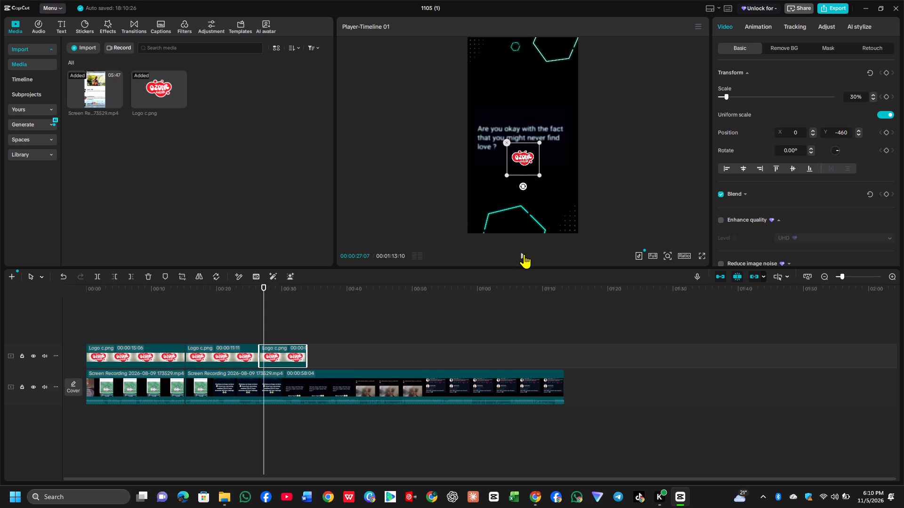
Check how long the "Are you okay with the fact" meme runs and split the recording clip at its start, 00:00:26:17.
{"action": "left_click", "coordinate": [524, 254]}
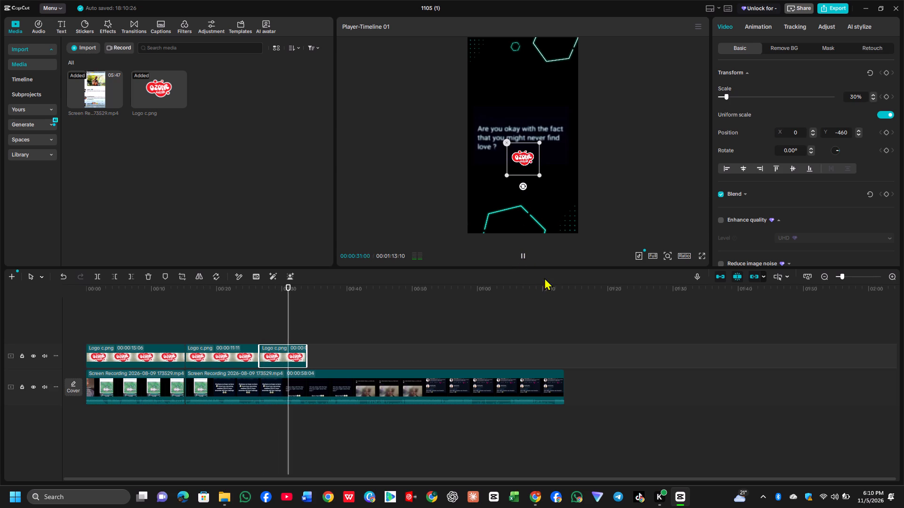
{"action": "left_click", "coordinate": [521, 257]}
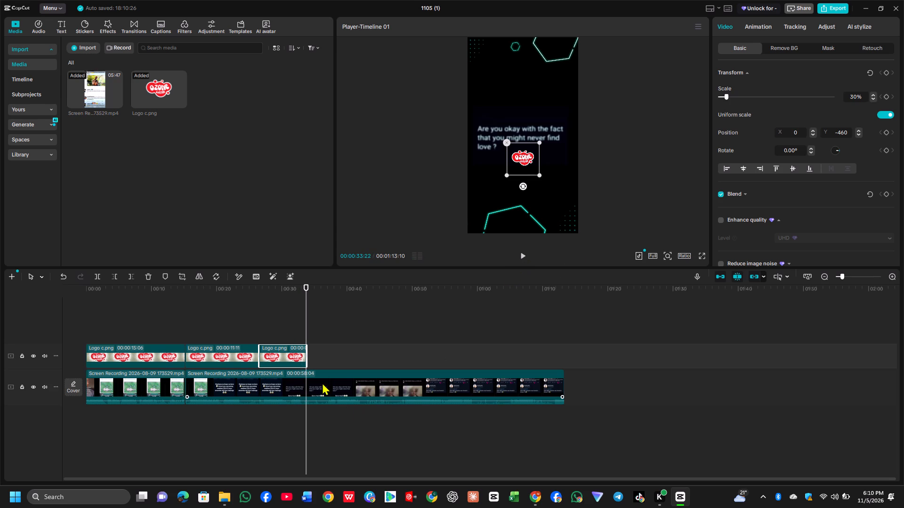
{"action": "key", "text": "Up"}
{"action": "left_click", "coordinate": [310, 385]}
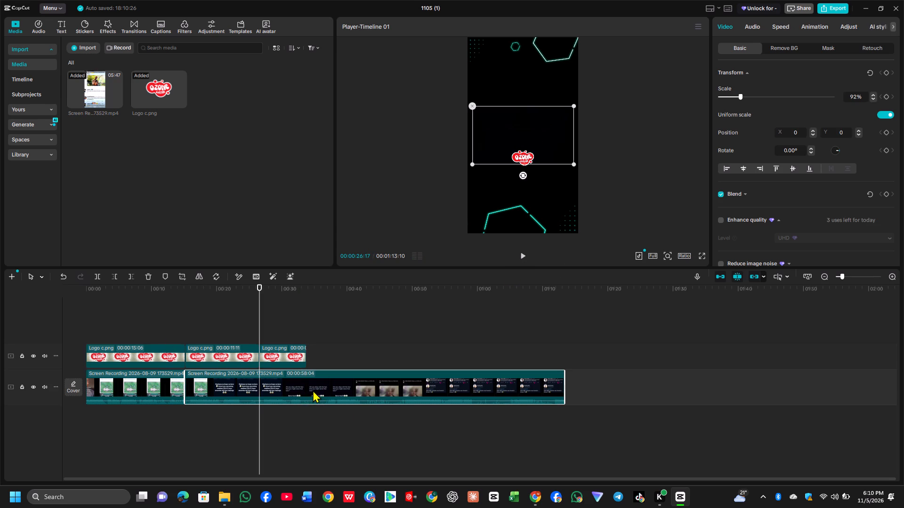
{"action": "left_click", "coordinate": [179, 275]}
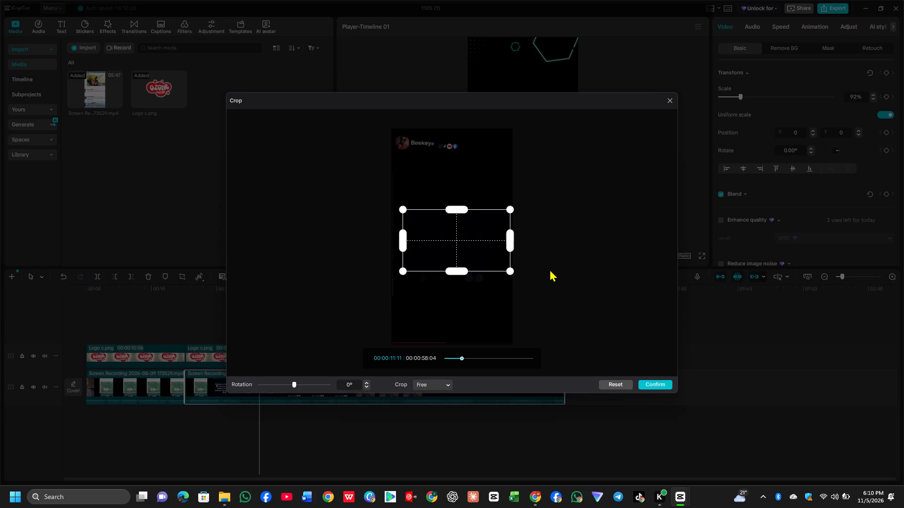
{"action": "left_click", "coordinate": [673, 101]}
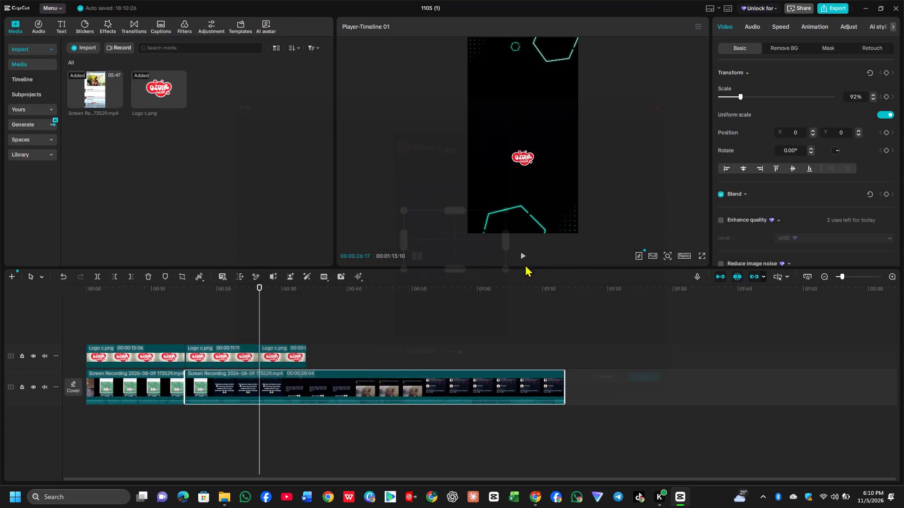
{"action": "left_click", "coordinate": [523, 258]}
{"action": "left_click", "coordinate": [522, 258]}
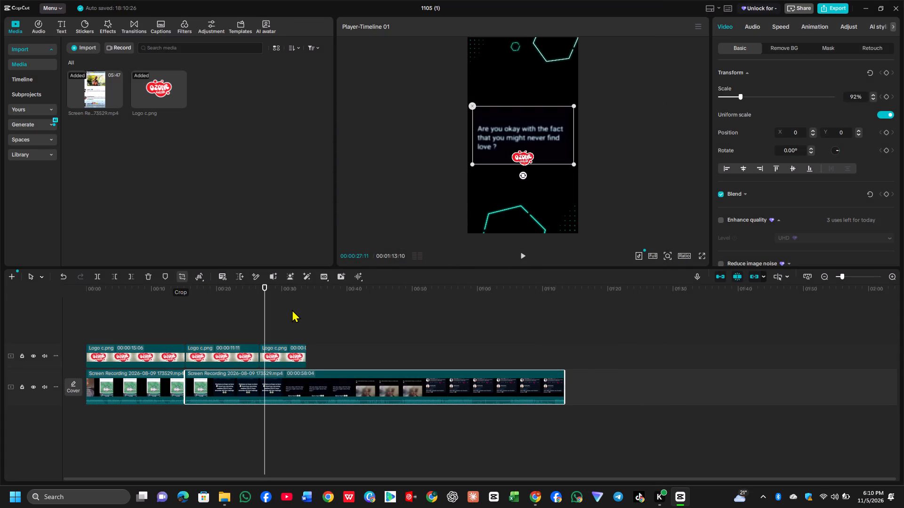
{"action": "key", "text": "Up"}
{"action": "key", "text": "Up"}
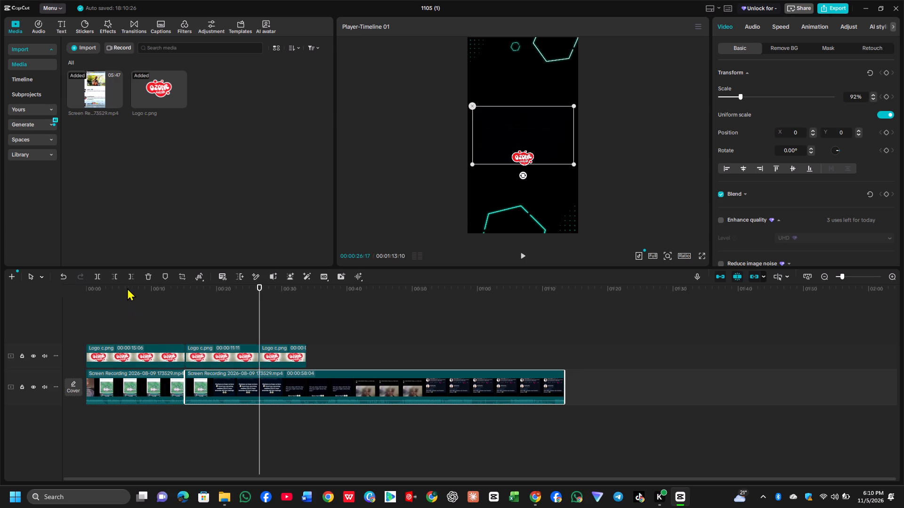
{"action": "left_click", "coordinate": [98, 278]}
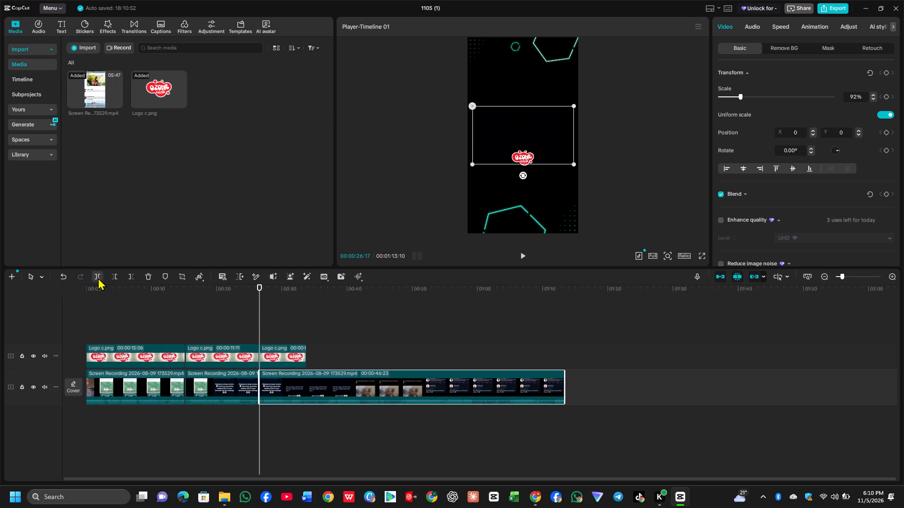
Extend the third recording clip's crop downward to include the "Bora mechi" line with its emojis.
{"action": "left_click", "coordinate": [522, 250]}
{"action": "left_click", "coordinate": [525, 255]}
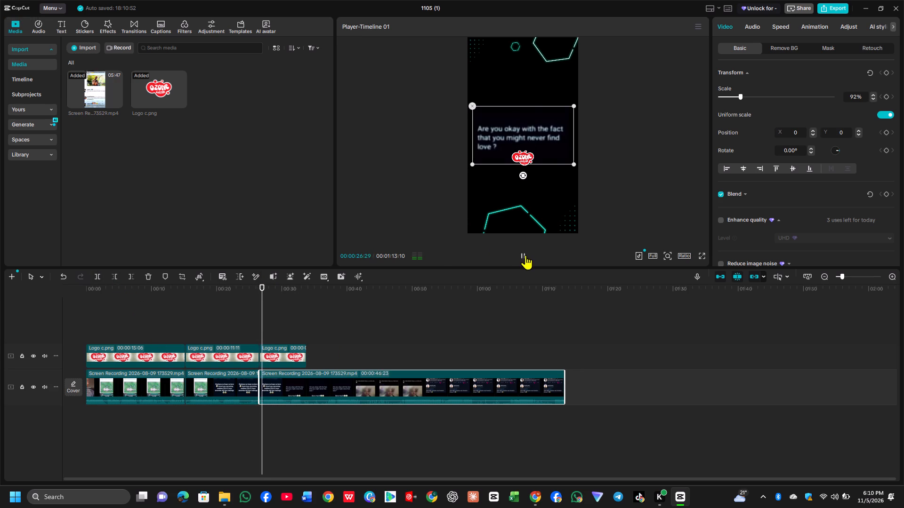
{"action": "left_click", "coordinate": [183, 277]}
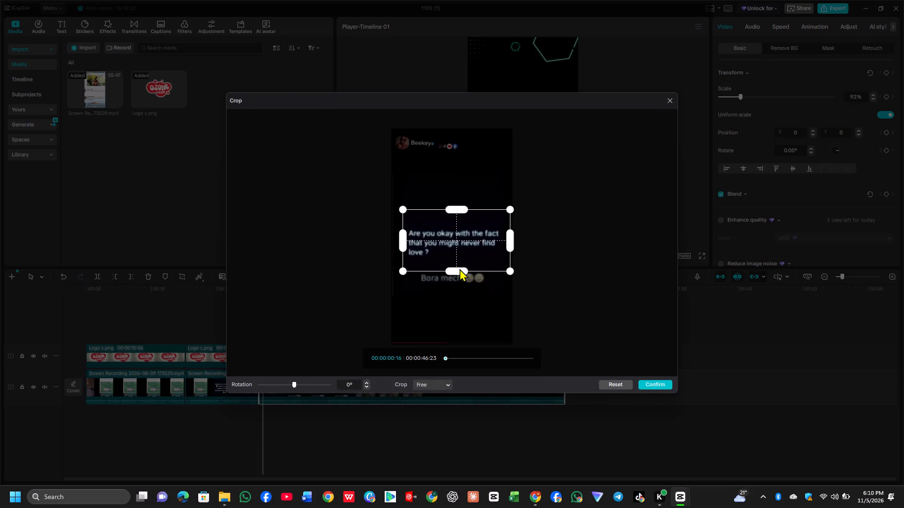
{"action": "left_click_drag", "start_coordinate": [459, 269], "coordinate": [456, 287]}
{"action": "left_click", "coordinate": [665, 387]}
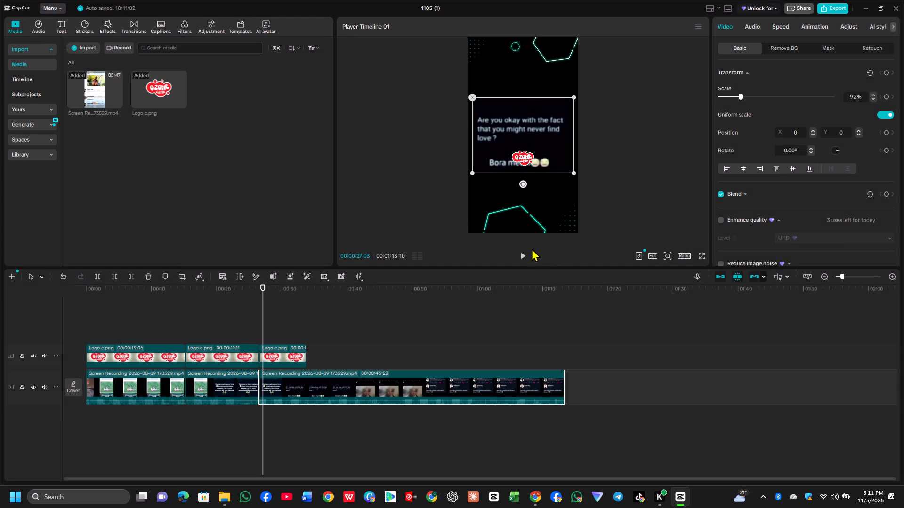
Place the third logo clip between the question text and "Bora mechi", at X -60, Y -216, and scale it to 26%.
{"action": "left_click", "coordinate": [302, 355]}
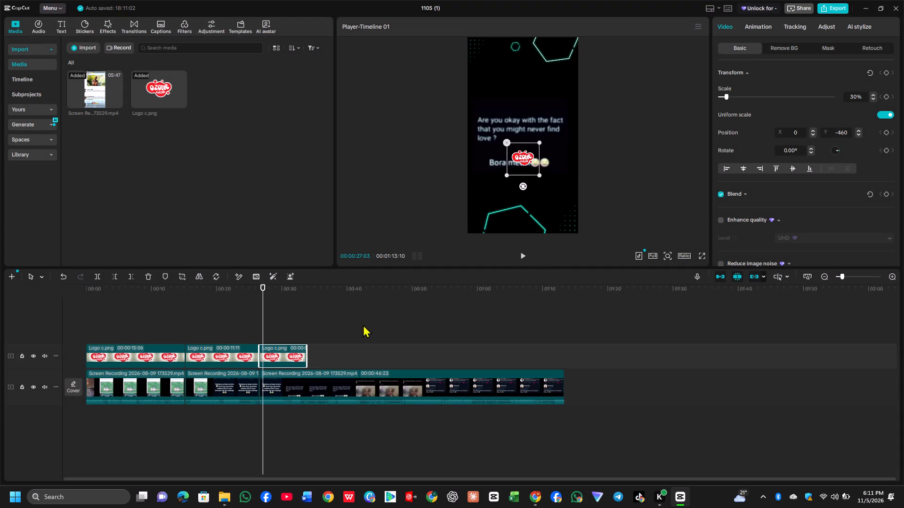
{"action": "left_click_drag", "start_coordinate": [535, 154], "coordinate": [532, 142]}
{"action": "left_click", "coordinate": [555, 251]}
{"action": "left_click", "coordinate": [611, 196]}
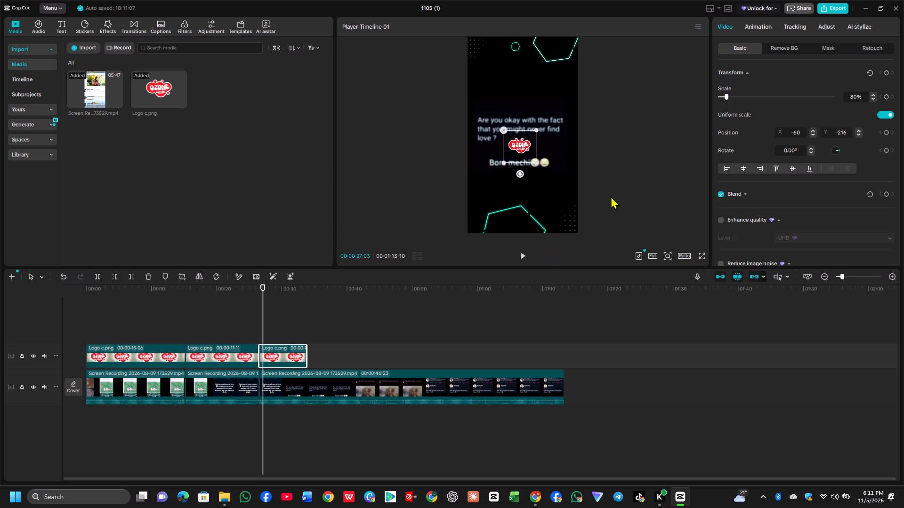
{"action": "left_click", "coordinate": [521, 149]}
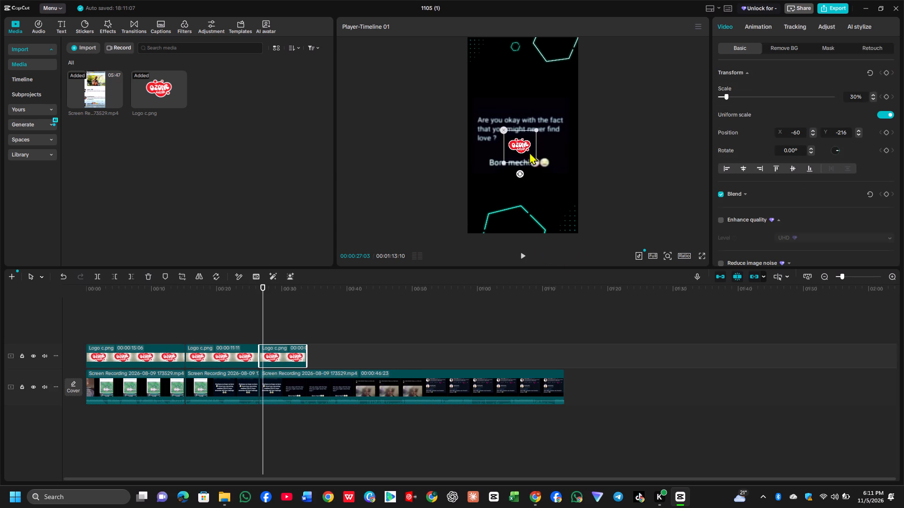
{"action": "left_click", "coordinate": [536, 161]}
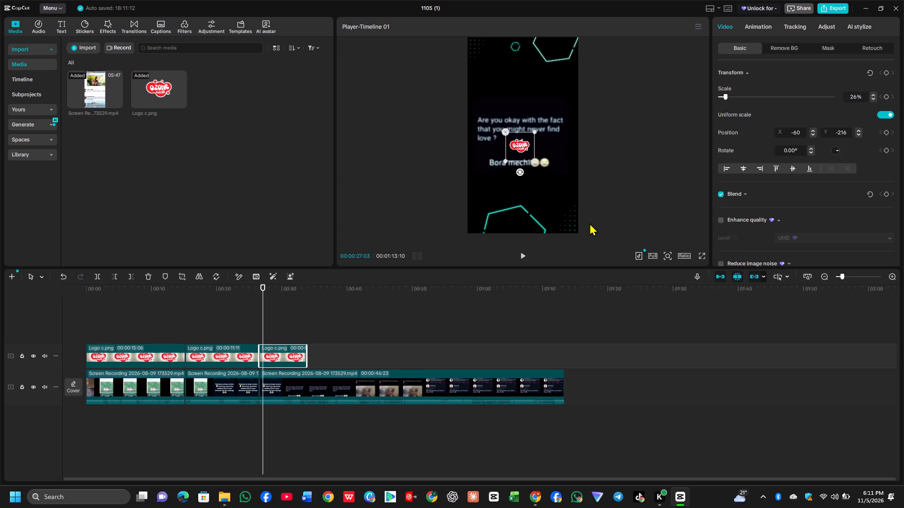
{"action": "left_click", "coordinate": [607, 222]}
Extend the end of the third logo clip to a duration of 00:00:26:07.
{"action": "left_click", "coordinate": [524, 253]}
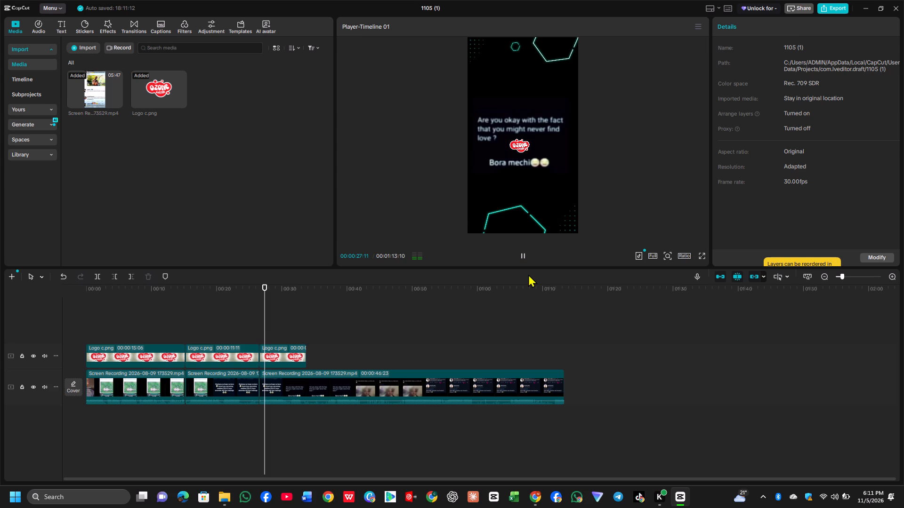
{"action": "left_click", "coordinate": [294, 352]}
{"action": "left_click_drag", "start_coordinate": [307, 352], "coordinate": [429, 358]}
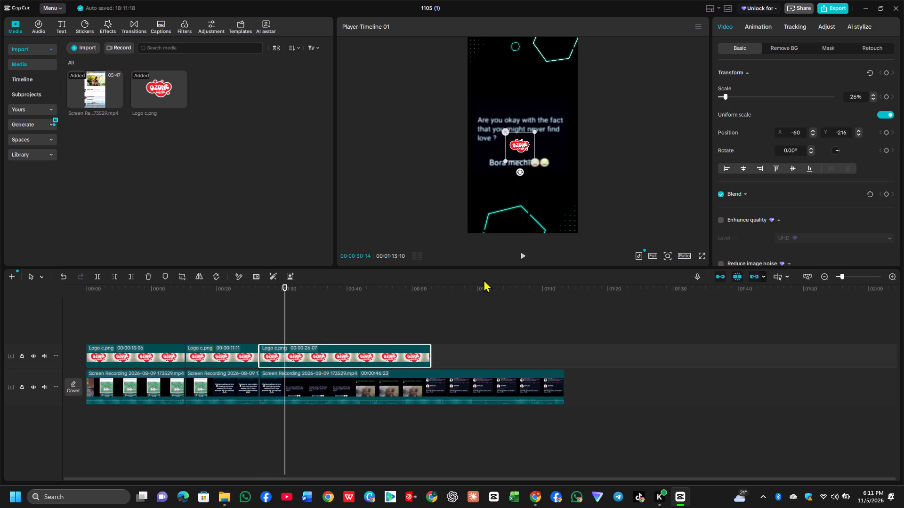
Find the frame where the "Are you okay with the fact" meme ends and split the logo clip there, at 00:00:37:09.
{"action": "left_click", "coordinate": [520, 254]}
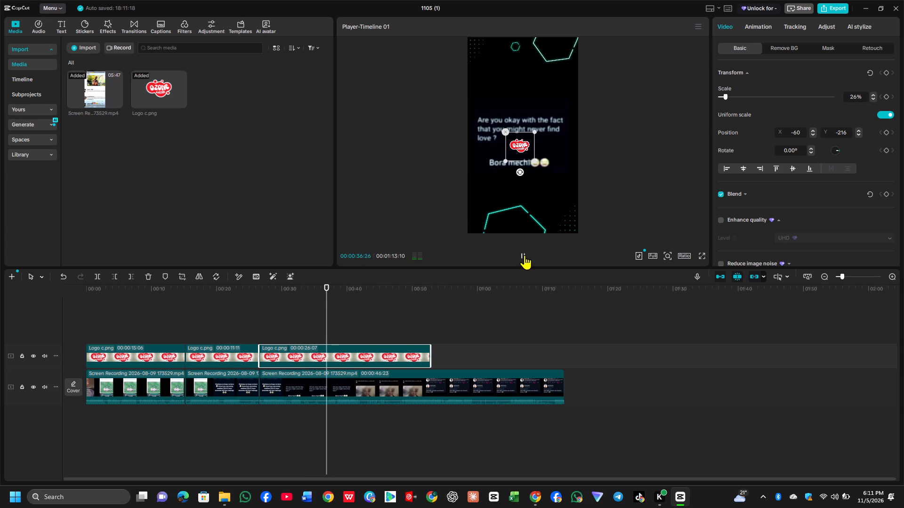
{"action": "left_click", "coordinate": [525, 255]}
{"action": "key", "text": "Left"}
{"action": "key", "text": "Left"}
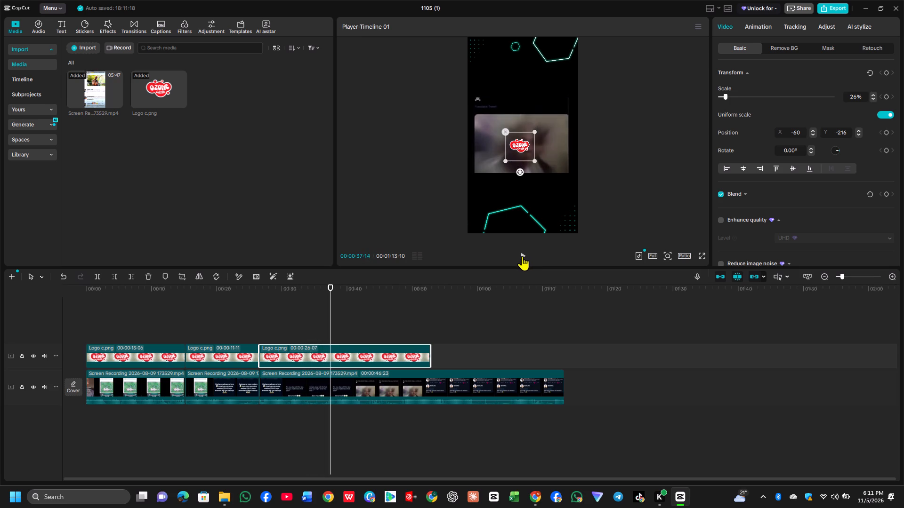
{"action": "key", "text": "Left"}
{"action": "key", "text": "Left"}
{"action": "key", "text": "Left"}
{"action": "key", "text": "Left"}
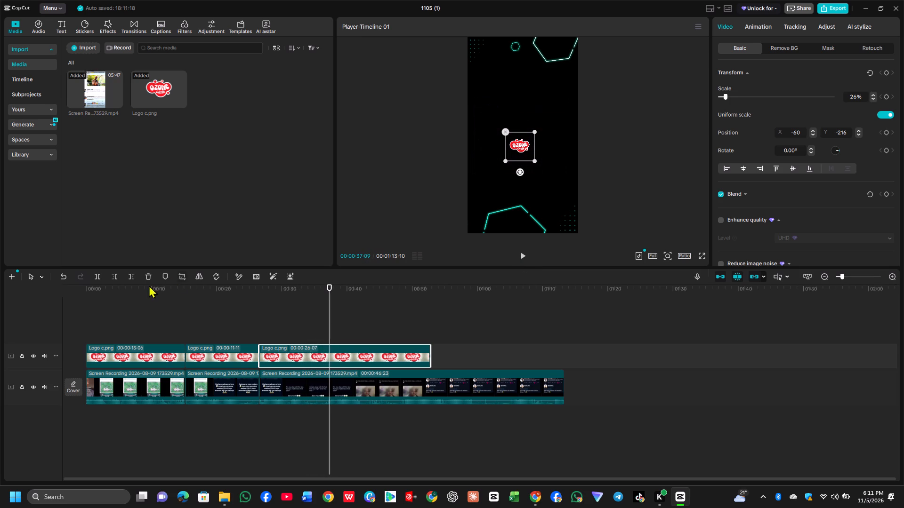
{"action": "left_click", "coordinate": [93, 274]}
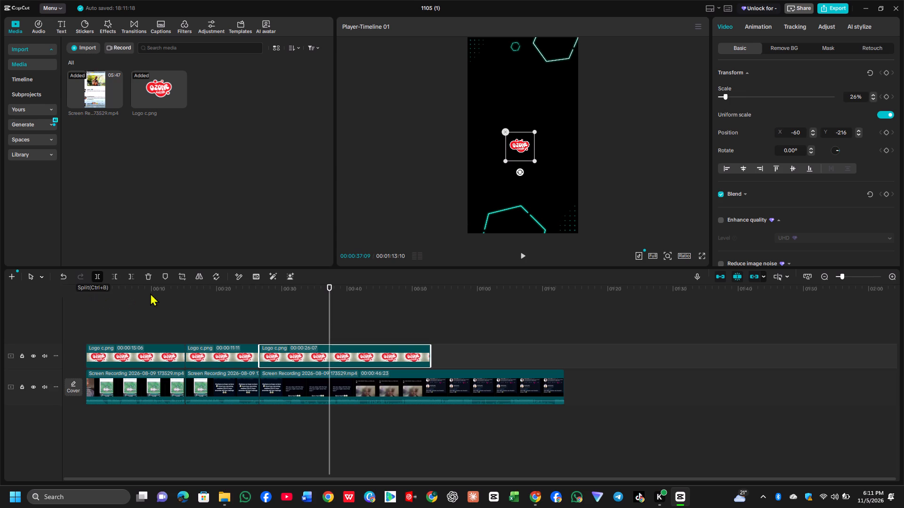
Remove everything after 00:00:37:09 by trimming the rest of the recording and deleting the leftover logo clip.
{"action": "left_click", "coordinate": [291, 382]}
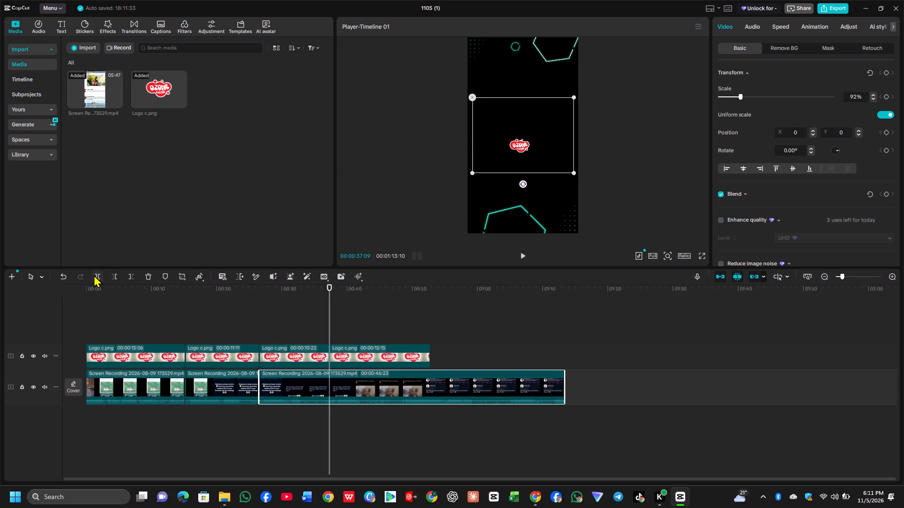
{"action": "left_click", "coordinate": [132, 275]}
{"action": "left_click", "coordinate": [373, 353]}
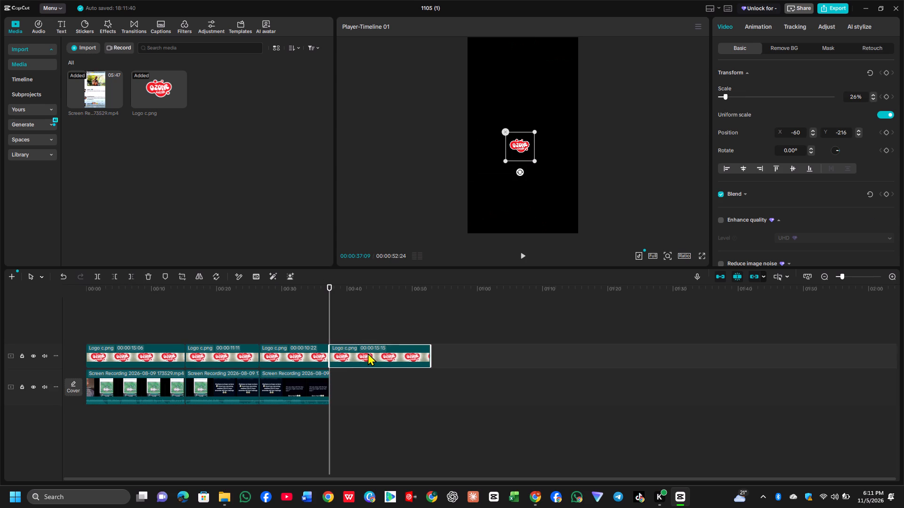
{"action": "left_click", "coordinate": [146, 277]}
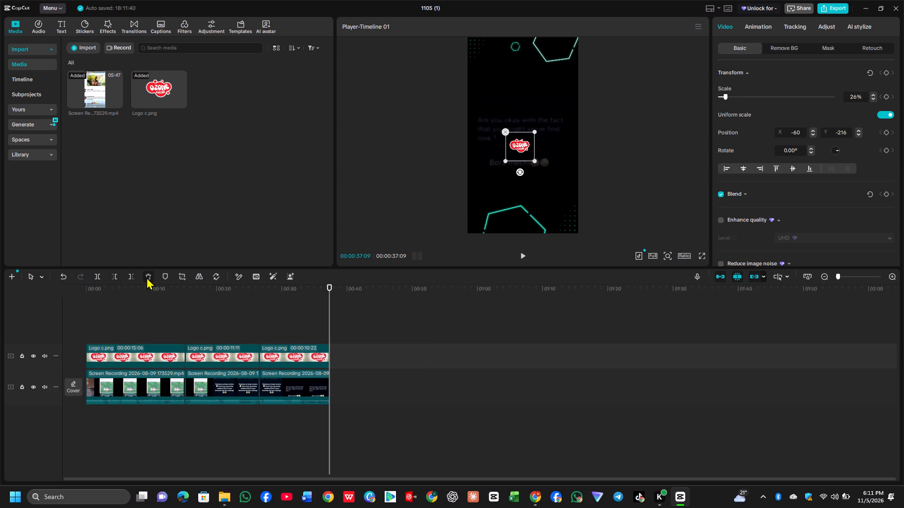
Play the assembled three-meme video from the start through to the end to check it.
{"action": "key", "text": "Up"}
{"action": "key", "text": "Up"}
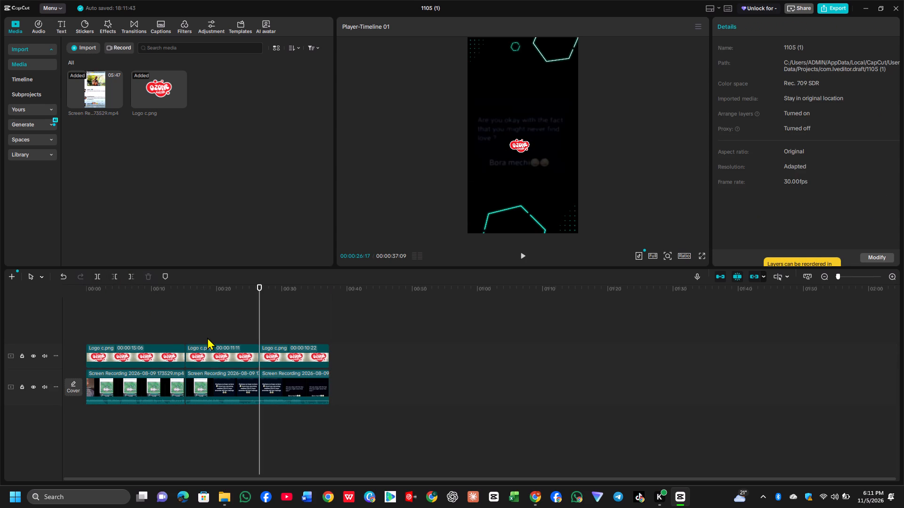
{"action": "key", "text": "Up"}
{"action": "key", "text": "Up"}
{"action": "left_click", "coordinate": [525, 253]}
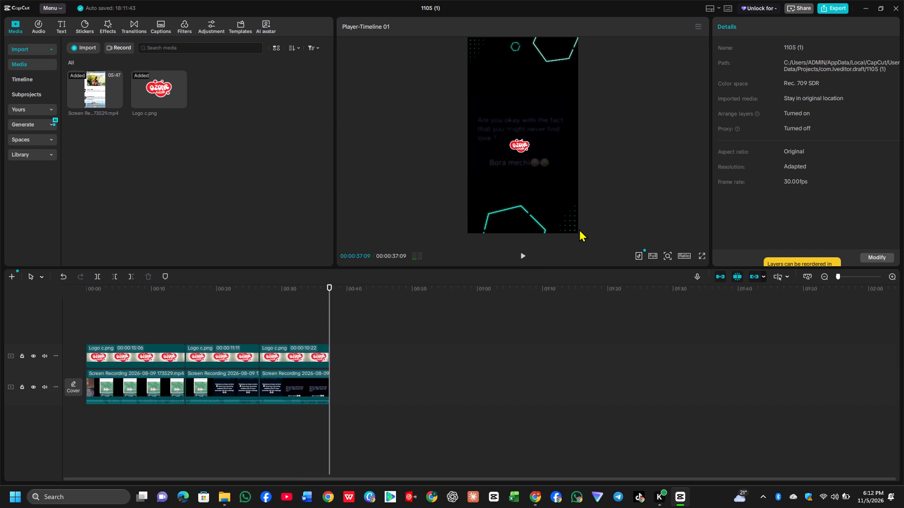
Put the playhead on the snake meme at 00:00:01:15 and export the video under the name "Dangerous creature".
{"action": "left_click", "coordinate": [96, 323]}
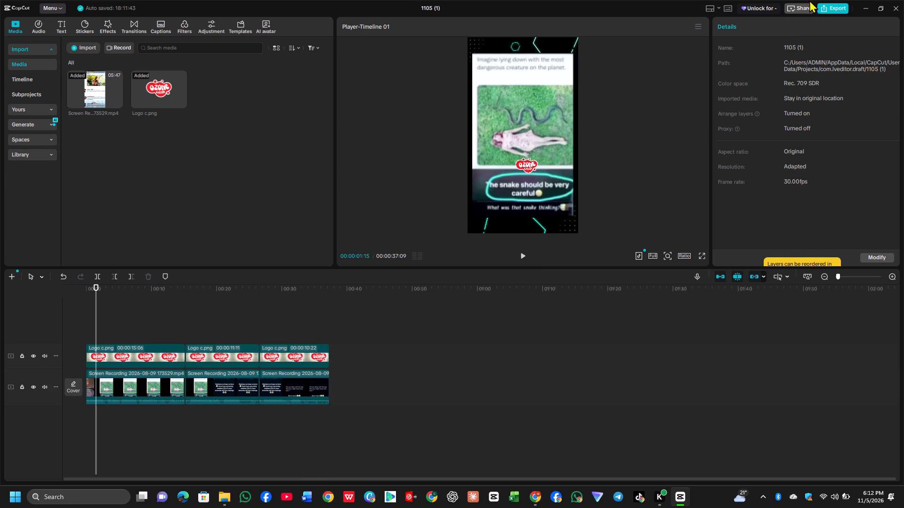
{"action": "left_click", "coordinate": [840, 5]}
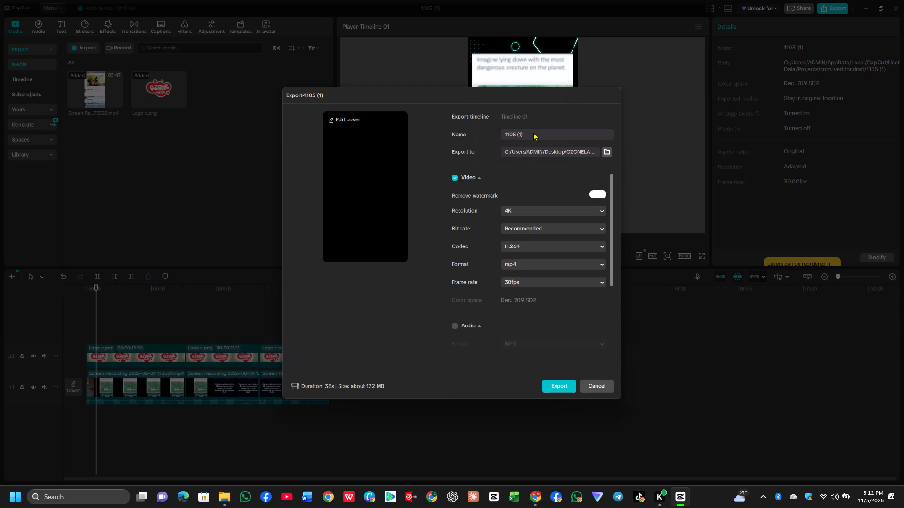
{"action": "triple_click", "coordinate": [537, 132]}
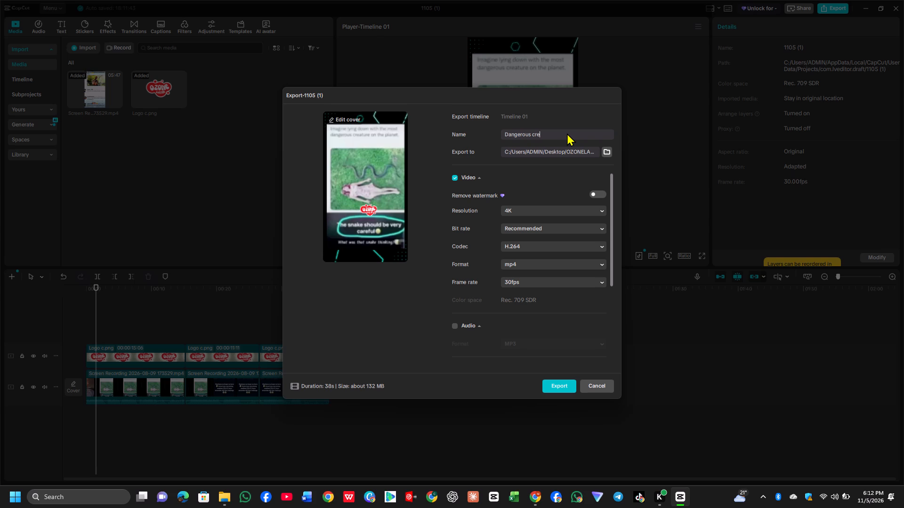
{"action": "key", "text": "BackSpace"}
{"action": "key", "text": "BackSpace"}
{"action": "type", "text": "ture"}
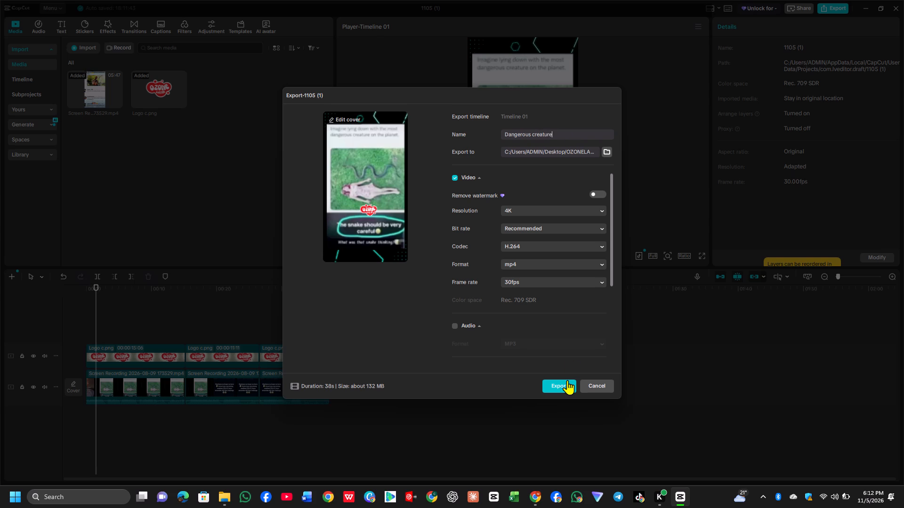
{"action": "left_click", "coordinate": [566, 385]}
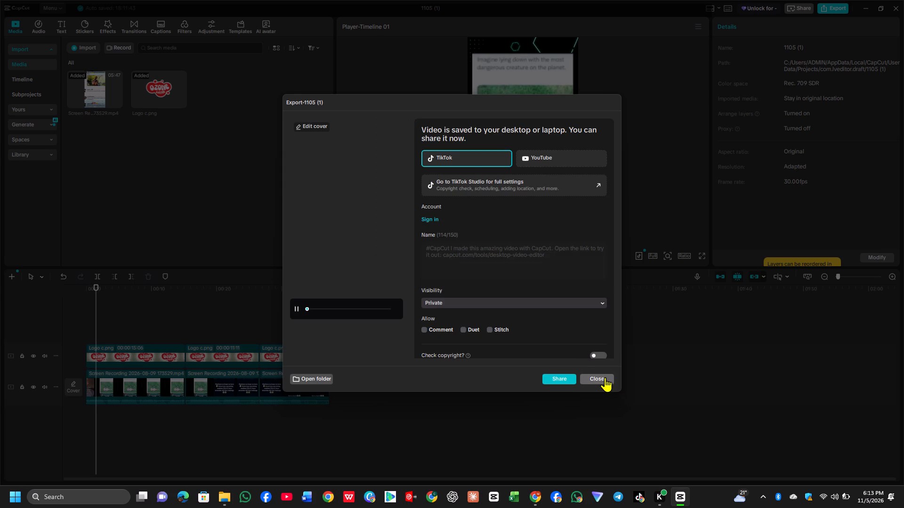
{"action": "left_click", "coordinate": [605, 377]}
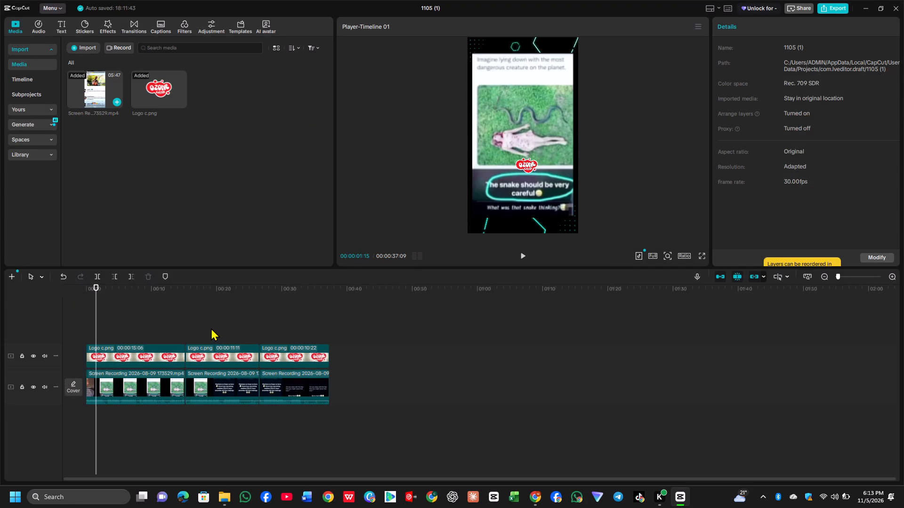
Undo the logo deletion and the recording trim to bring back the material after 00:00:37:09.
{"action": "key", "text": "ctrl+z"}
{"action": "key", "text": "ctrl+z"}
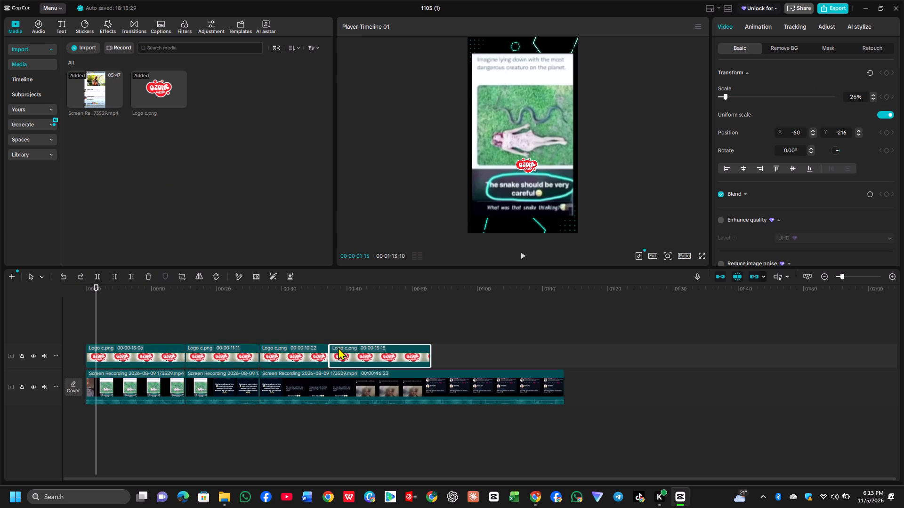
Split the screen recording at 00:00:37:09, where the already exported three-meme section ends.
{"action": "key", "text": "Down"}
{"action": "key", "text": "Down"}
{"action": "key", "text": "Down"}
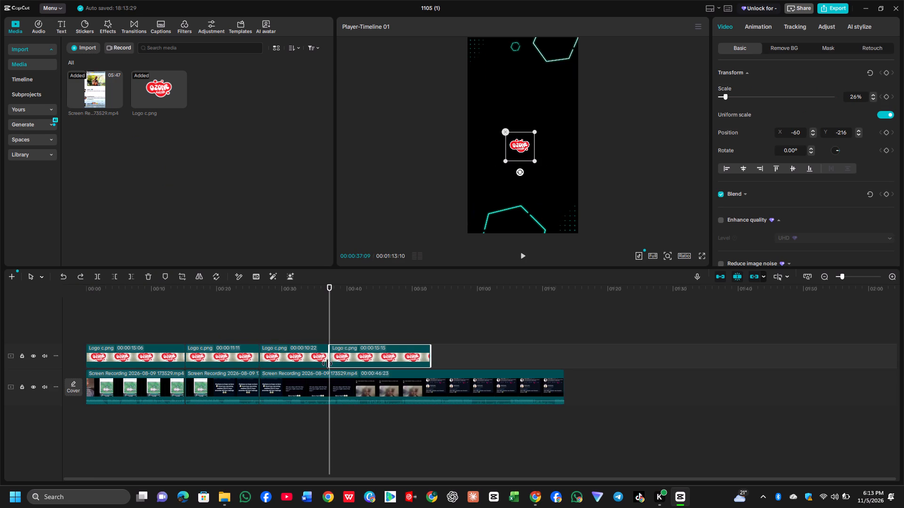
{"action": "left_click", "coordinate": [318, 376]}
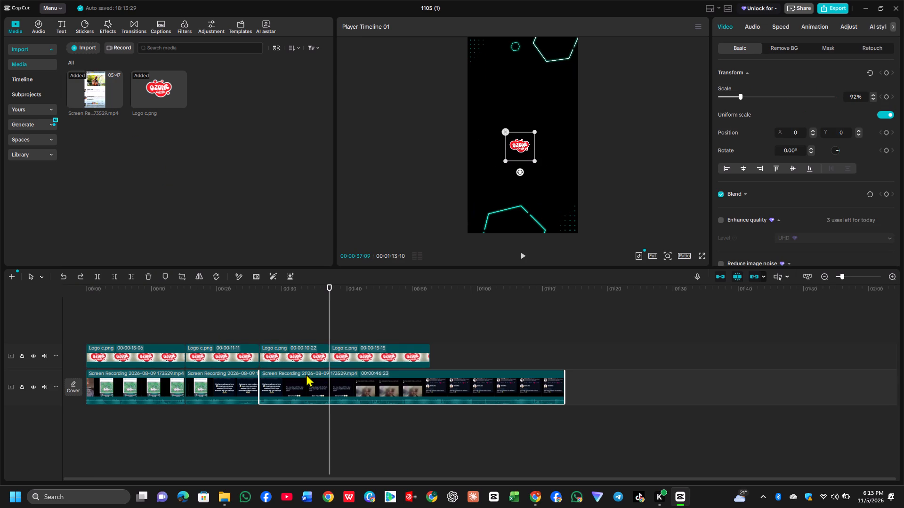
{"action": "left_click", "coordinate": [96, 277]}
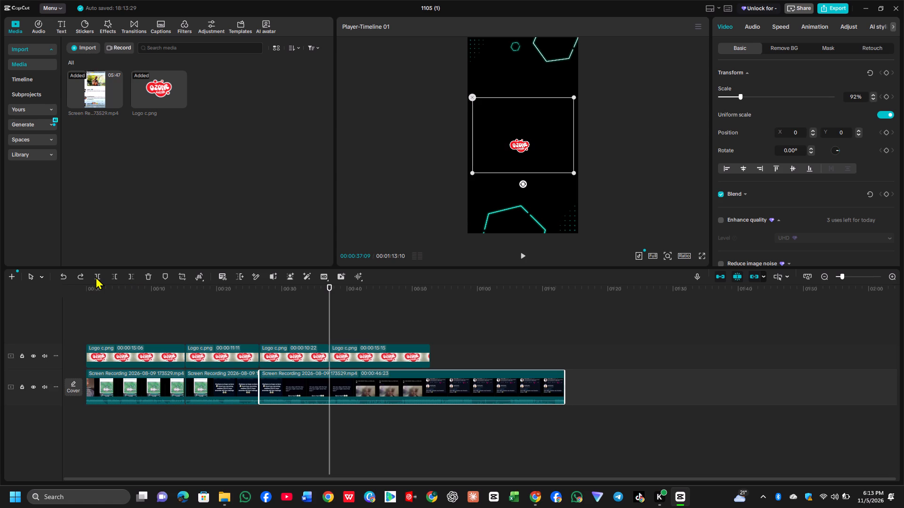
Delete the third logo clip, the one above the "Are you okay with the fact" meme.
{"action": "left_click", "coordinate": [301, 370]}
{"action": "left_click", "coordinate": [295, 331]}
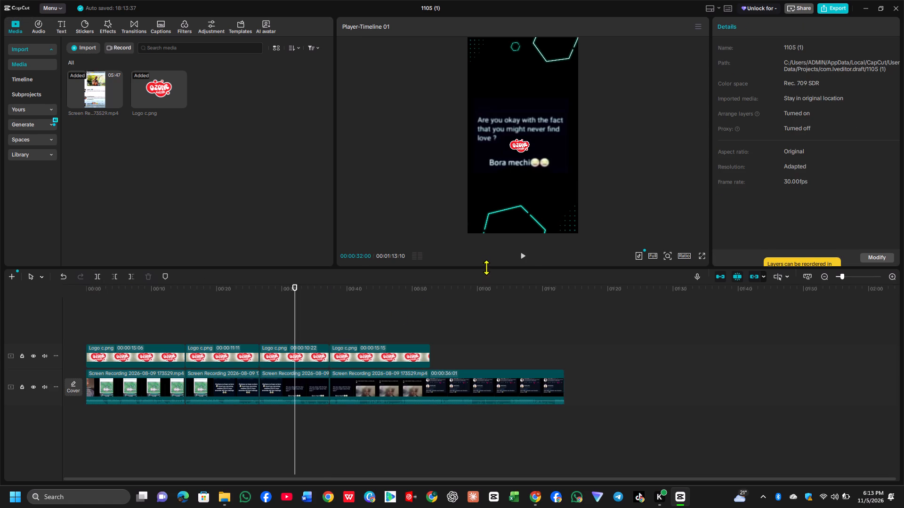
{"action": "left_click", "coordinate": [525, 253]}
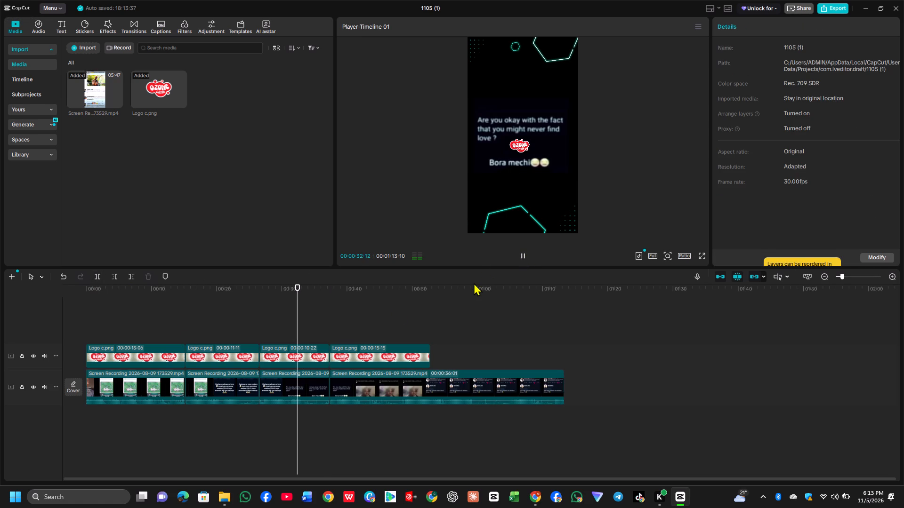
{"action": "left_click", "coordinate": [286, 358]}
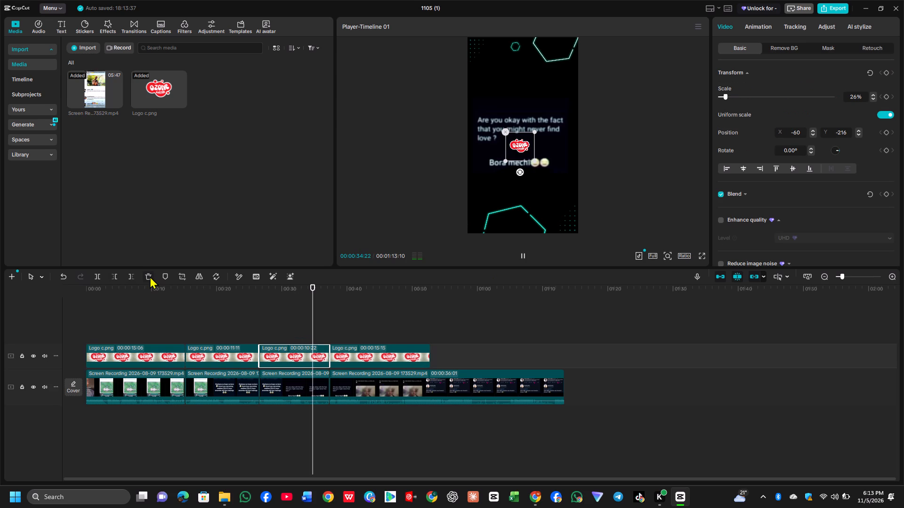
{"action": "left_click", "coordinate": [149, 276]}
Delete the three already exported recording clips that precede the split, keeping only the remaining recording.
{"action": "left_click_drag", "start_coordinate": [259, 421], "coordinate": [194, 381]}
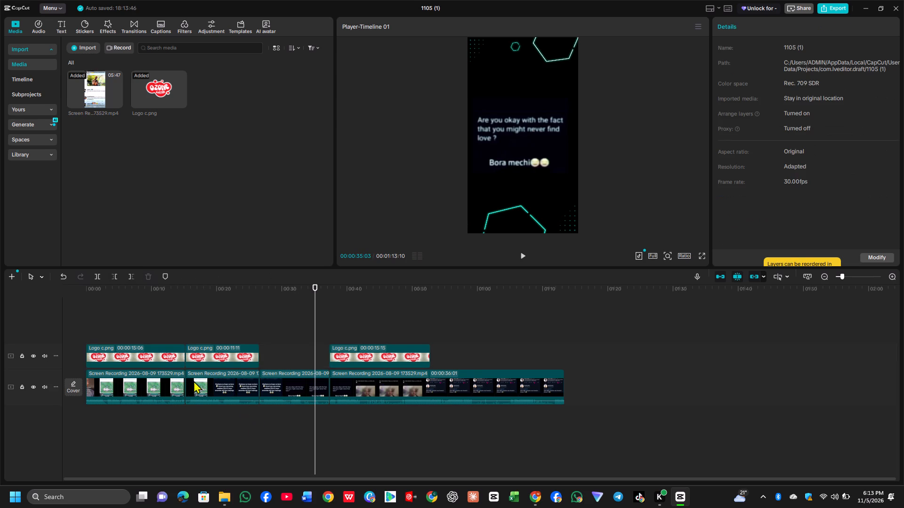
{"action": "left_click_drag", "start_coordinate": [194, 381], "coordinate": [151, 395]}
{"action": "left_click_drag", "start_coordinate": [151, 395], "coordinate": [168, 400]}
{"action": "left_click_drag", "start_coordinate": [291, 418], "coordinate": [245, 392]}
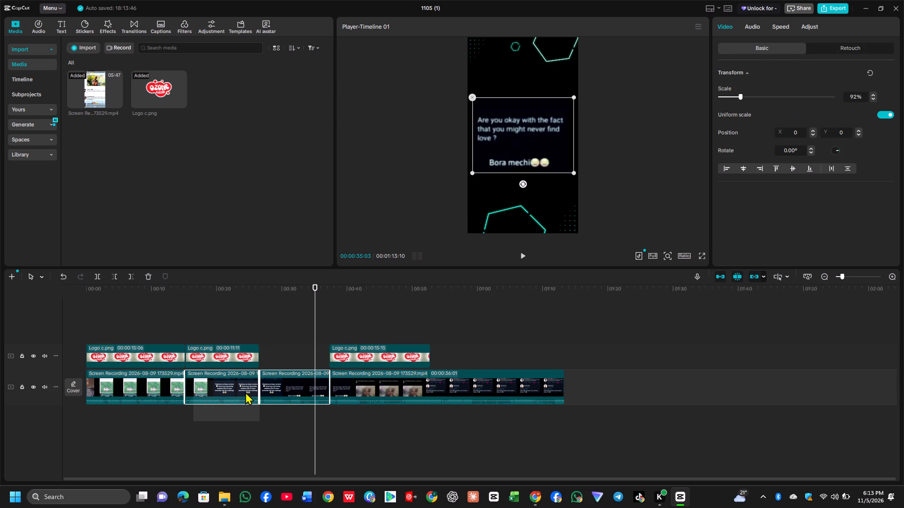
{"action": "left_click_drag", "start_coordinate": [245, 392], "coordinate": [139, 393]}
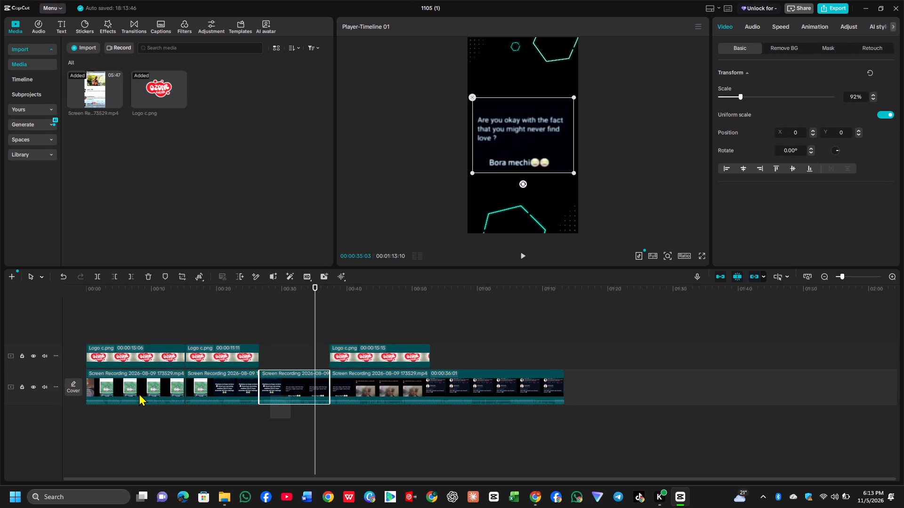
{"action": "left_click_drag", "start_coordinate": [139, 393], "coordinate": [141, 393]}
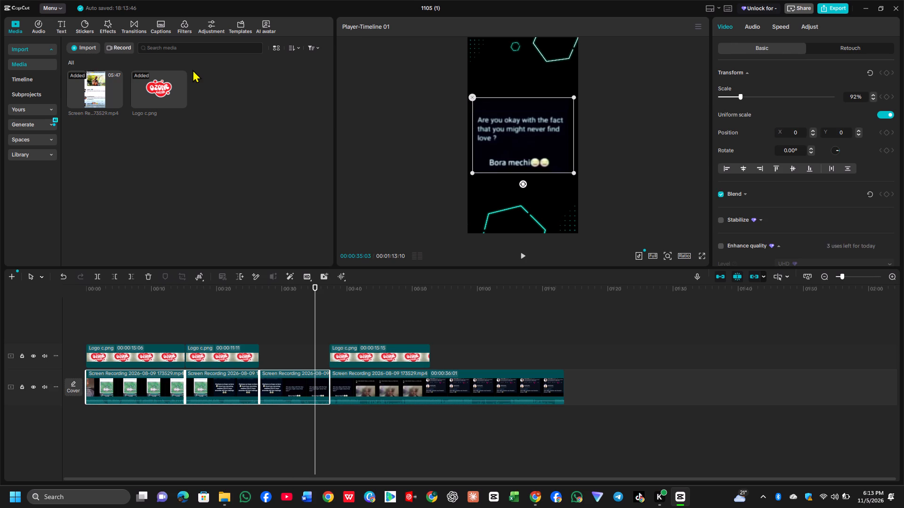
{"action": "left_click", "coordinate": [148, 278]}
Delete the last logo clip and the 00:00:11:11 logo clip, keeping only the first one.
{"action": "left_click", "coordinate": [403, 354]}
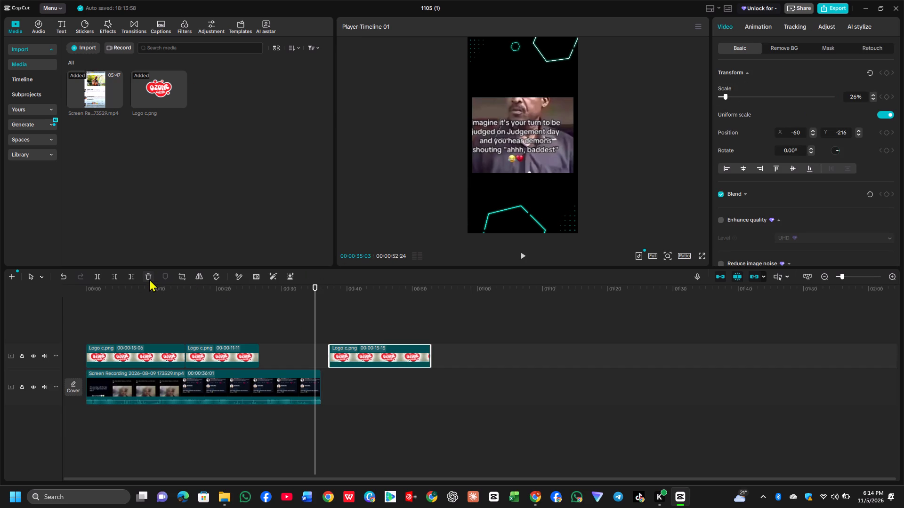
{"action": "left_click", "coordinate": [149, 279]}
{"action": "left_click", "coordinate": [214, 353]}
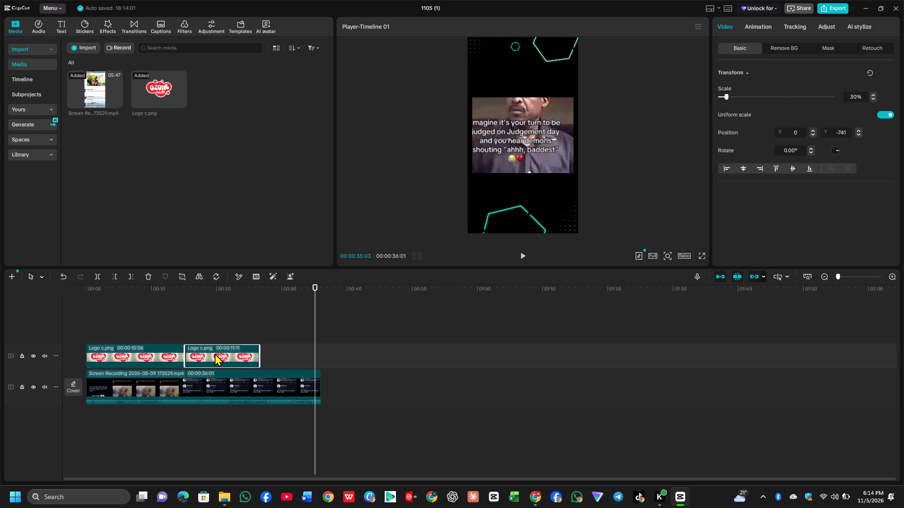
{"action": "left_click", "coordinate": [150, 275]}
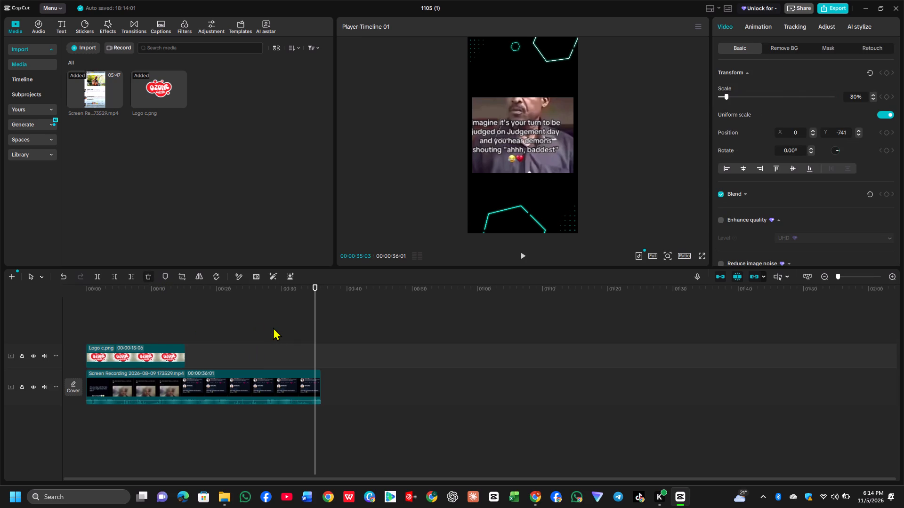
Trim the start of the recording at 00:00:00:05 so it opens directly on the blurred-face meme.
{"action": "key", "text": "Up"}
{"action": "key", "text": "Up"}
{"action": "key", "text": "Up"}
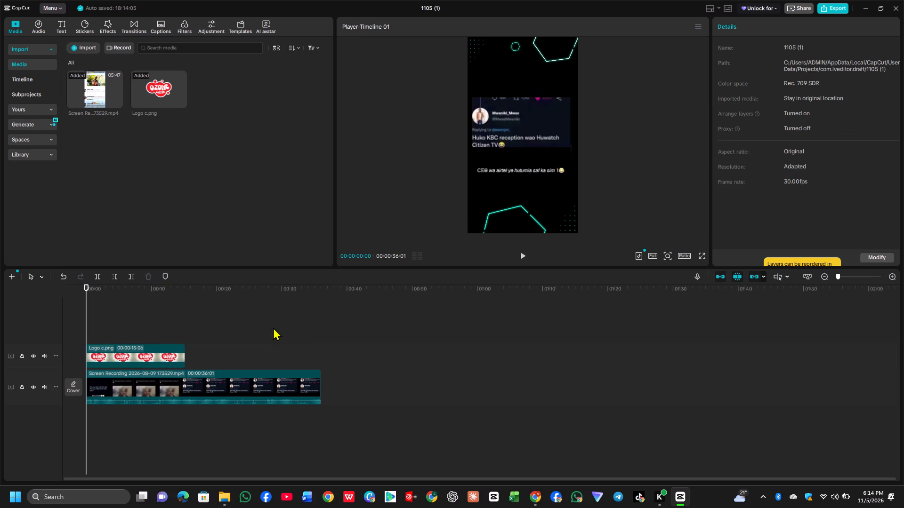
{"action": "left_click", "coordinate": [520, 256]}
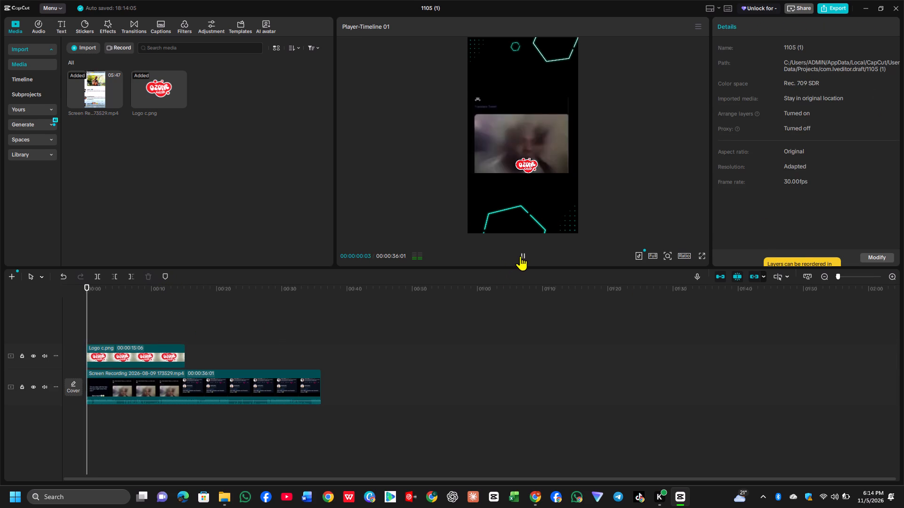
{"action": "left_click", "coordinate": [520, 256]}
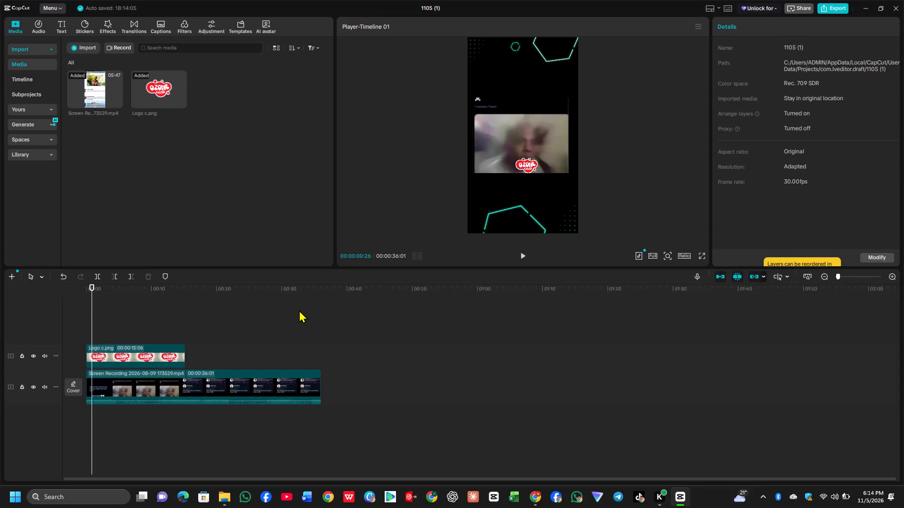
{"action": "key", "text": "Left"}
{"action": "key", "text": "Left"}
{"action": "key", "text": "Left"}
{"action": "key", "text": "Left"}
{"action": "key", "text": "Left"}
{"action": "key", "text": "Left"}
{"action": "key", "text": "Left"}
{"action": "key", "text": "Left"}
{"action": "key", "text": "Left"}
{"action": "key", "text": "Left"}
{"action": "key", "text": "Left"}
{"action": "key", "text": "Left"}
{"action": "key", "text": "Left"}
{"action": "key", "text": "Left"}
{"action": "key", "text": "Left"}
{"action": "key", "text": "Left"}
{"action": "key", "text": "Left"}
{"action": "key", "text": "Left"}
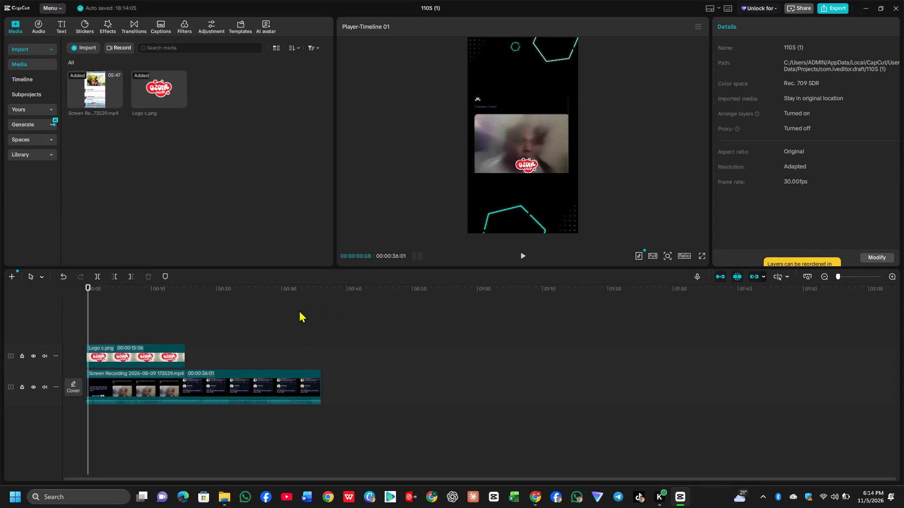
{"action": "key", "text": "Left"}
{"action": "key", "text": "Left"}
{"action": "key", "text": "Left"}
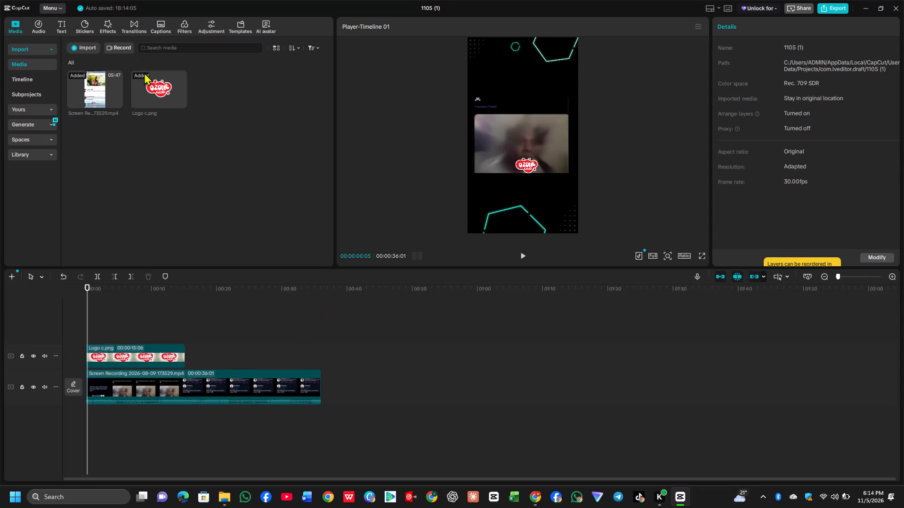
{"action": "double_click", "coordinate": [888, 277]}
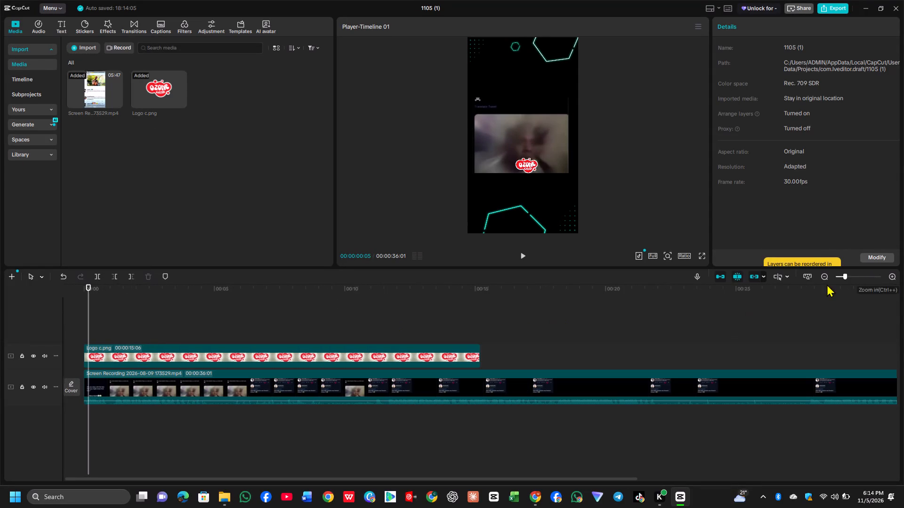
{"action": "left_click", "coordinate": [118, 277]}
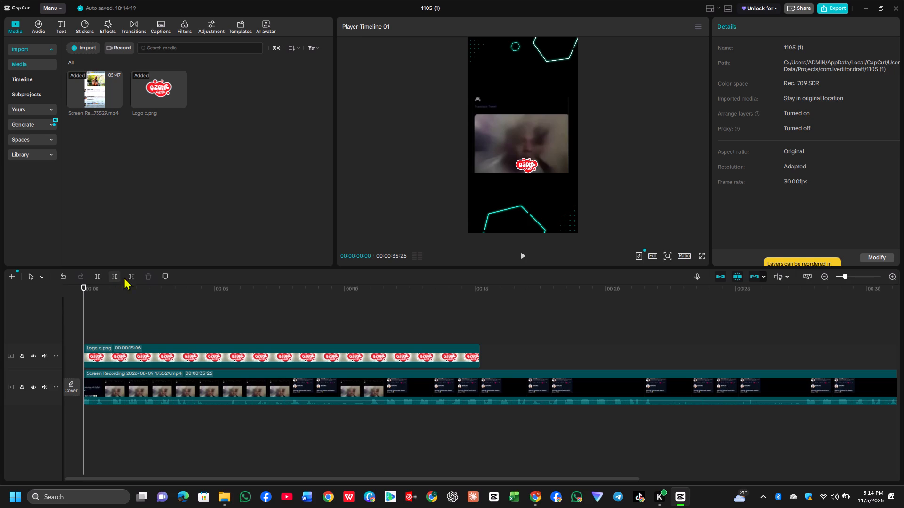
Recrop the recording at 00:00:01:06 to take in the "Bro, depa alipata chaja juu ya bed yako" caption and the full picture below.
{"action": "left_click", "coordinate": [521, 254]}
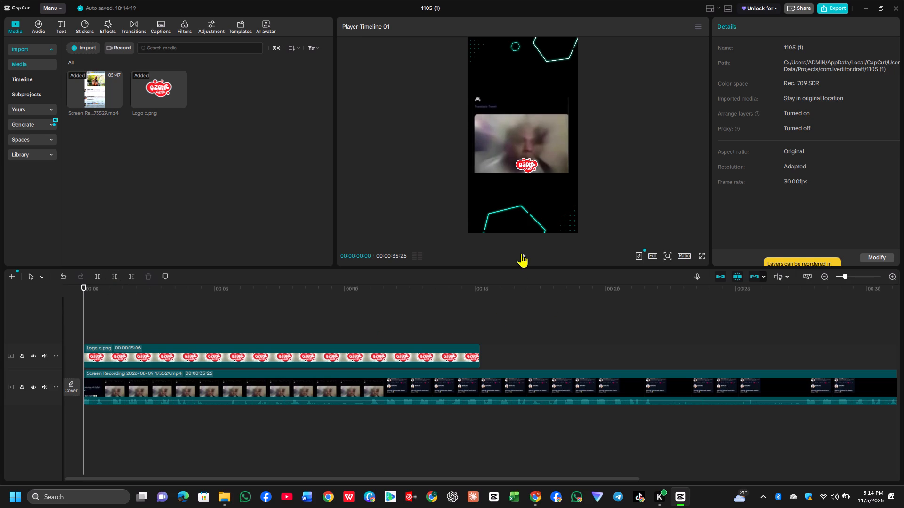
{"action": "left_click", "coordinate": [521, 253]}
{"action": "left_click", "coordinate": [312, 389]}
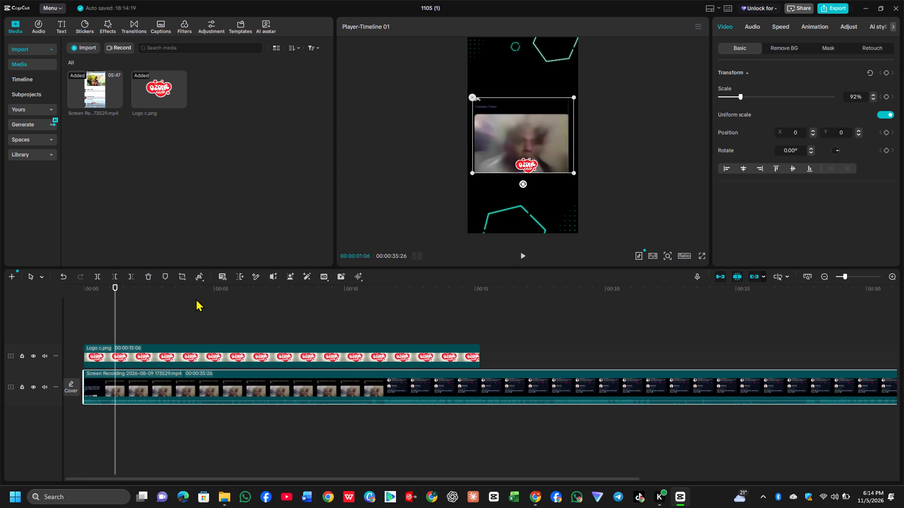
{"action": "left_click", "coordinate": [180, 277]}
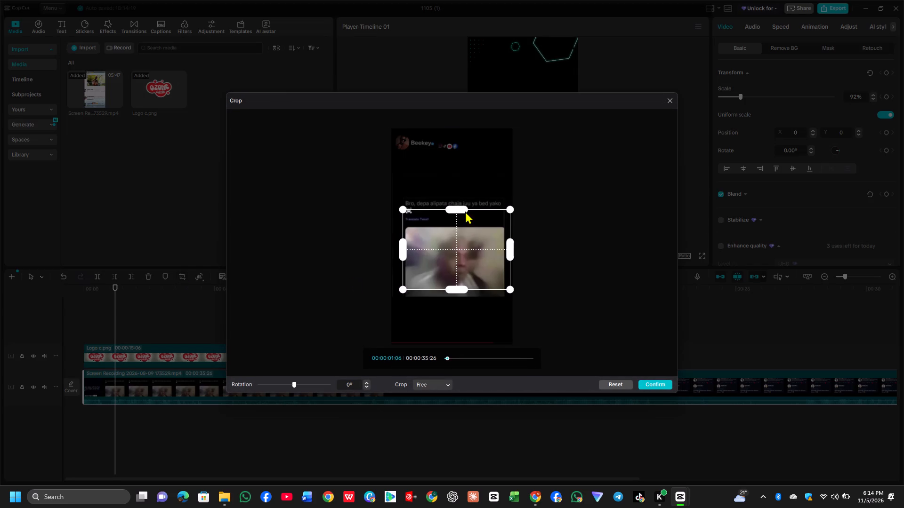
{"action": "left_click_drag", "start_coordinate": [455, 209], "coordinate": [458, 193]}
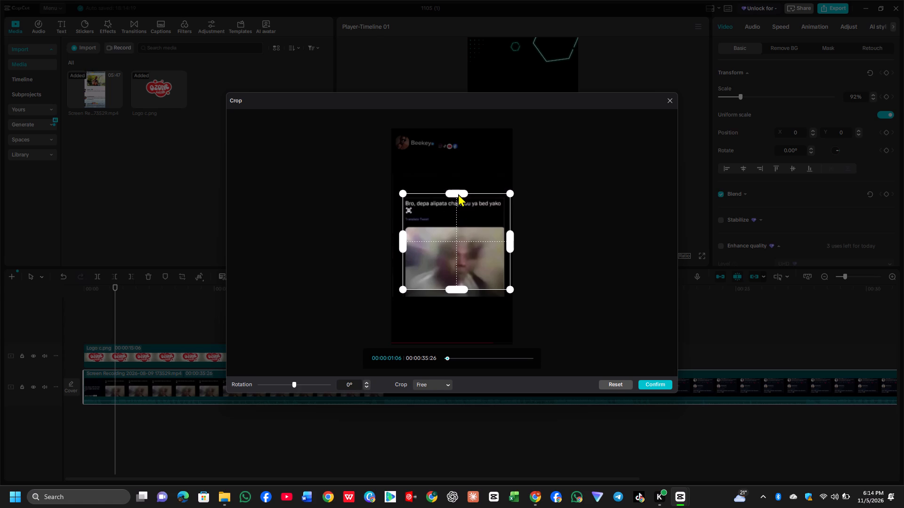
{"action": "left_click_drag", "start_coordinate": [461, 291], "coordinate": [461, 303]}
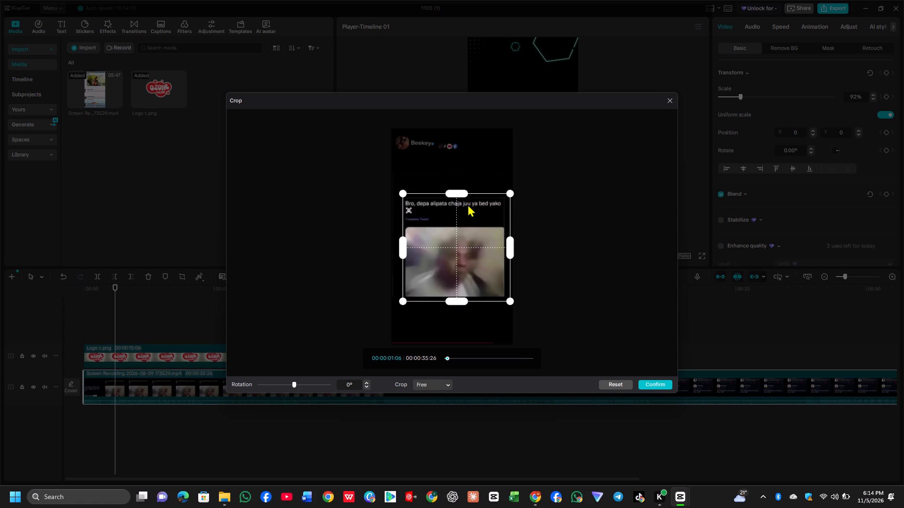
{"action": "left_click", "coordinate": [661, 383]}
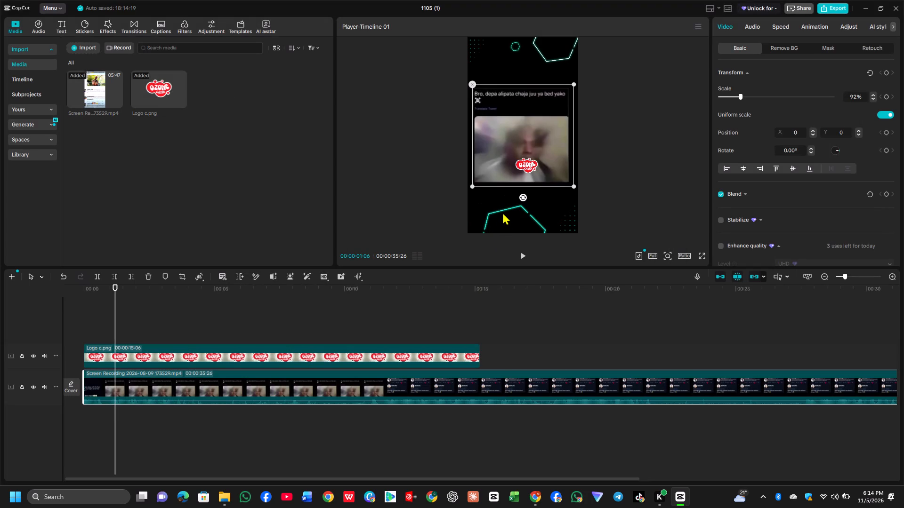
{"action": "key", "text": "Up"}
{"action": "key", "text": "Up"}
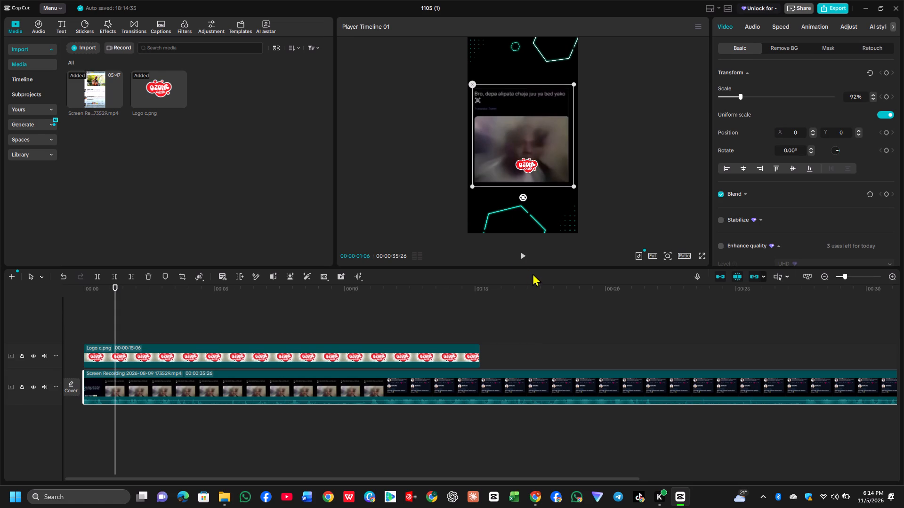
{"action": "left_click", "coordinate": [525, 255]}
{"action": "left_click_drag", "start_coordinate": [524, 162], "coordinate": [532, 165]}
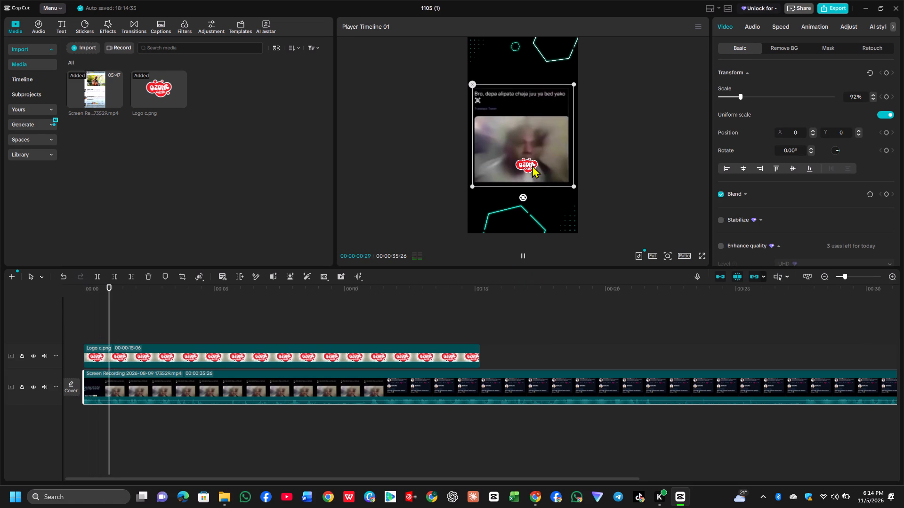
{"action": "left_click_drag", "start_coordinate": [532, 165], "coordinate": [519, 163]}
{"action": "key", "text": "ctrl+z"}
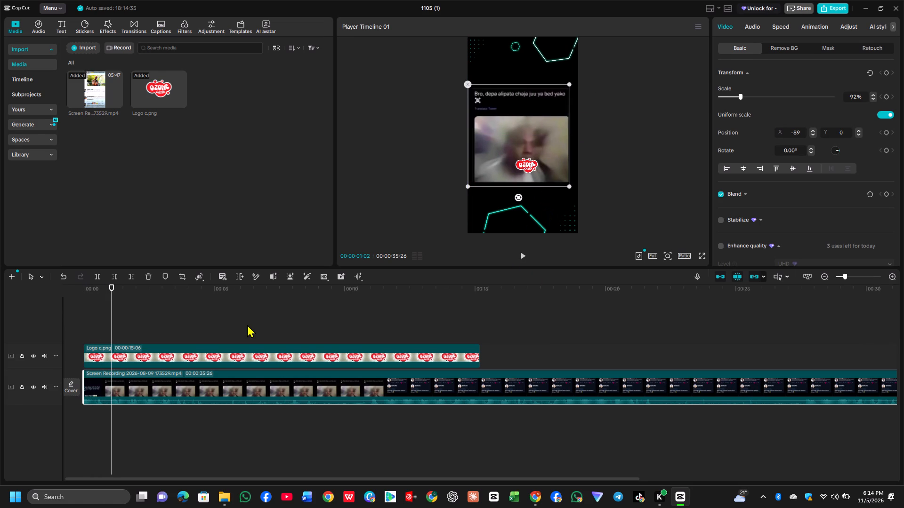
Move the logo to the lower-right corner of the meme picture, at position X 620, Y -723.
{"action": "left_click", "coordinate": [246, 365]}
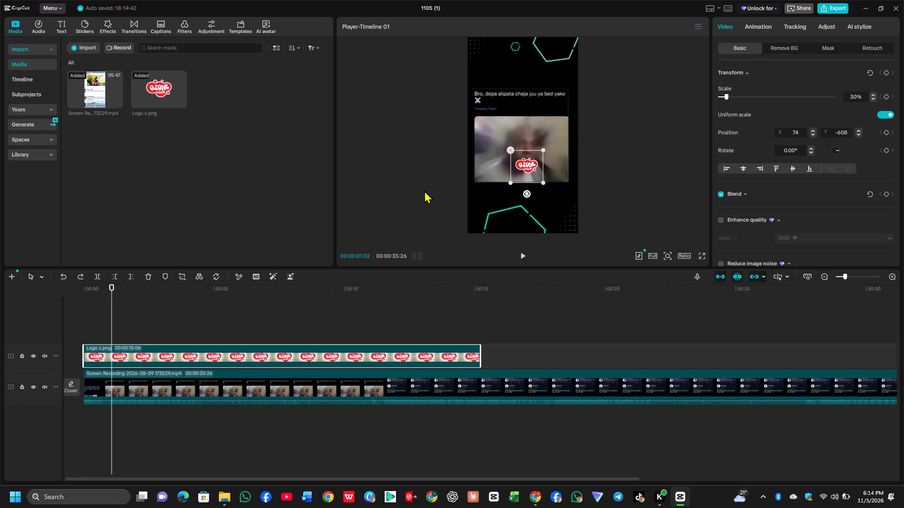
{"action": "left_click_drag", "start_coordinate": [520, 173], "coordinate": [549, 183]}
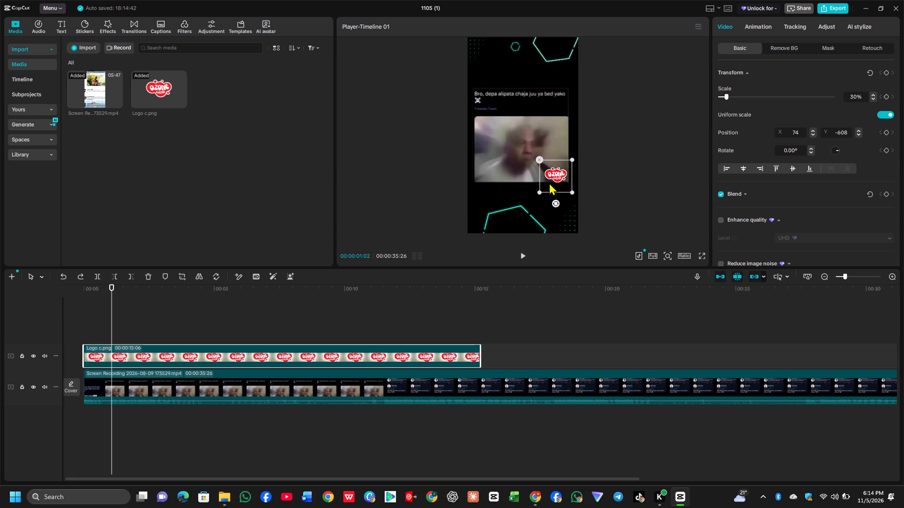
{"action": "left_click_drag", "start_coordinate": [549, 183], "coordinate": [548, 179]}
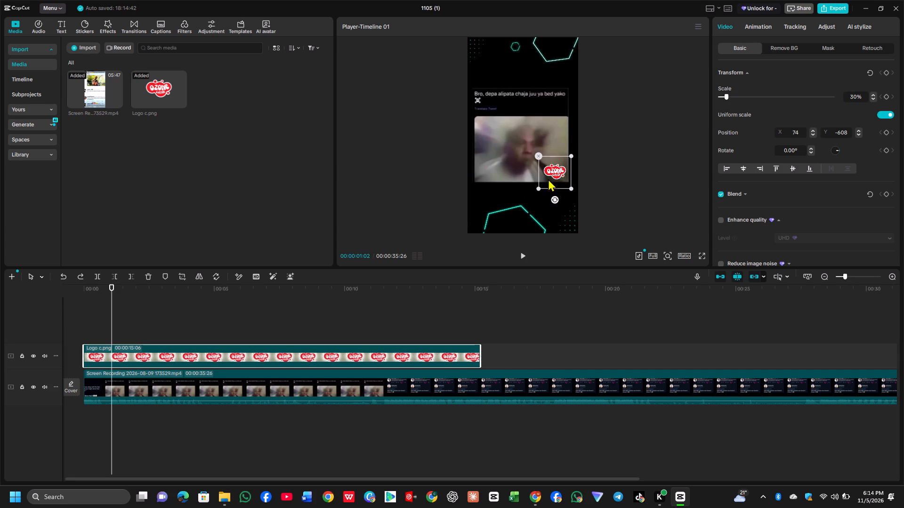
{"action": "left_click", "coordinate": [457, 246]}
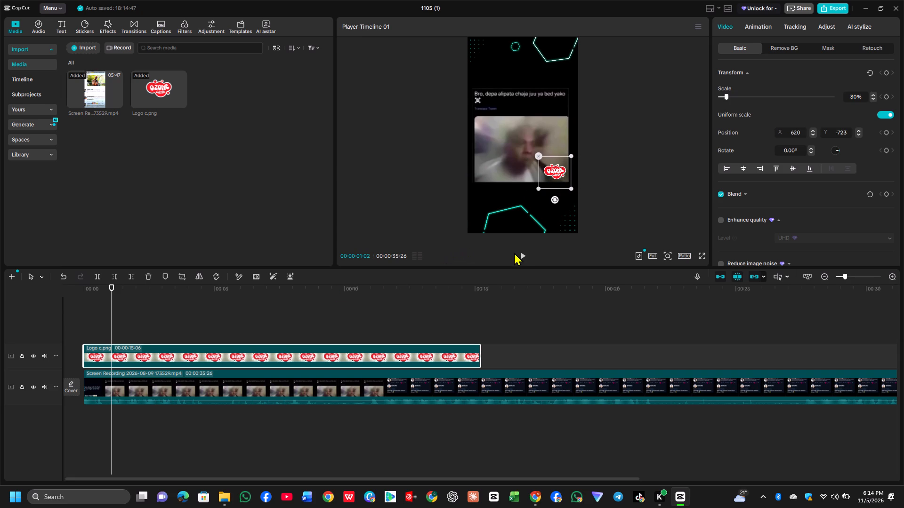
Split both the logo clip and the recording at 00:00:10:19, where the blurred-face meme changes to the tweet meme.
{"action": "left_click", "coordinate": [521, 256]}
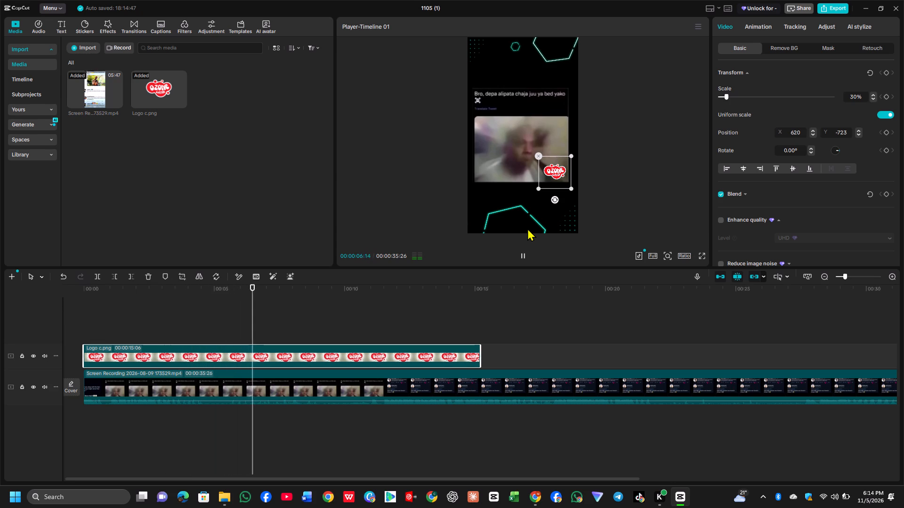
{"action": "left_click", "coordinate": [525, 254]}
{"action": "left_click", "coordinate": [525, 254]}
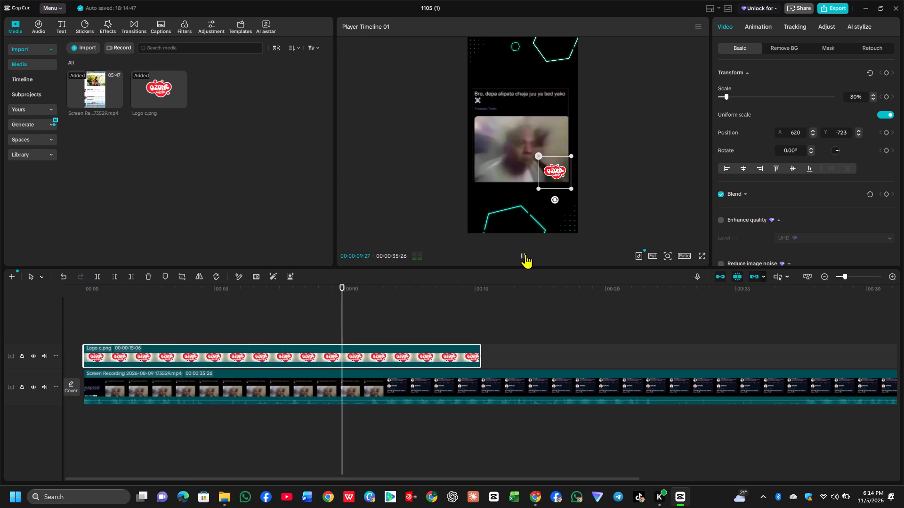
{"action": "left_click", "coordinate": [525, 254]}
{"action": "left_click", "coordinate": [828, 272]}
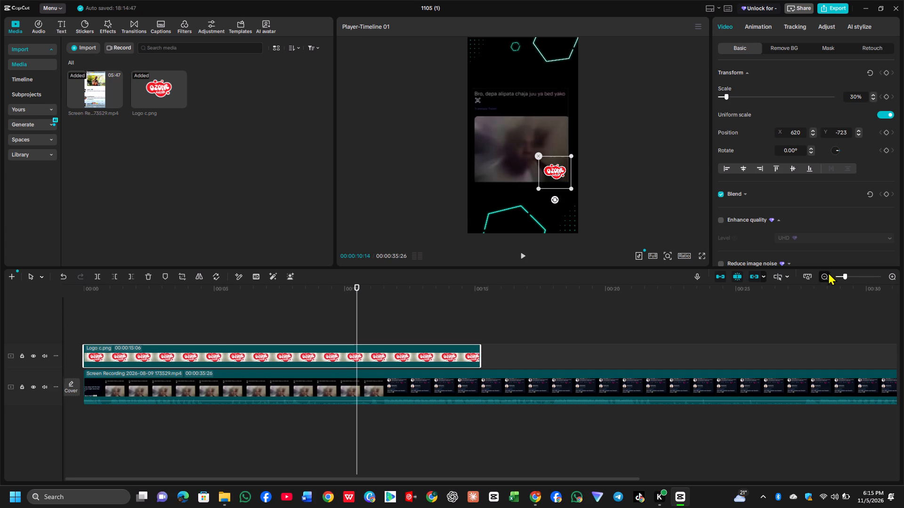
{"action": "left_click", "coordinate": [523, 253]}
{"action": "left_click", "coordinate": [523, 253]}
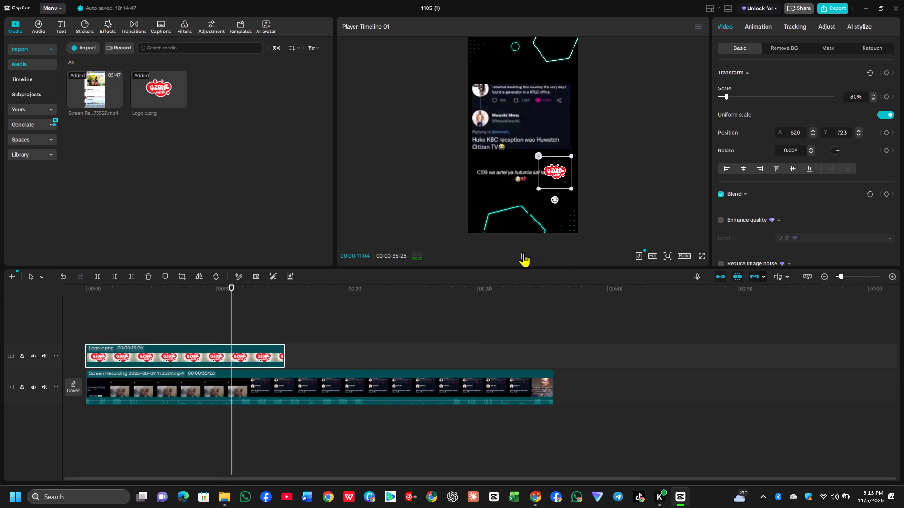
{"action": "key", "text": "Left"}
{"action": "key", "text": "Left"}
{"action": "key", "text": "Left"}
{"action": "key", "text": "Left"}
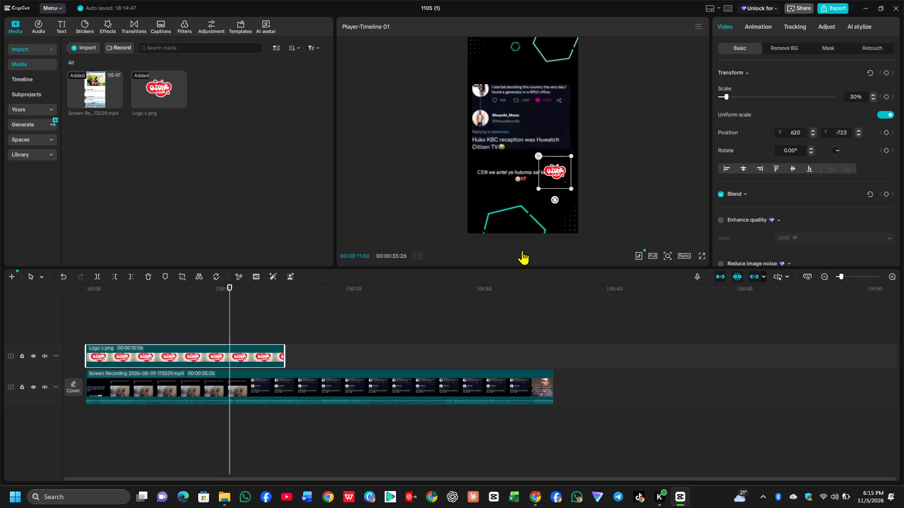
{"action": "key", "text": "Left"}
{"action": "key", "text": "Left"}
{"action": "key", "text": "Left"}
{"action": "key", "text": "Left"}
{"action": "key", "text": "Left"}
{"action": "key", "text": "Left"}
{"action": "key", "text": "Left"}
{"action": "key", "text": "Left"}
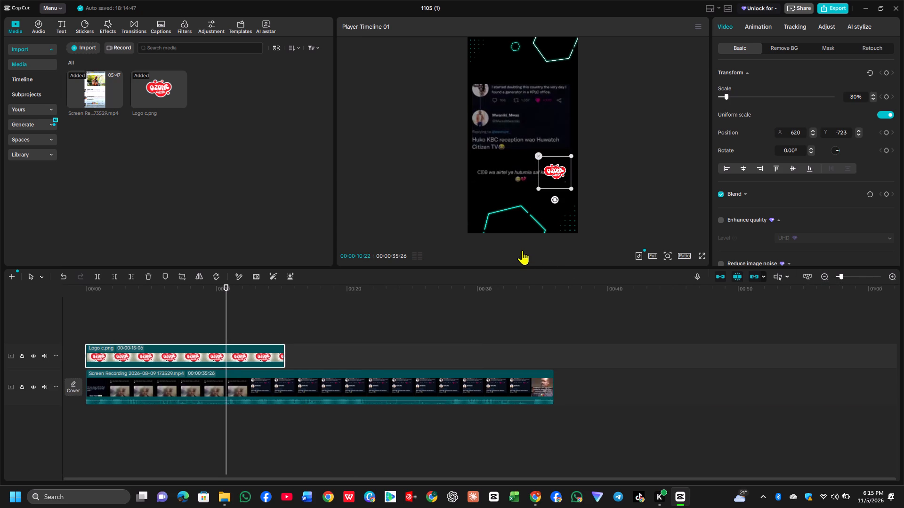
{"action": "key", "text": "Left"}
{"action": "key", "text": "Left"}
{"action": "key", "text": "Left"}
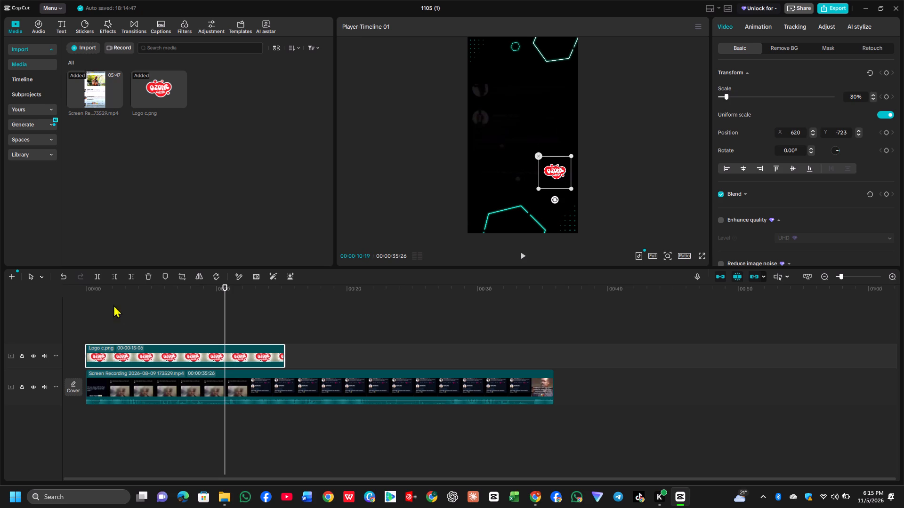
{"action": "left_click", "coordinate": [101, 275]}
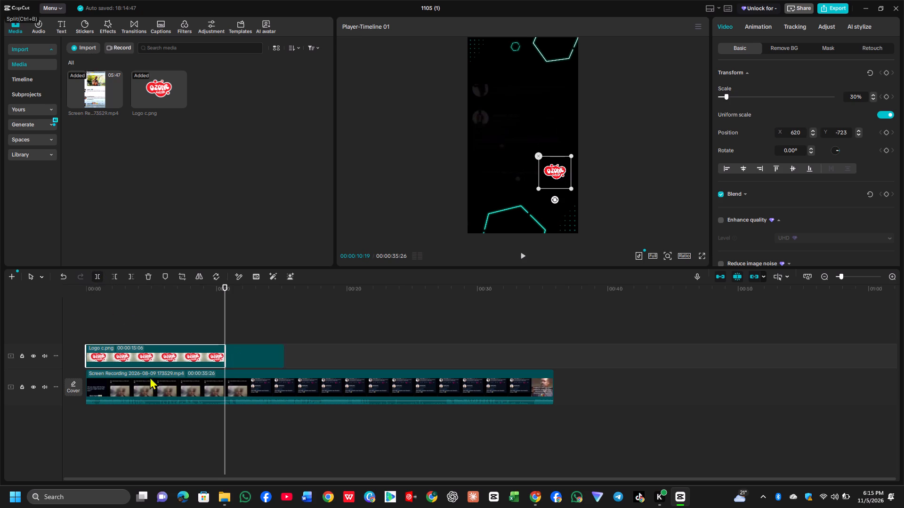
{"action": "left_click", "coordinate": [152, 388]}
{"action": "left_click", "coordinate": [97, 278]}
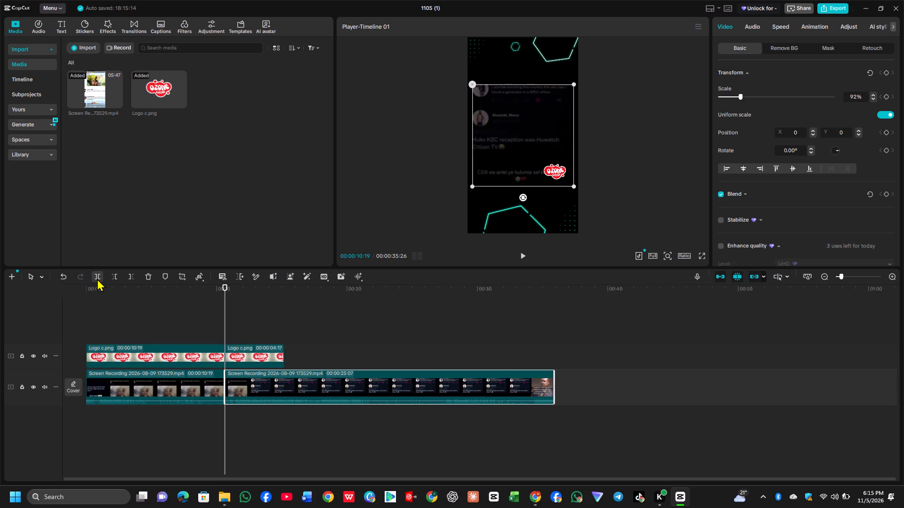
Move the second logo clip to the gap between the tweet and the caption below it, at position X 0, Y -451.
{"action": "left_click", "coordinate": [250, 355]}
{"action": "left_click", "coordinate": [520, 254]}
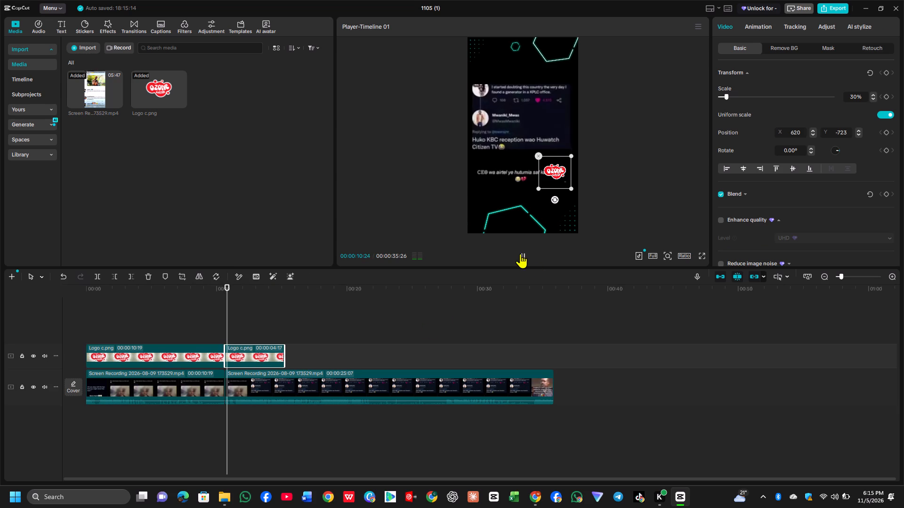
{"action": "left_click_drag", "start_coordinate": [546, 176], "coordinate": [513, 162]}
{"action": "left_click", "coordinate": [524, 255]}
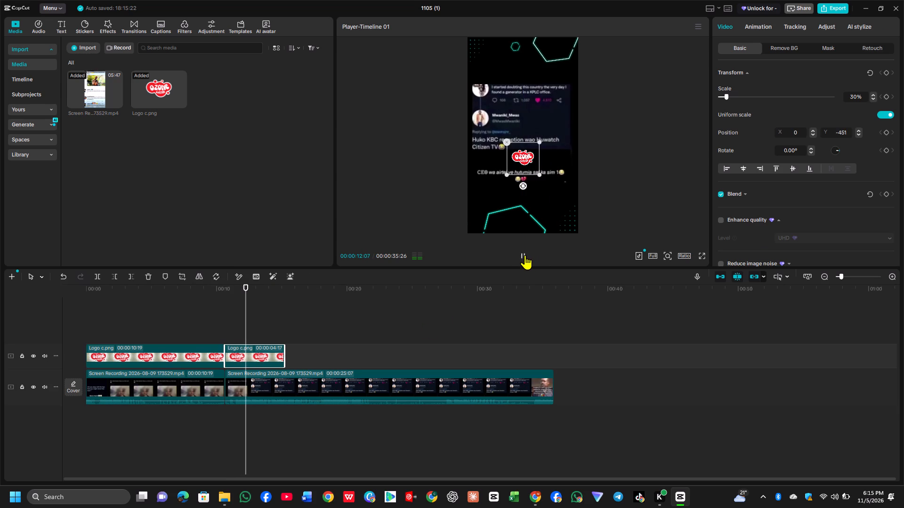
{"action": "left_click", "coordinate": [526, 255]}
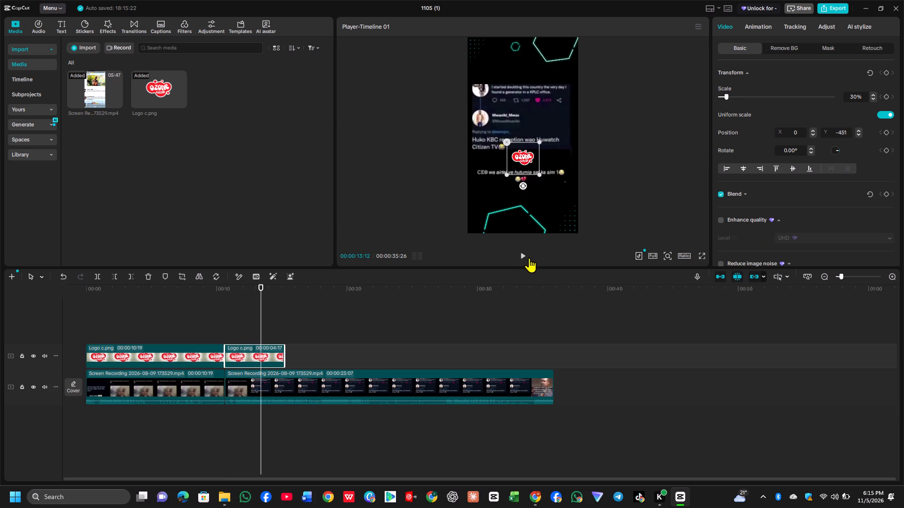
Extend the second logo clip to the end of the recording, for a duration of 00:00:25:07.
{"action": "left_click", "coordinate": [519, 253]}
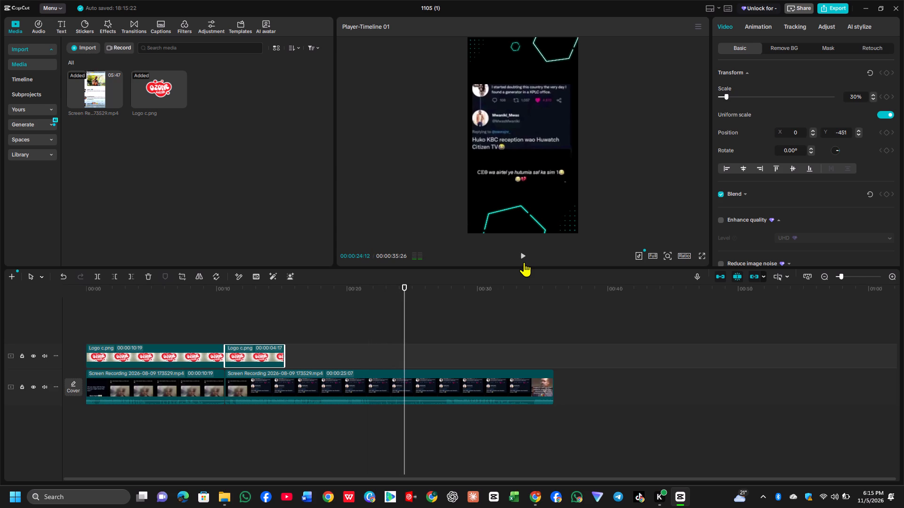
{"action": "left_click_drag", "start_coordinate": [284, 354], "coordinate": [285, 354]}
{"action": "left_click_drag", "start_coordinate": [285, 354], "coordinate": [549, 359]}
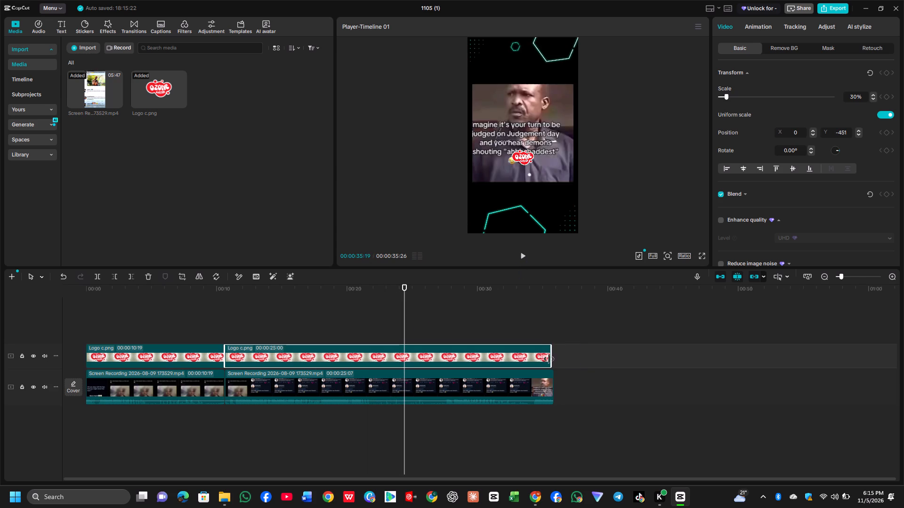
{"action": "left_click_drag", "start_coordinate": [549, 359], "coordinate": [552, 359]}
Trim the ends of the second logo clip and the recording at 00:00:33:21, just before the "Judgement day" meme.
{"action": "left_click", "coordinate": [522, 255]}
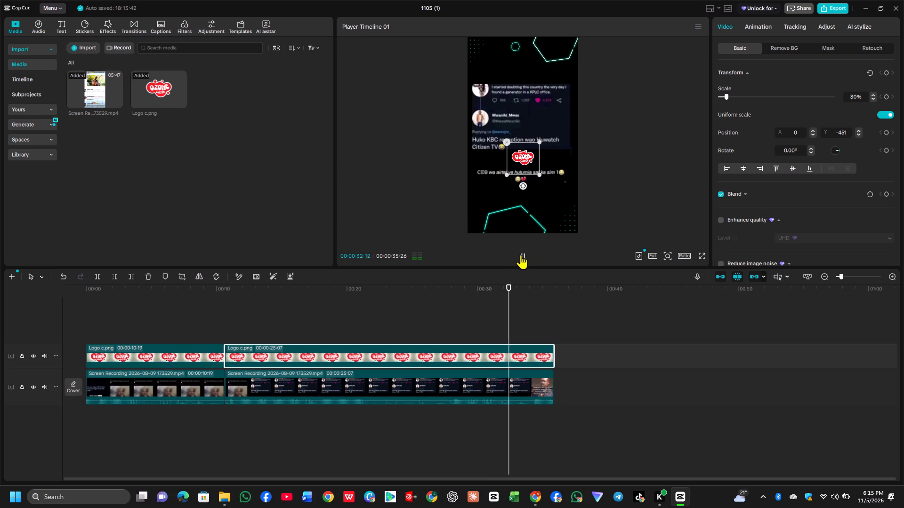
{"action": "left_click", "coordinate": [522, 254]}
{"action": "left_click", "coordinate": [522, 254]}
{"action": "left_click", "coordinate": [522, 254]}
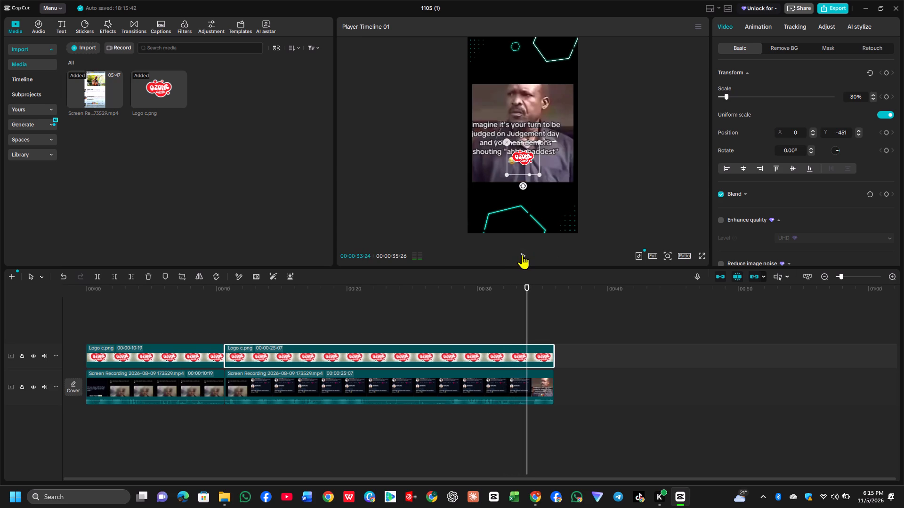
{"action": "key", "text": "Left"}
{"action": "key", "text": "Left"}
{"action": "key", "text": "Left"}
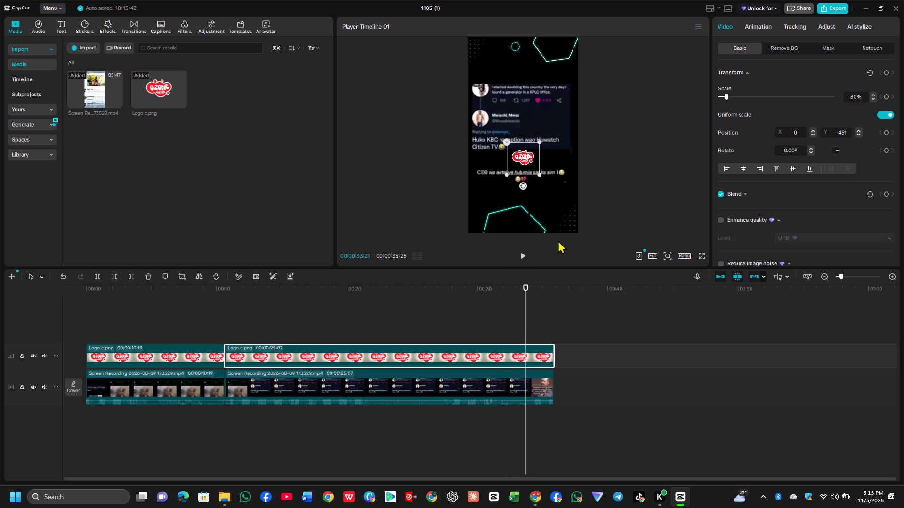
{"action": "key", "text": "Left"}
{"action": "key", "text": "Right"}
{"action": "key", "text": "Right"}
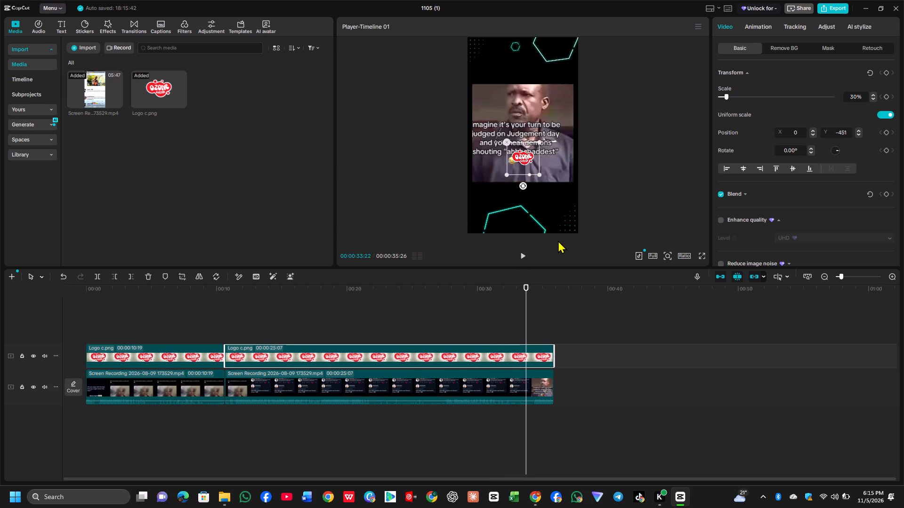
{"action": "key", "text": "Left"}
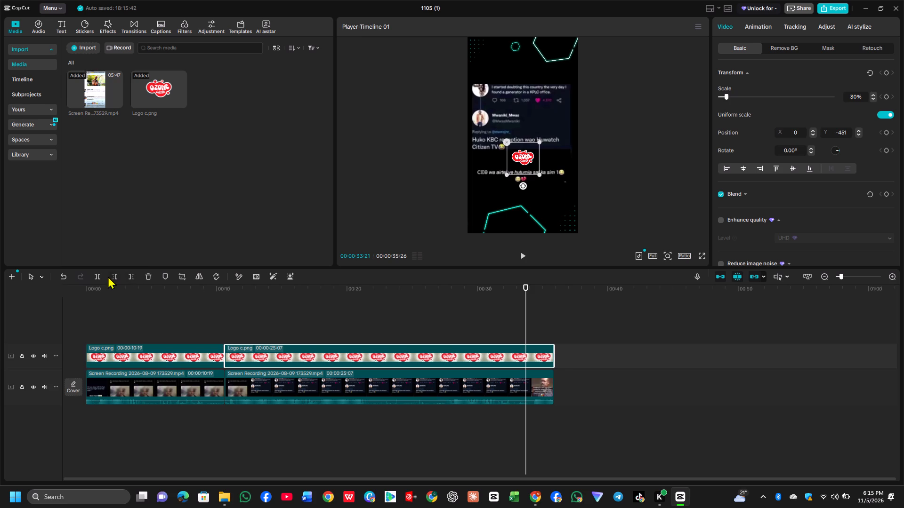
{"action": "left_click", "coordinate": [131, 276]}
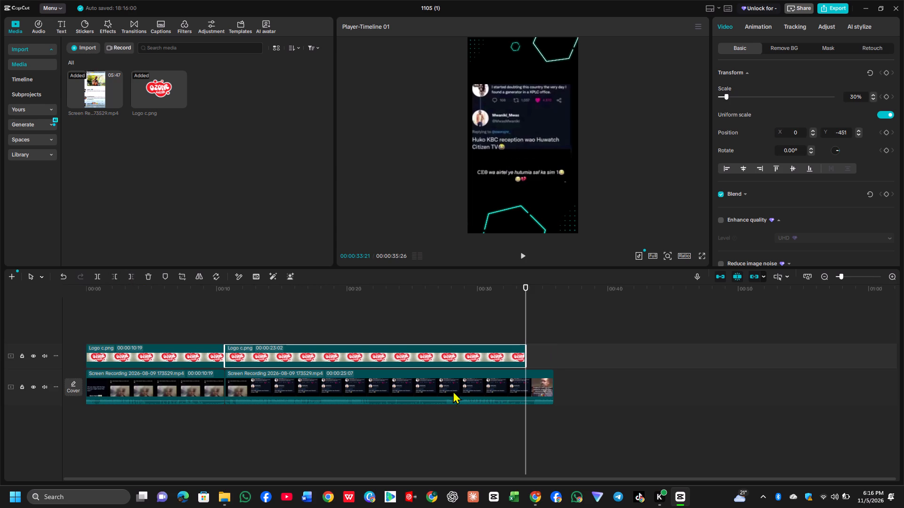
{"action": "left_click", "coordinate": [454, 384]}
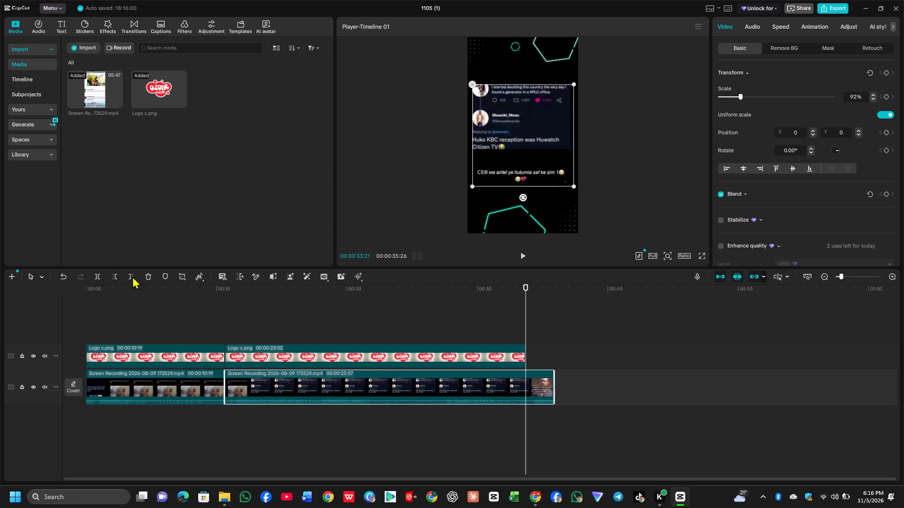
{"action": "left_click", "coordinate": [132, 276]}
Export the finished two-meme video under the name BRO and close the export window.
{"action": "key", "text": "Up"}
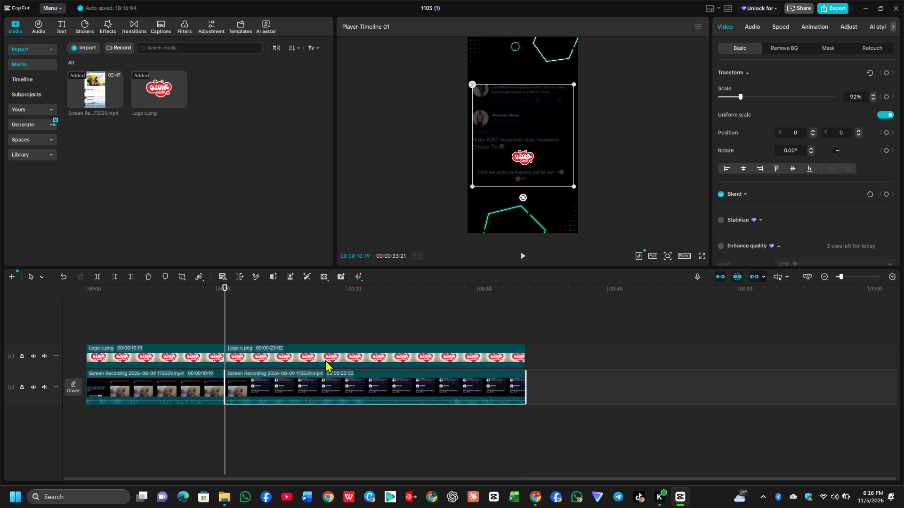
{"action": "key", "text": "Up"}
{"action": "key", "text": "Up"}
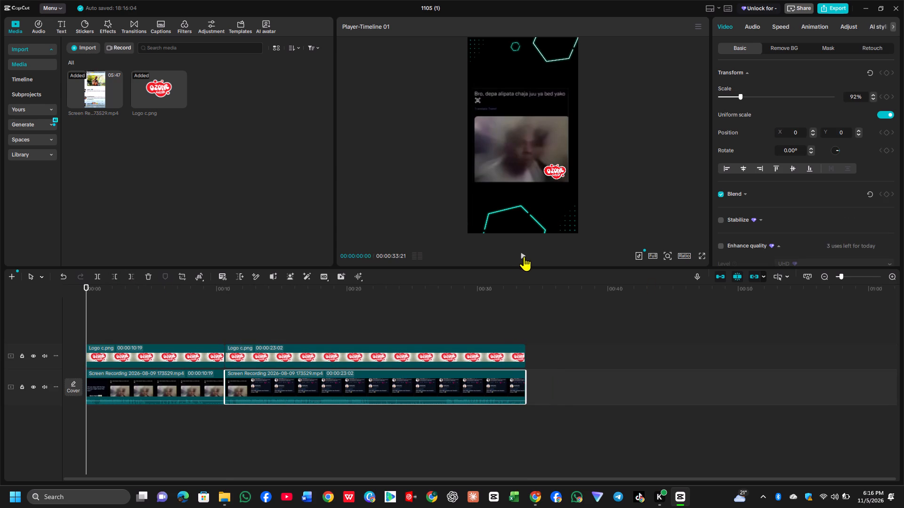
{"action": "left_click", "coordinate": [524, 256]}
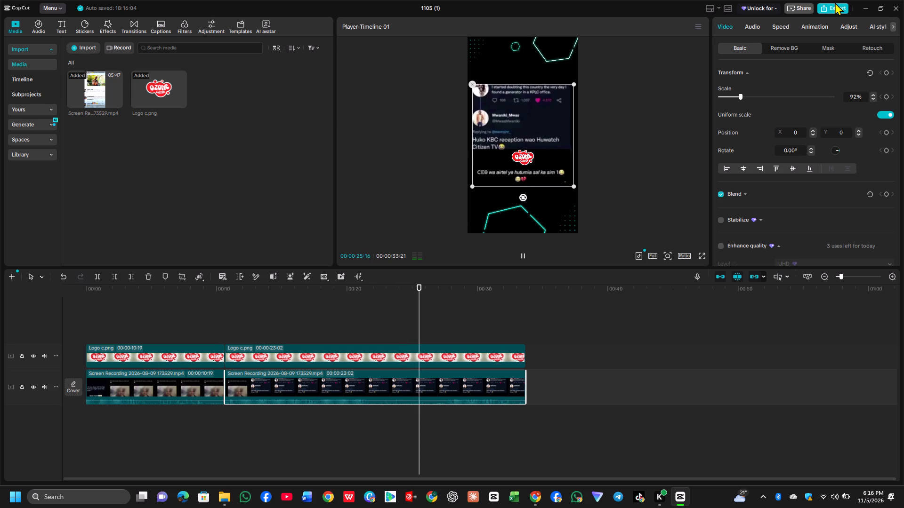
{"action": "left_click", "coordinate": [835, 8]}
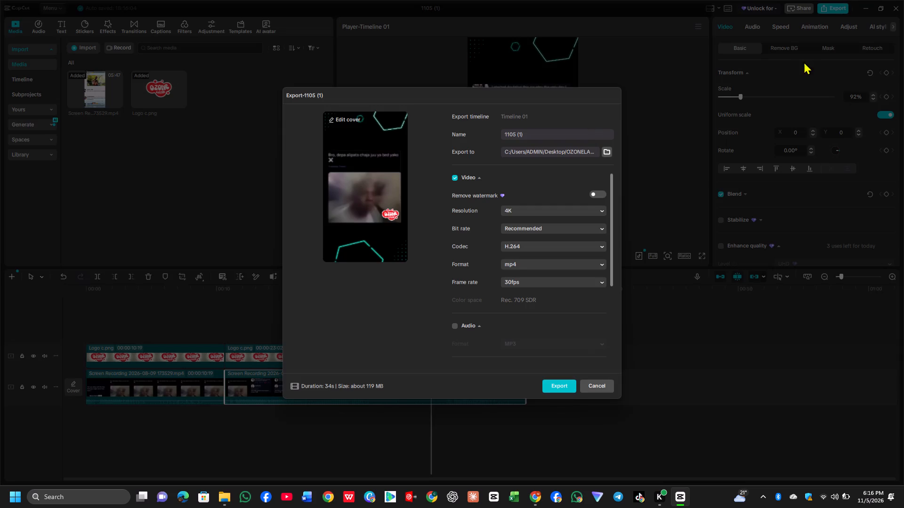
{"action": "triple_click", "coordinate": [535, 135]}
{"action": "type", "text": "RO"}
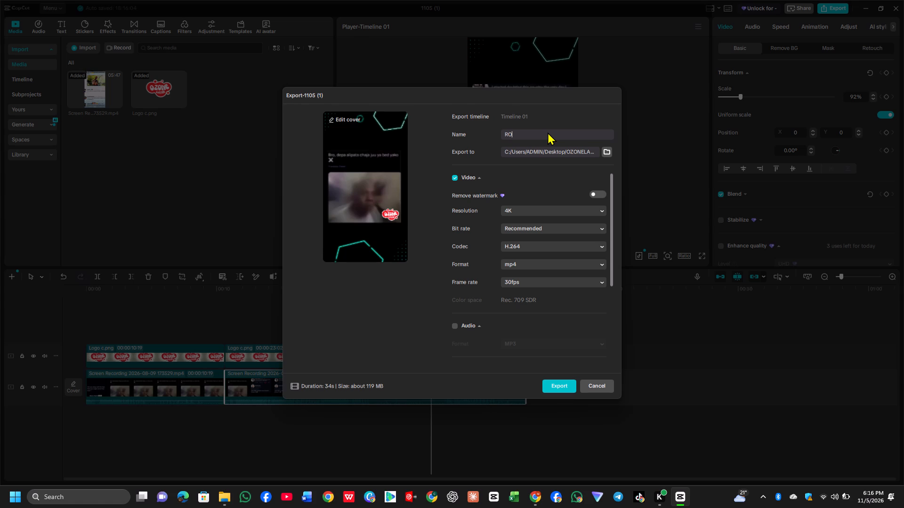
{"action": "key", "text": "BackSpace"}
{"action": "key", "text": "BackSpace"}
{"action": "key", "text": "BackSpace"}
{"action": "type", "text": "BRO"}
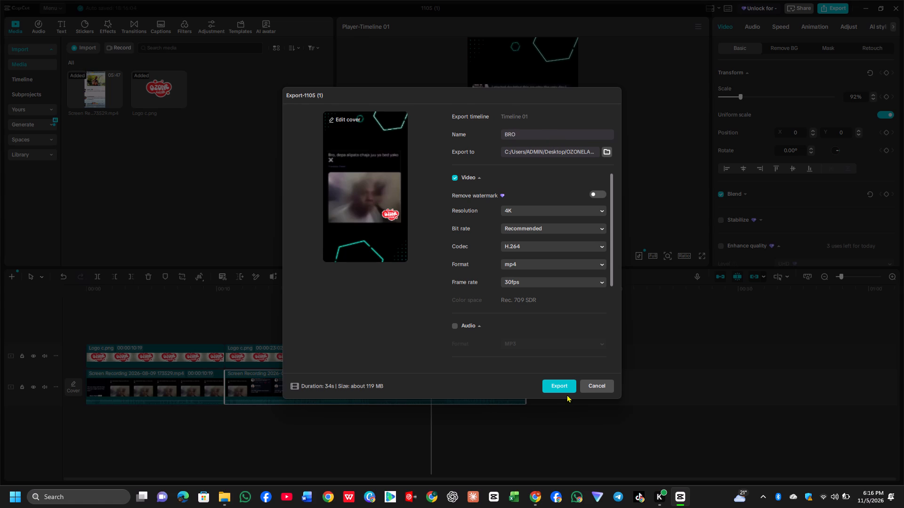
{"action": "left_click", "coordinate": [565, 389]}
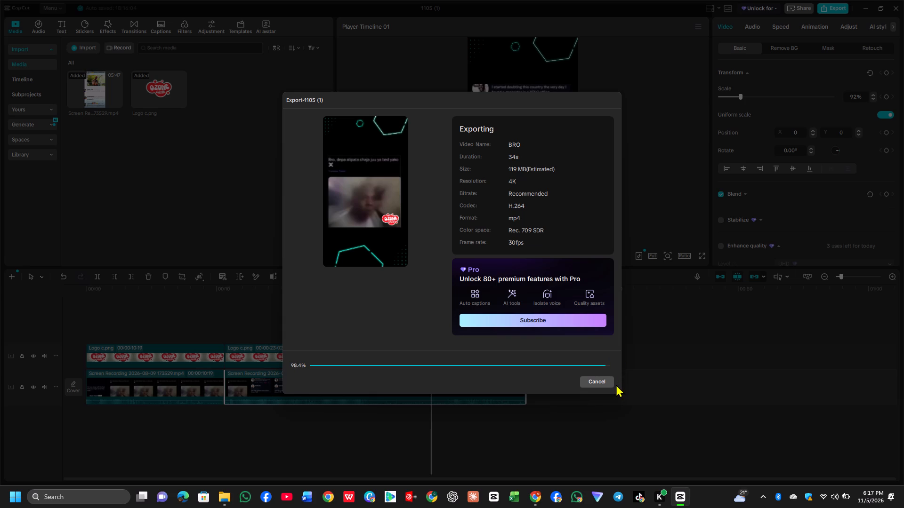
{"action": "left_click", "coordinate": [613, 380]}
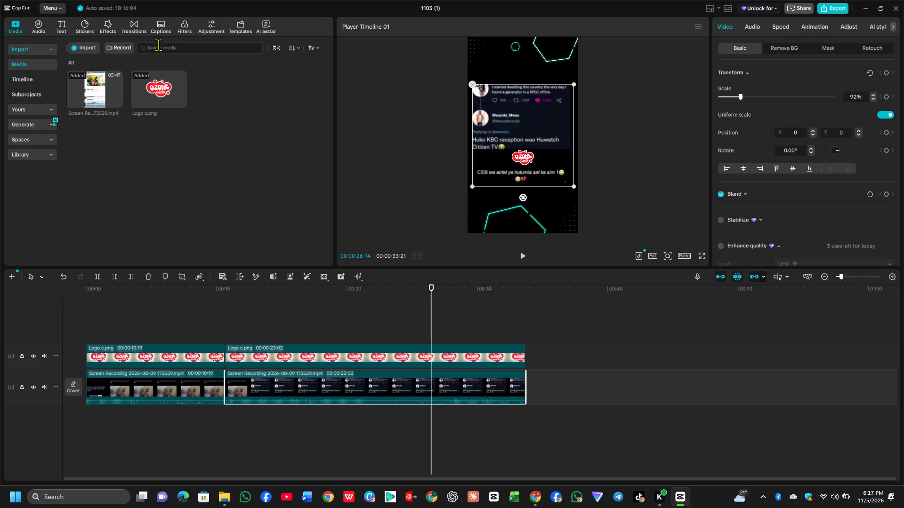
{"action": "left_click", "coordinate": [83, 45]}
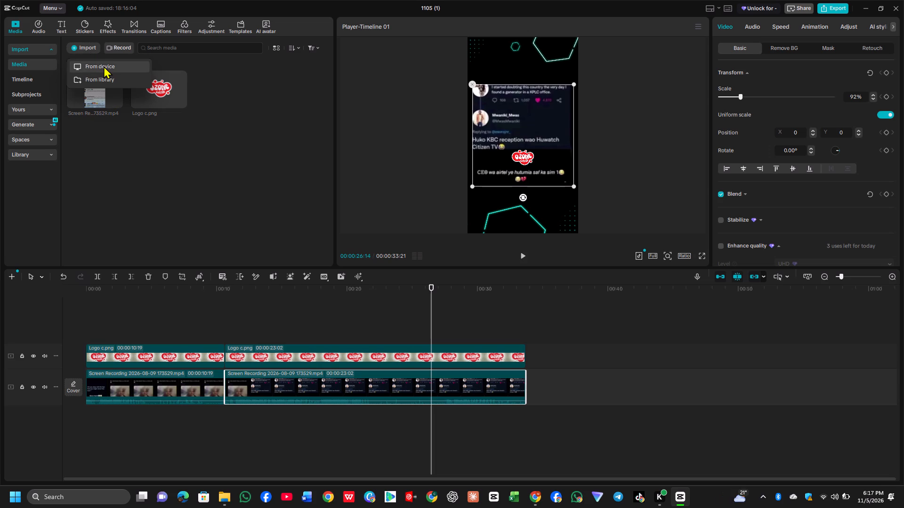
{"action": "left_click", "coordinate": [104, 66]}
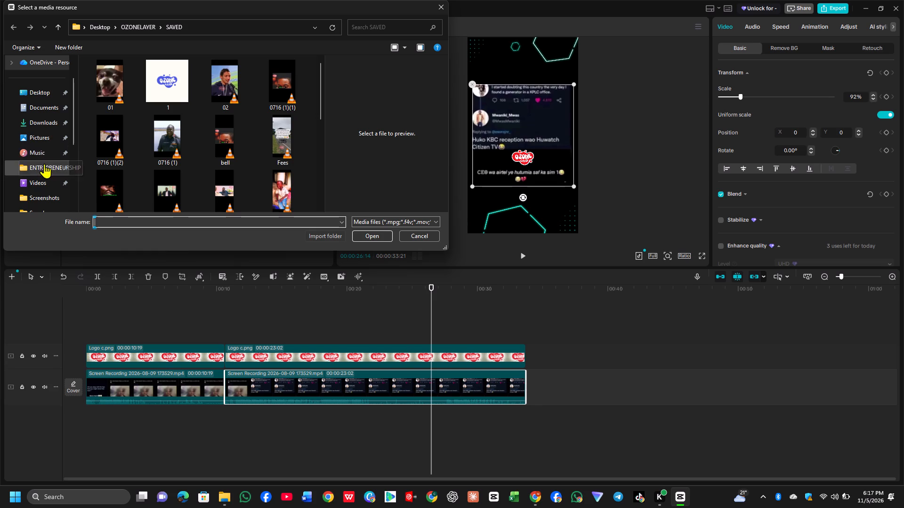
{"action": "double_click", "coordinate": [38, 180]}
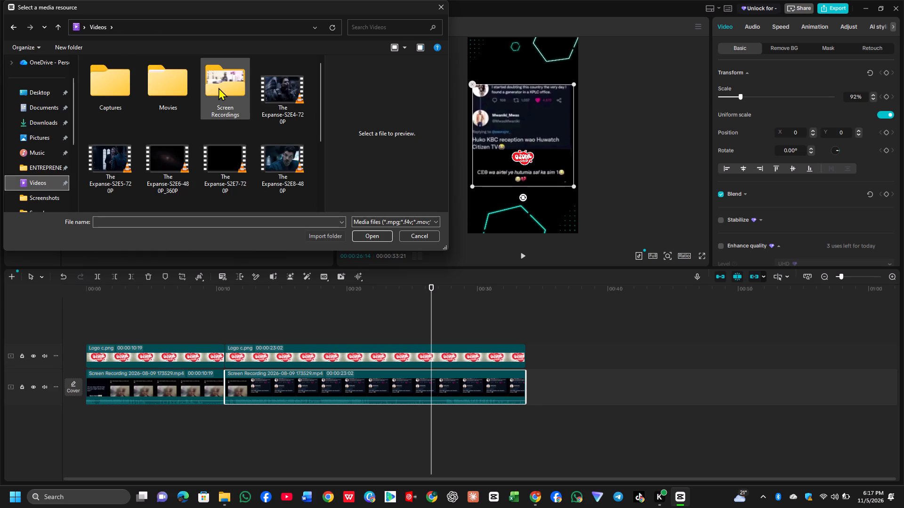
{"action": "double_click", "coordinate": [218, 87]}
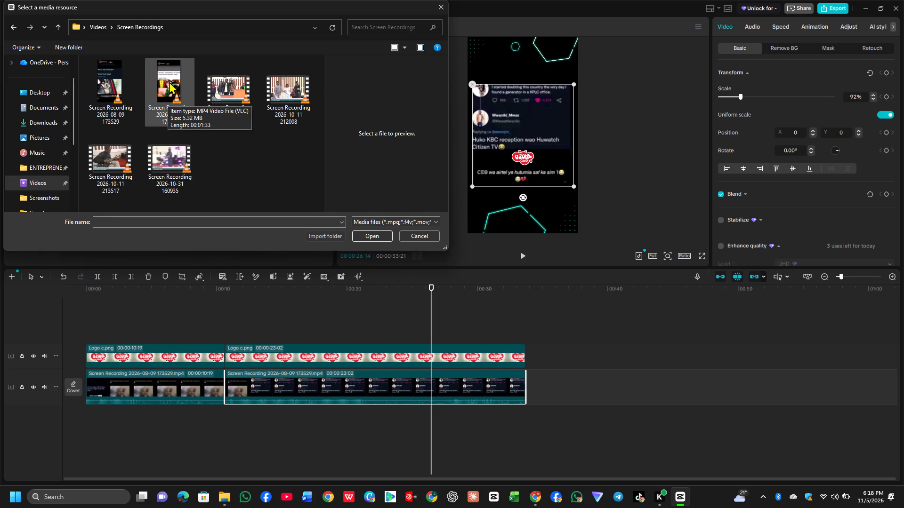
{"action": "left_click", "coordinate": [169, 81]}
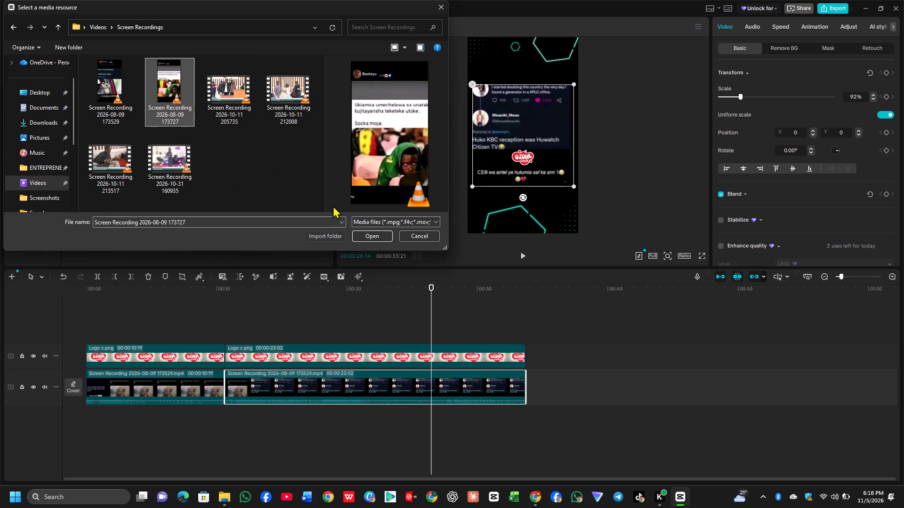
{"action": "left_click", "coordinate": [382, 234]}
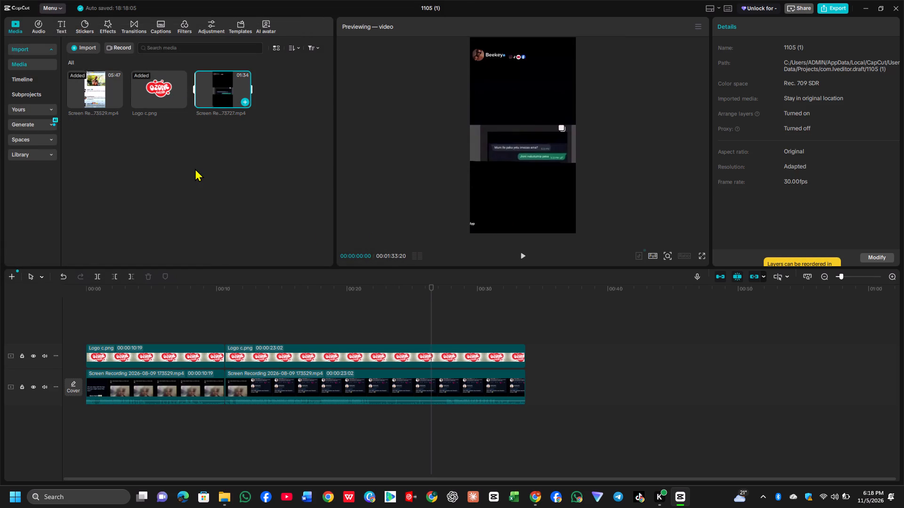
Delete the first clip of recording 173529, lasting 00:00:10:19, from the main track.
{"action": "left_click", "coordinate": [155, 375]}
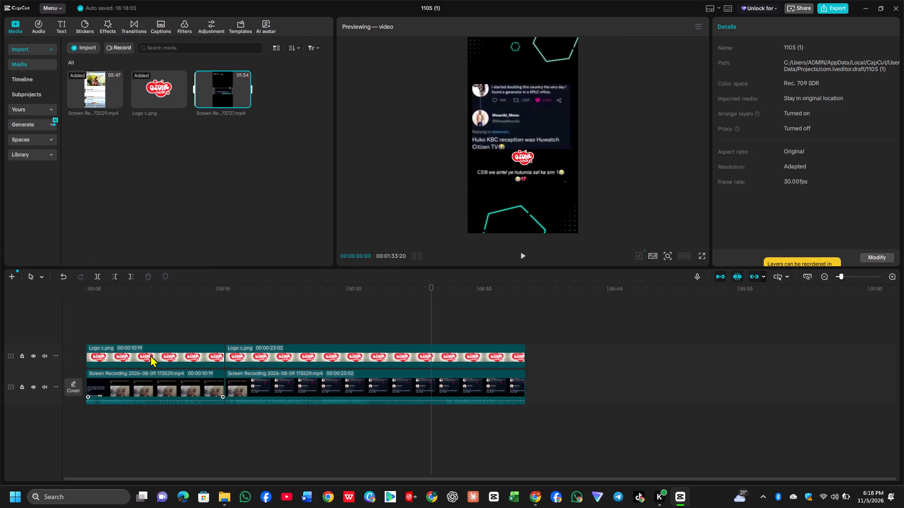
{"action": "left_click", "coordinate": [146, 276]}
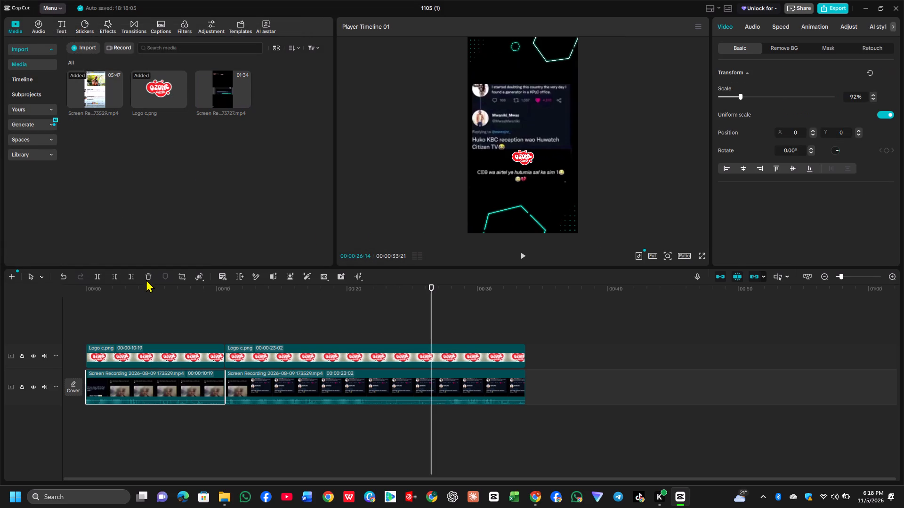
{"action": "left_click", "coordinate": [187, 387]}
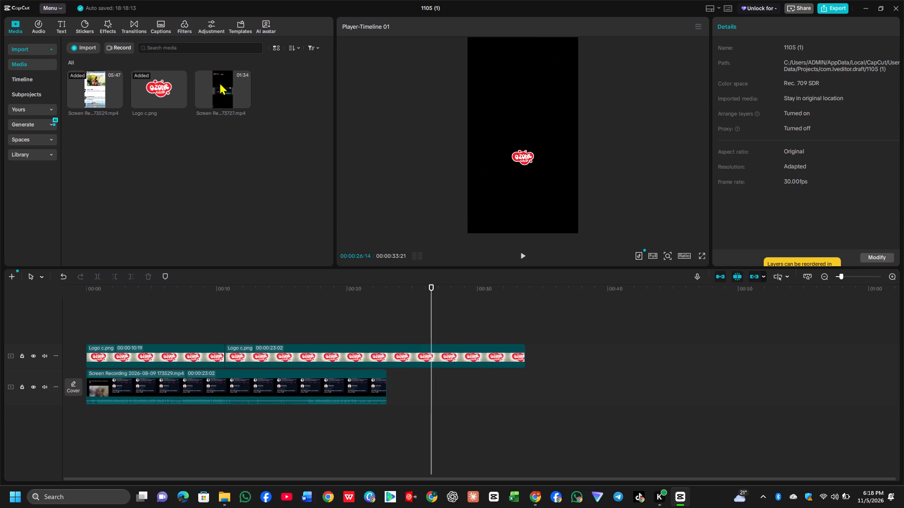
{"action": "left_click_drag", "start_coordinate": [219, 82], "coordinate": [121, 351]}
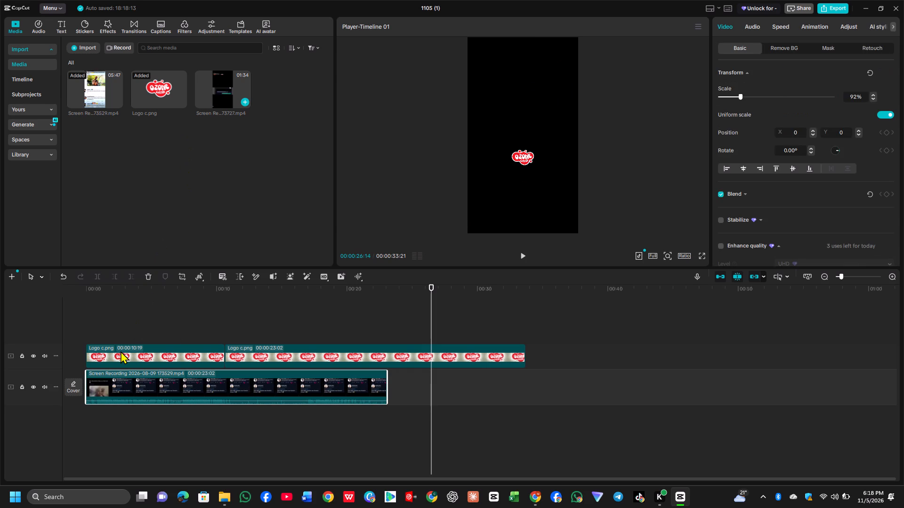
{"action": "left_click_drag", "start_coordinate": [121, 351], "coordinate": [89, 376]}
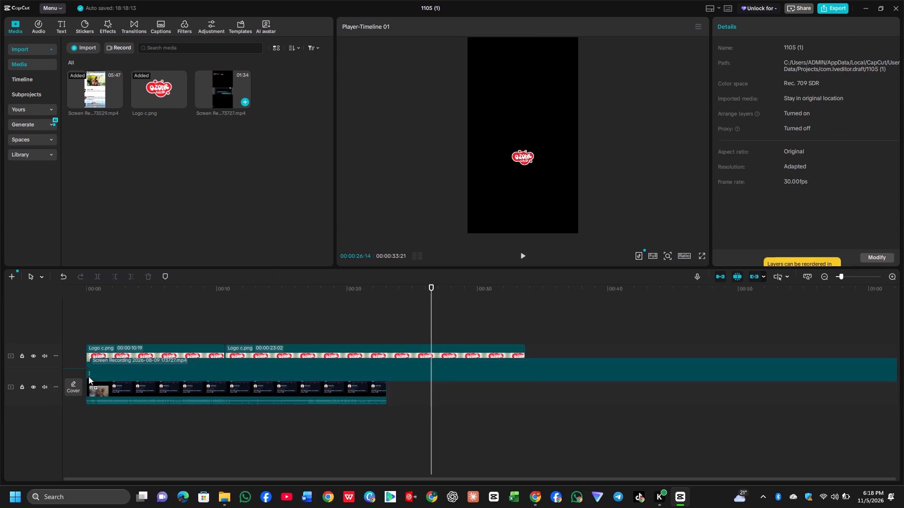
{"action": "left_click_drag", "start_coordinate": [89, 376], "coordinate": [85, 390]}
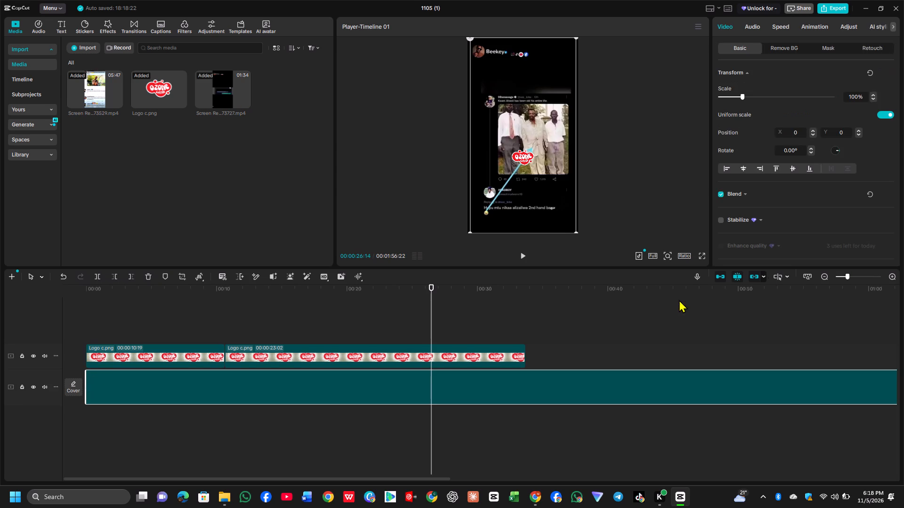
Delete the remaining 00:00:23:02 clip of recording 173529 from the end of the main track.
{"action": "scroll", "coordinate": [798, 283], "scroll_direction": "left", "scroll_amount": 8}
{"action": "scroll", "coordinate": [734, 368], "scroll_direction": "left", "scroll_amount": 13}
{"action": "scroll", "coordinate": [685, 385], "scroll_direction": "left", "scroll_amount": 1}
{"action": "left_click", "coordinate": [622, 388]}
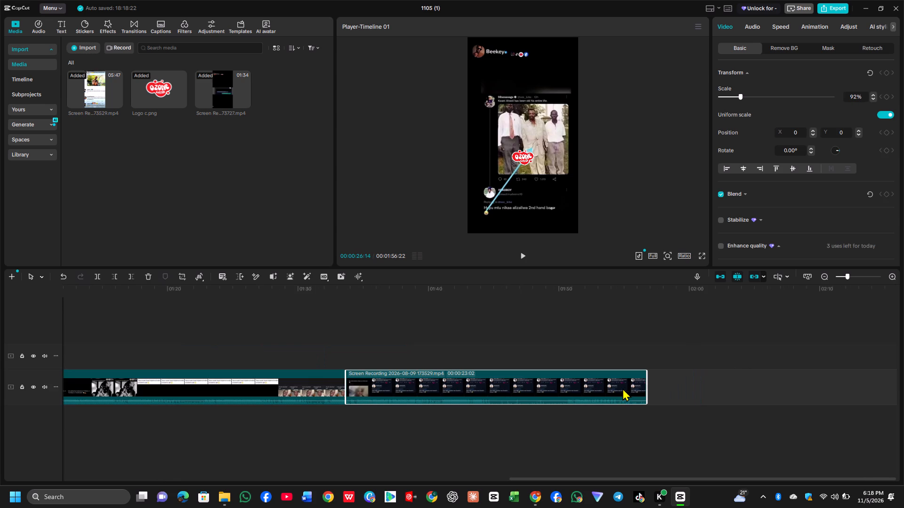
{"action": "left_click", "coordinate": [148, 280]}
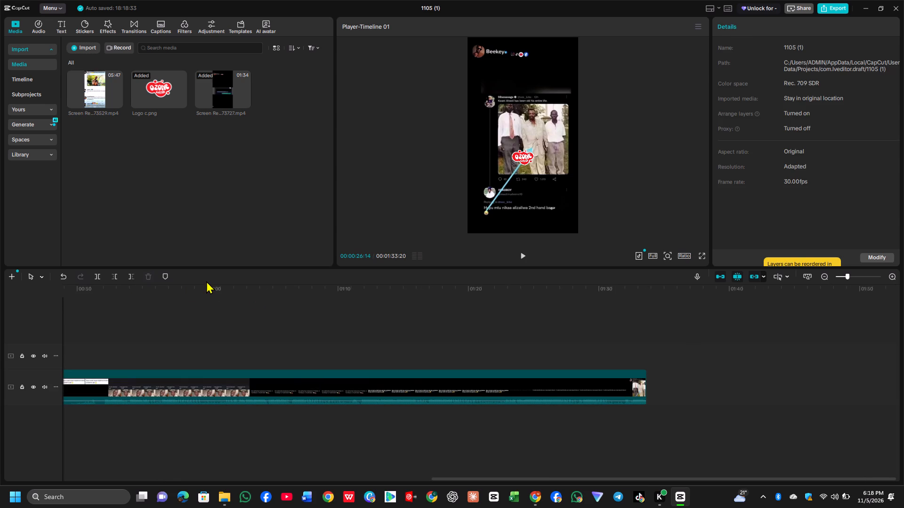
Delete the second logo clip, keeping the first one above the start of the new recording.
{"action": "key", "text": "Up"}
{"action": "key", "text": "Up"}
{"action": "key", "text": "Up"}
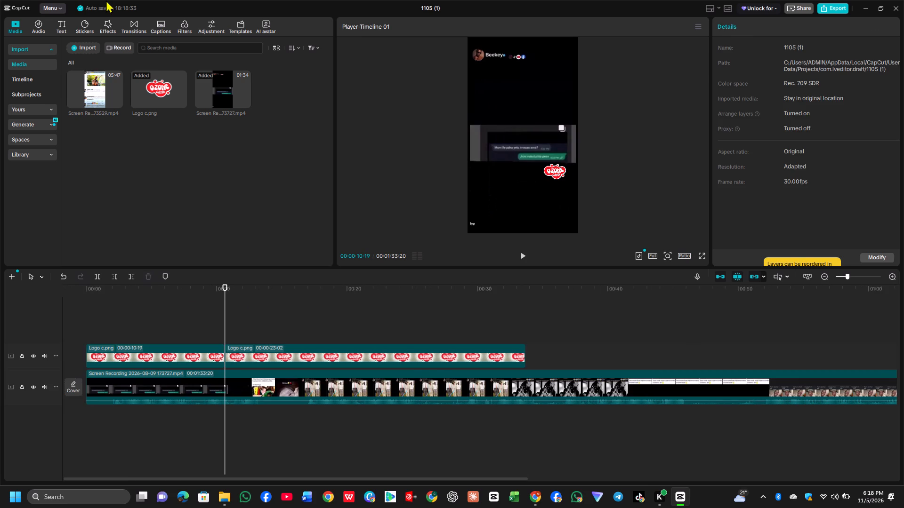
{"action": "left_click", "coordinate": [444, 357]}
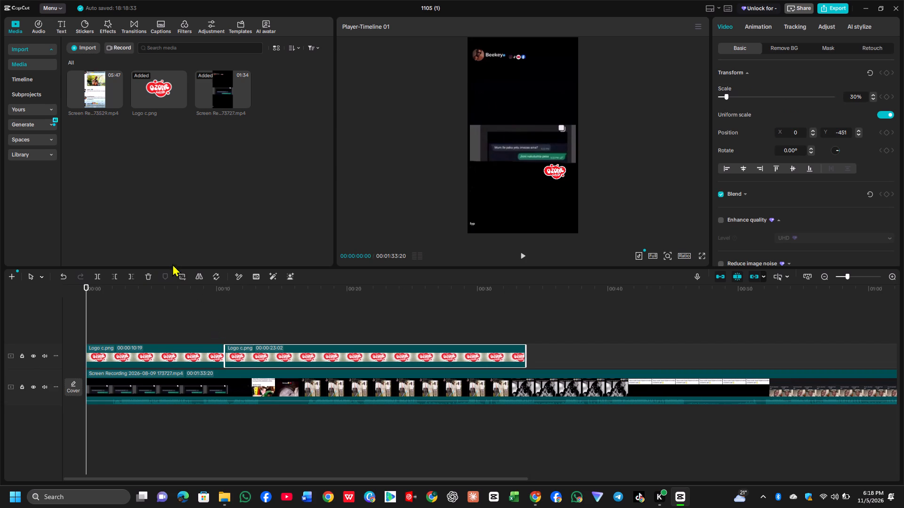
{"action": "left_click", "coordinate": [145, 278]}
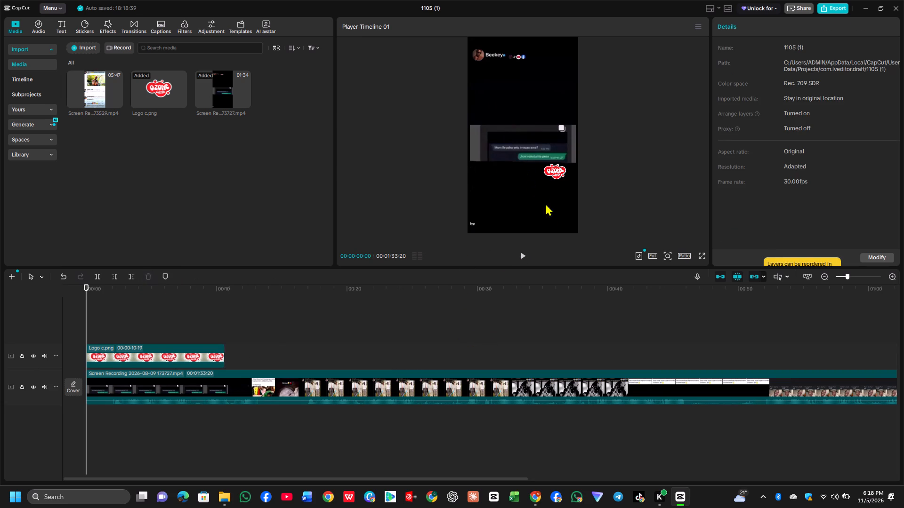
Preview the new recording's opening chat meme and a frame near 00:00:31:29, and return to the start.
{"action": "left_click", "coordinate": [525, 251]}
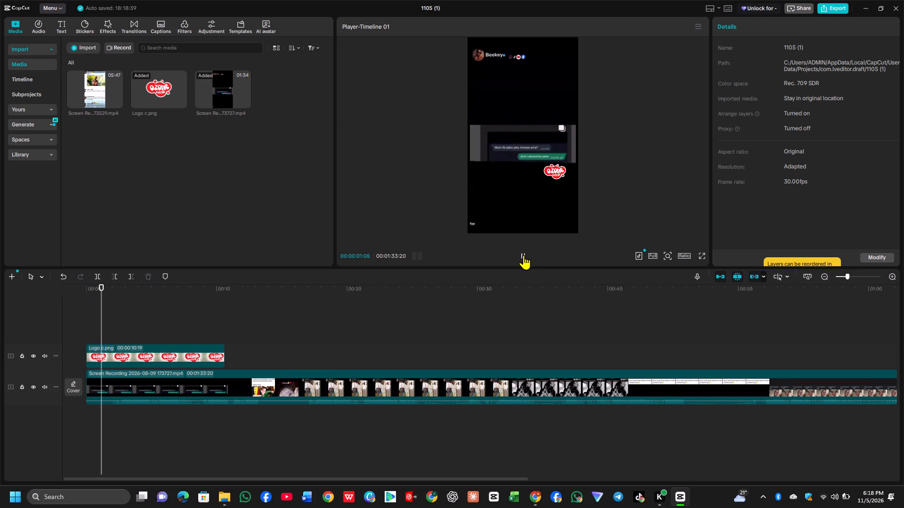
{"action": "left_click", "coordinate": [524, 255]}
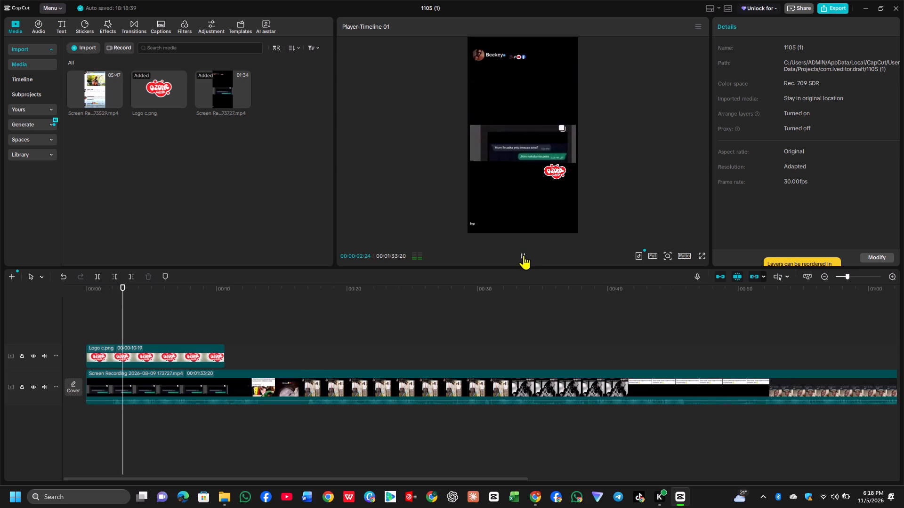
{"action": "key", "text": "Left"}
{"action": "key", "text": "Left"}
{"action": "key", "text": "Left"}
{"action": "key", "text": "Left"}
{"action": "key", "text": "Left"}
{"action": "key", "text": "Left"}
{"action": "key", "text": "Left"}
{"action": "key", "text": "Left"}
{"action": "key", "text": "Left"}
{"action": "key", "text": "Left"}
{"action": "key", "text": "Left"}
{"action": "key", "text": "Left"}
{"action": "key", "text": "Left"}
{"action": "key", "text": "Left"}
{"action": "key", "text": "Left"}
{"action": "key", "text": "Left"}
{"action": "key", "text": "Left"}
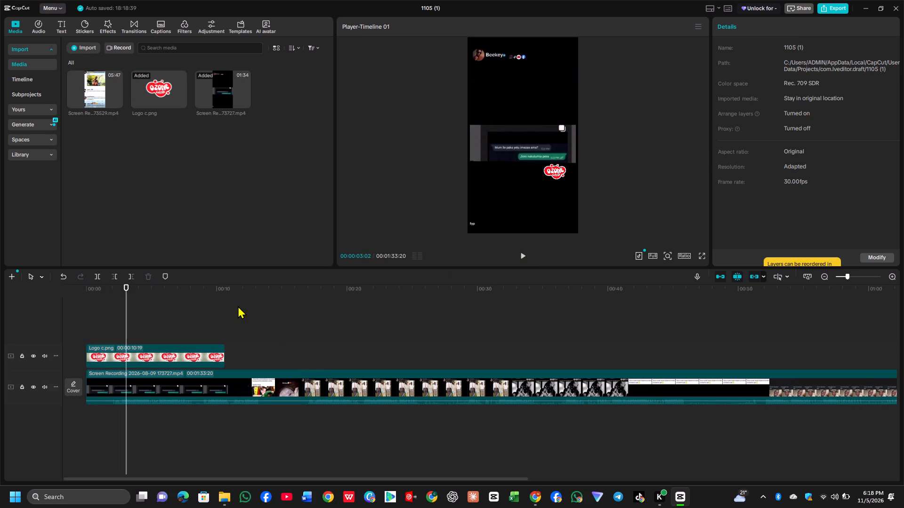
{"action": "key", "text": "Left"}
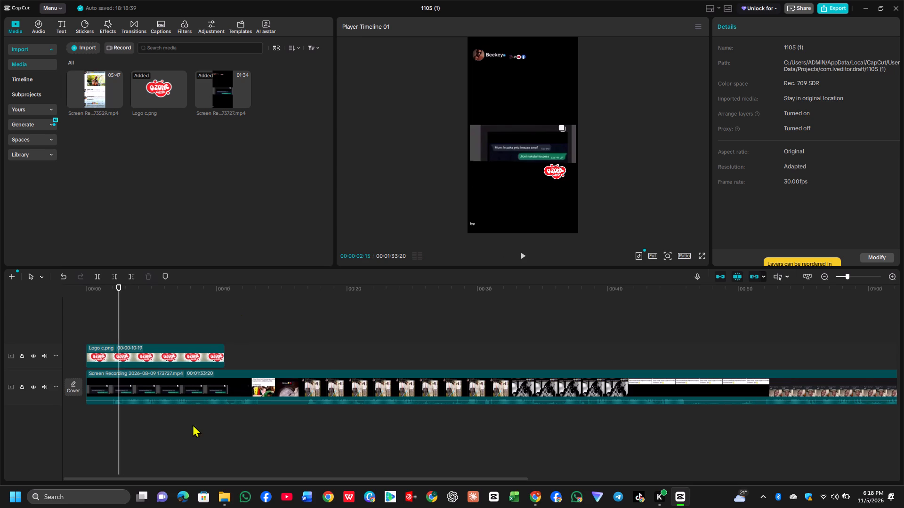
{"action": "left_click", "coordinate": [323, 344]}
{"action": "left_click", "coordinate": [503, 312]}
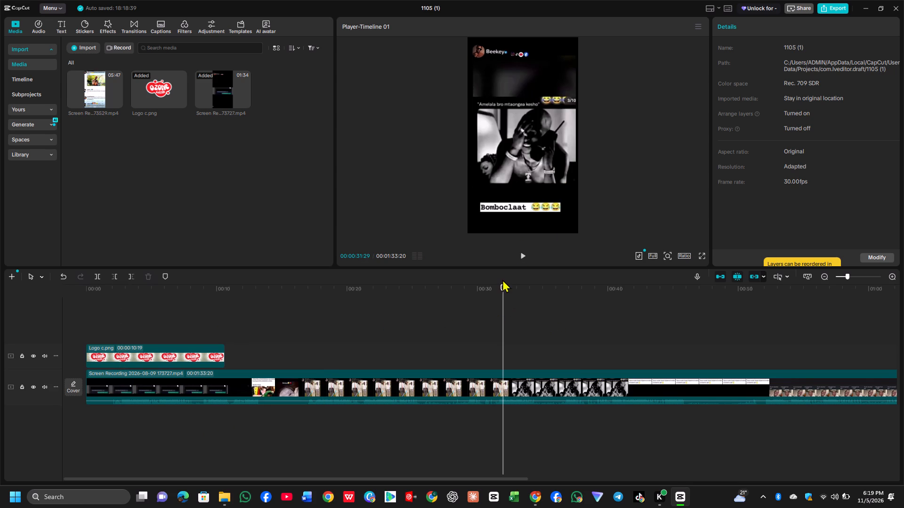
{"action": "key", "text": "Left"}
{"action": "key", "text": "Left"}
{"action": "key", "text": "Up"}
{"action": "key", "text": "Up"}
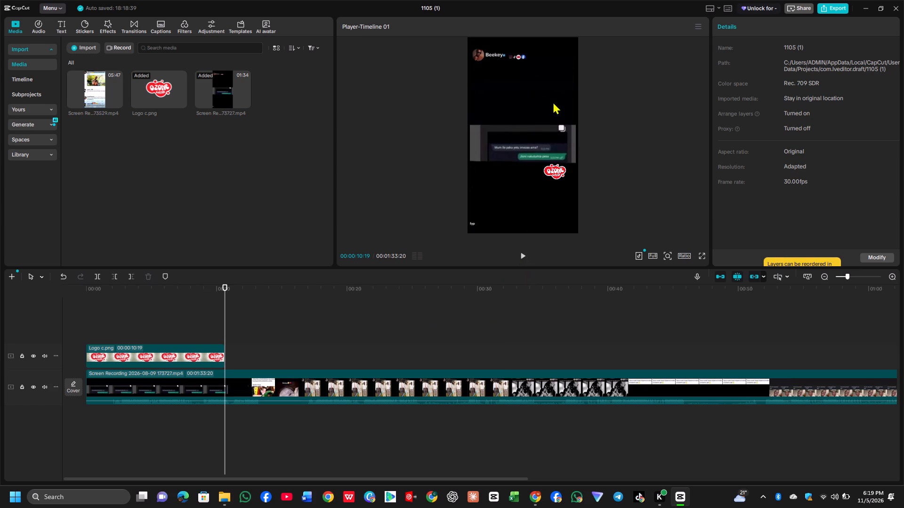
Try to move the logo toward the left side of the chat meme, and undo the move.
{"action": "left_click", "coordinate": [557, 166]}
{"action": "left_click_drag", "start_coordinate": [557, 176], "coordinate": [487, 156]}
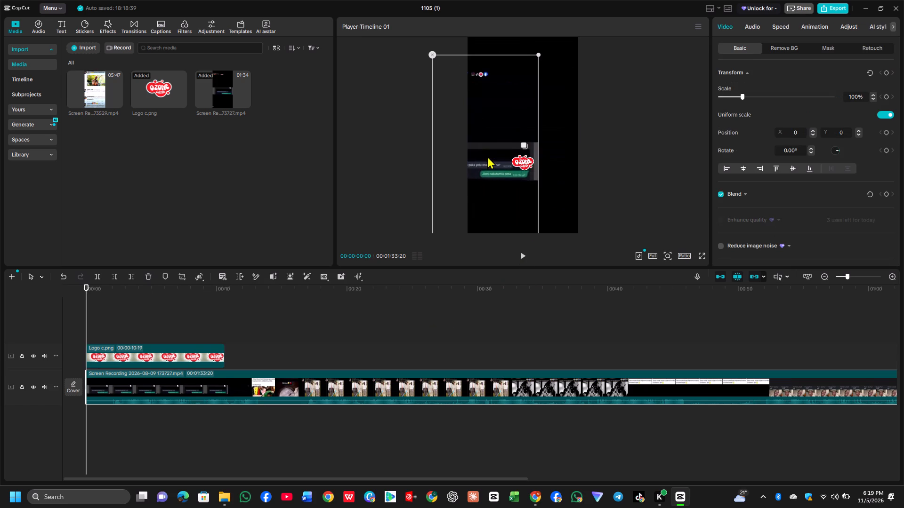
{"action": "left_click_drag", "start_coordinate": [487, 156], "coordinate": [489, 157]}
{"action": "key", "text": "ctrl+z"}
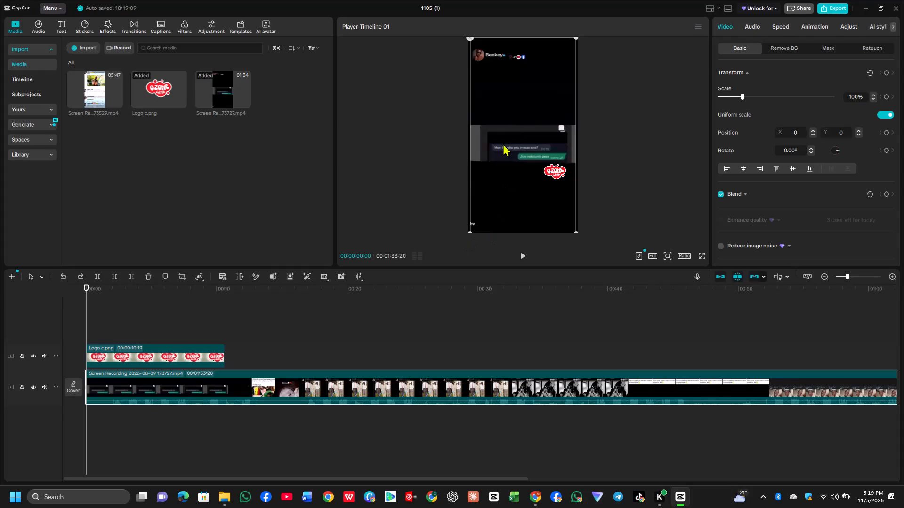
Crop the new recording to the area around the chat meme, cutting off the Beekey header and the bottom text.
{"action": "left_click", "coordinate": [178, 278]}
{"action": "left_click_drag", "start_coordinate": [449, 128], "coordinate": [455, 172]}
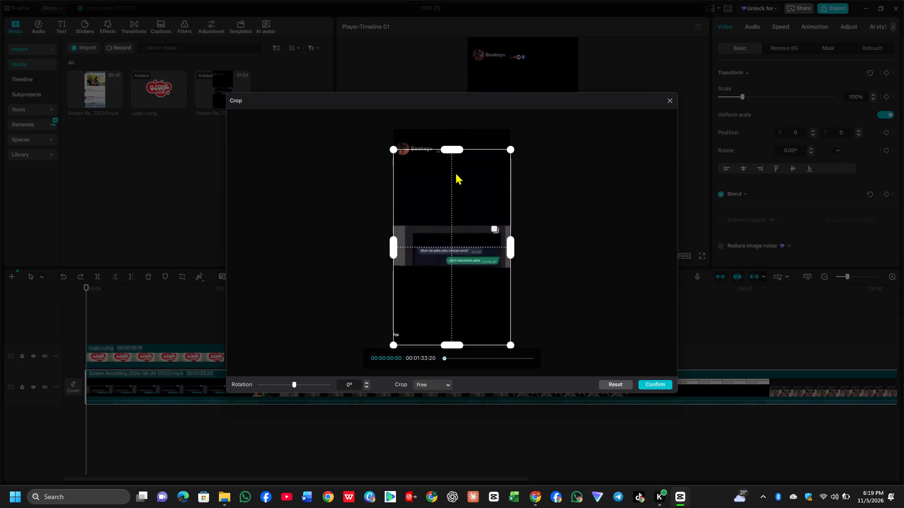
{"action": "left_click_drag", "start_coordinate": [455, 172], "coordinate": [458, 219]}
{"action": "left_click", "coordinate": [454, 219]}
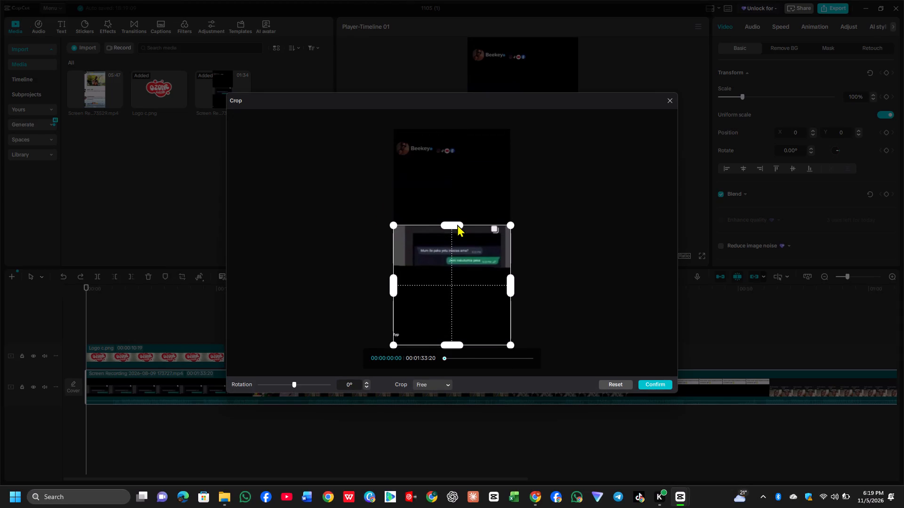
{"action": "left_click_drag", "start_coordinate": [449, 340], "coordinate": [450, 325]}
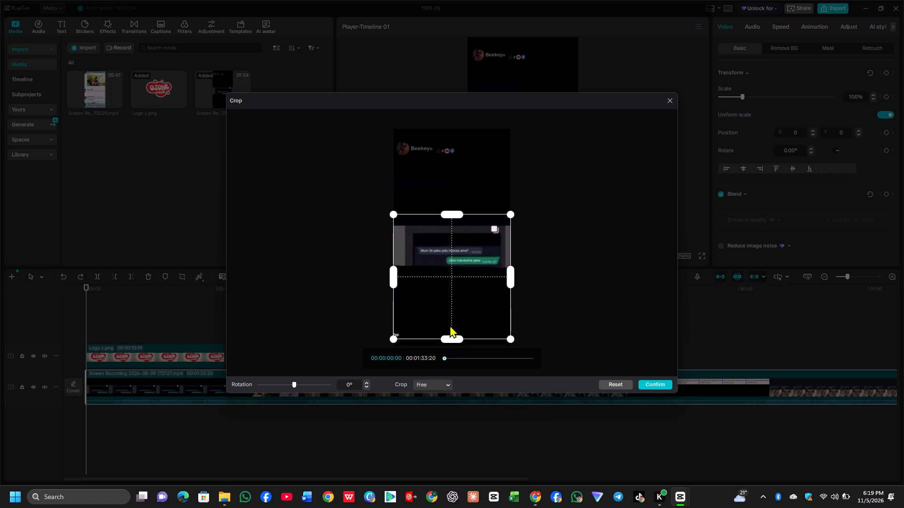
{"action": "left_click_drag", "start_coordinate": [450, 325], "coordinate": [457, 306]}
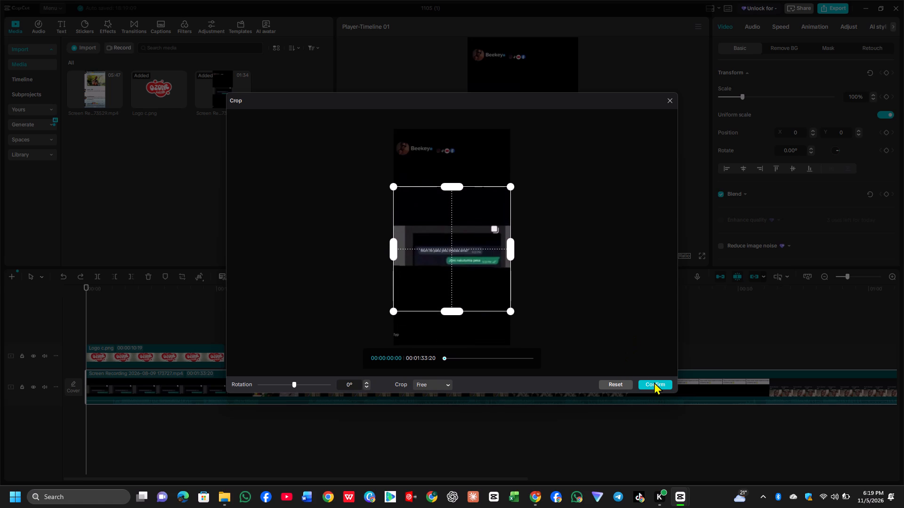
{"action": "left_click", "coordinate": [656, 382]}
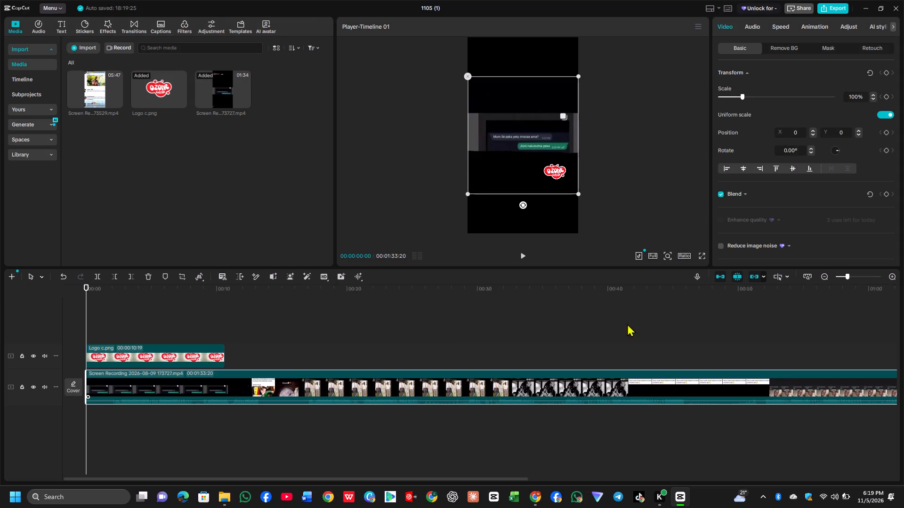
Move the logo onto the chat meme's left margin at X -761, Y -175, and scale it to 22%.
{"action": "left_click", "coordinate": [191, 359]}
{"action": "left_click_drag", "start_coordinate": [549, 175], "coordinate": [495, 169]}
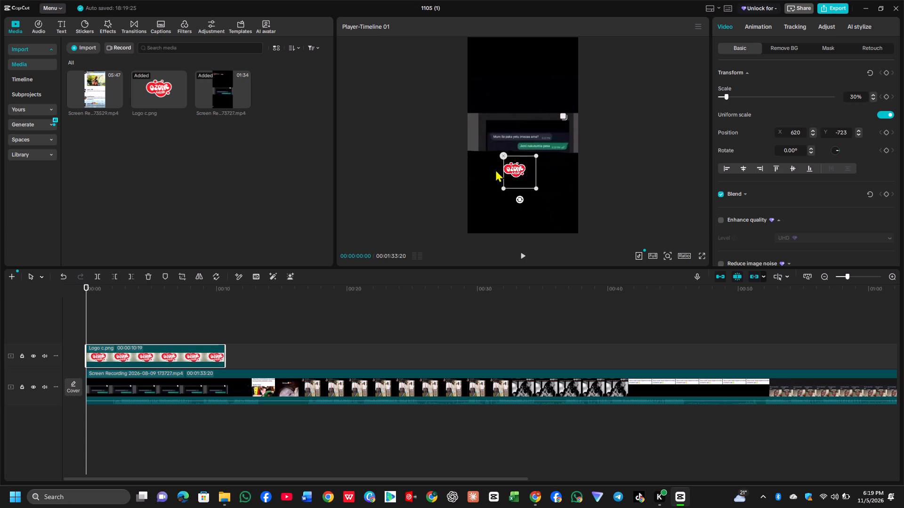
{"action": "left_click_drag", "start_coordinate": [495, 169], "coordinate": [478, 147]}
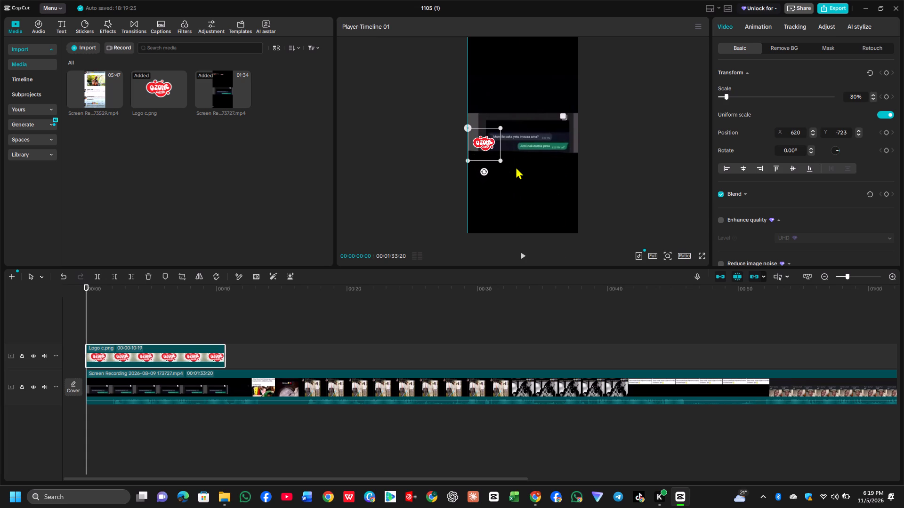
{"action": "left_click_drag", "start_coordinate": [499, 158], "coordinate": [492, 155]}
{"action": "left_click", "coordinate": [427, 159]}
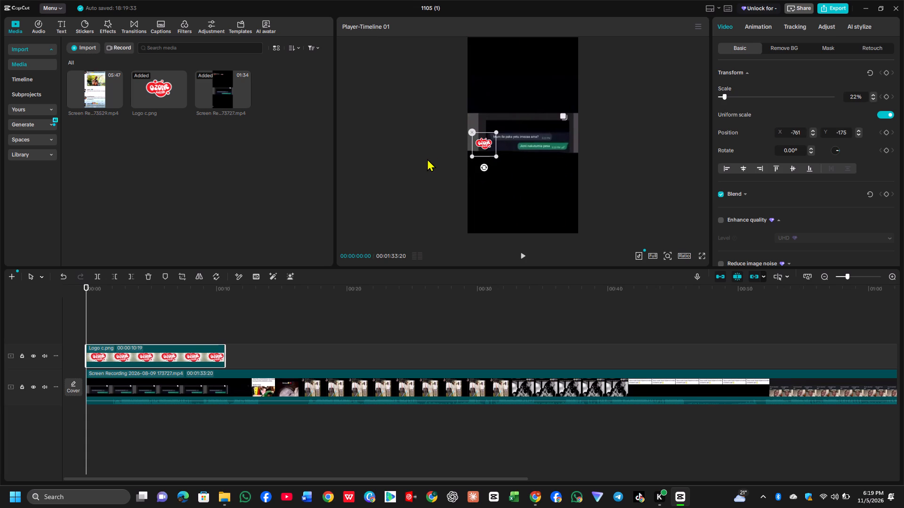
Trim off the start of recording 173727 up to 00:00:02:20, keeping the chat meme from that frame onward.
{"action": "left_click", "coordinate": [523, 258]}
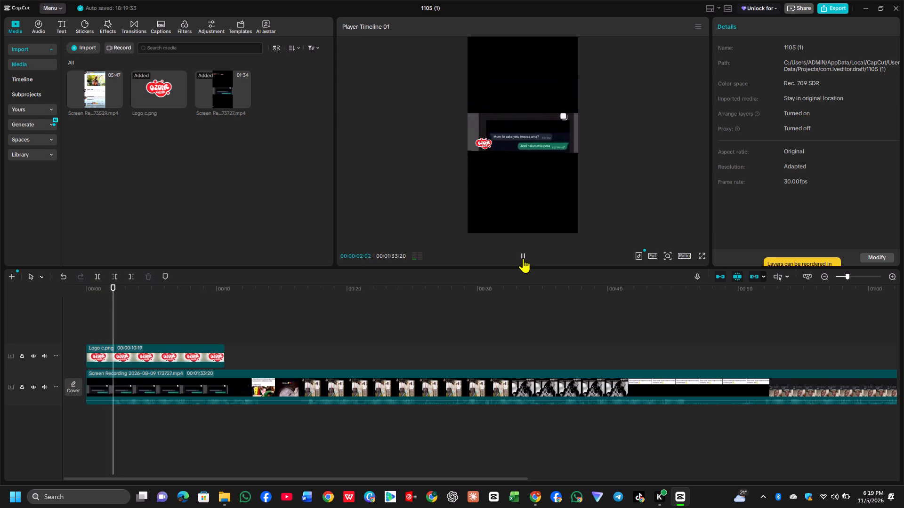
{"action": "left_click", "coordinate": [523, 258]}
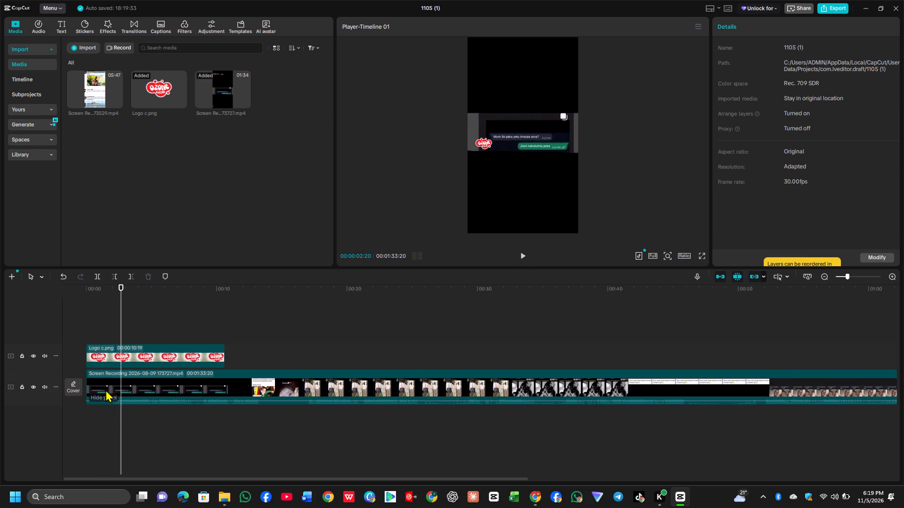
{"action": "left_click", "coordinate": [114, 275]}
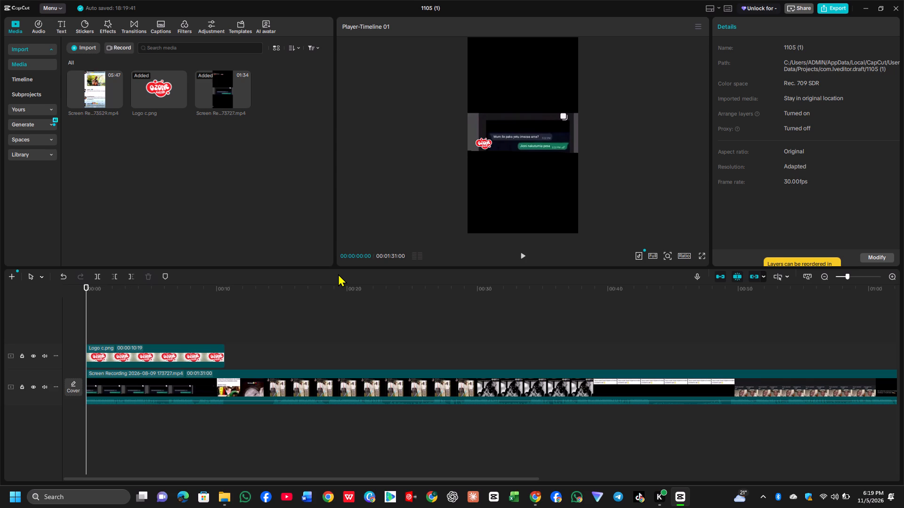
Split recording 173727 at 00:00:08:04, where the chat meme fades out before the "Socks moja" meme.
{"action": "left_click", "coordinate": [523, 255]}
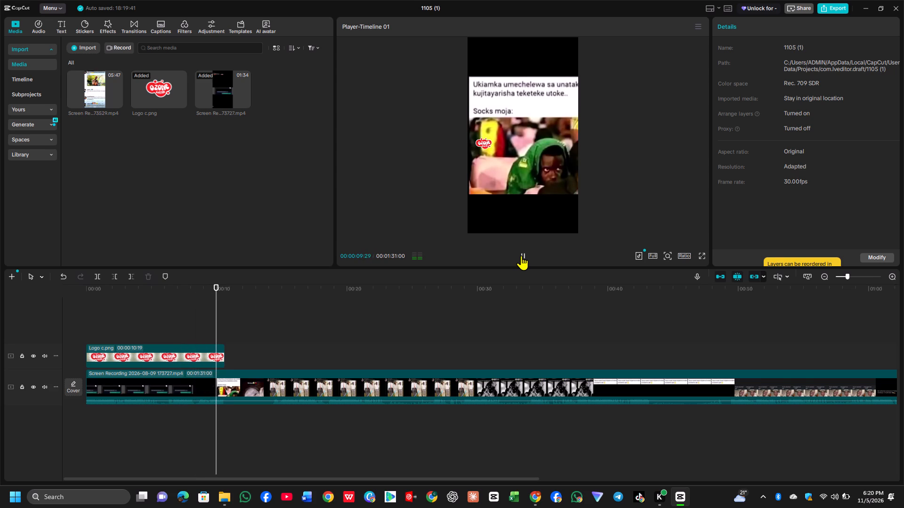
{"action": "left_click", "coordinate": [521, 255]}
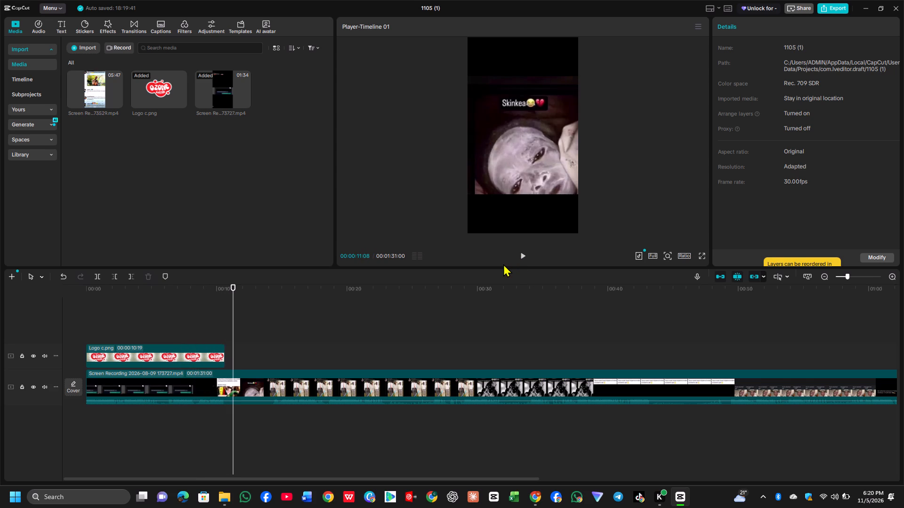
{"action": "key", "text": "Left"}
{"action": "key", "text": "Left"}
{"action": "key", "text": "Left"}
{"action": "key", "text": "Left"}
{"action": "key", "text": "Left"}
{"action": "key", "text": "Left"}
{"action": "key", "text": "Left"}
{"action": "key", "text": "Left"}
{"action": "key", "text": "Left"}
{"action": "key", "text": "Left"}
{"action": "key", "text": "Left"}
{"action": "key", "text": "Left"}
{"action": "key", "text": "Left"}
{"action": "key", "text": "Left"}
{"action": "key", "text": "Left"}
{"action": "key", "text": "Left"}
{"action": "key", "text": "Left"}
{"action": "key", "text": "Left"}
{"action": "key", "text": "Left"}
{"action": "key", "text": "Left"}
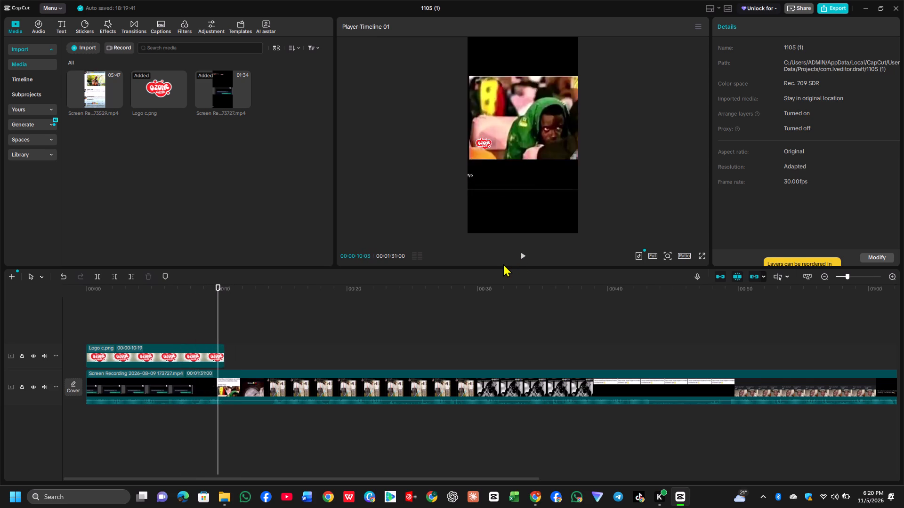
{"action": "key", "text": "Left"}
{"action": "key", "text": "Left"}
{"action": "key", "text": "Left"}
{"action": "key", "text": "Left"}
{"action": "key", "text": "Left"}
{"action": "key", "text": "Left"}
{"action": "key", "text": "Left"}
{"action": "key", "text": "Left"}
{"action": "key", "text": "Left"}
{"action": "key", "text": "Left"}
{"action": "key", "text": "Left"}
{"action": "key", "text": "Left"}
{"action": "key", "text": "Left"}
{"action": "key", "text": "Left"}
{"action": "key", "text": "Left"}
{"action": "key", "text": "Left"}
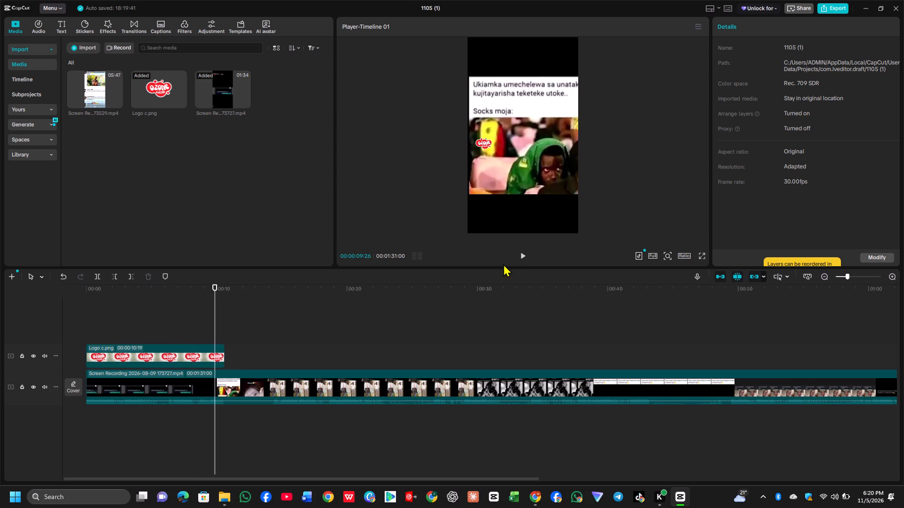
{"action": "key", "text": "Left"}
{"action": "key", "text": "Left"}
{"action": "key", "text": "Left"}
{"action": "key", "text": "Left"}
{"action": "key", "text": "Left"}
{"action": "key", "text": "Left"}
{"action": "key", "text": "Left"}
{"action": "key", "text": "Left"}
{"action": "key", "text": "Left"}
{"action": "key", "text": "Left"}
{"action": "key", "text": "Left"}
{"action": "key", "text": "Left"}
{"action": "key", "text": "Left"}
{"action": "key", "text": "Left"}
{"action": "key", "text": "Left"}
{"action": "key", "text": "Left"}
{"action": "key", "text": "Left"}
{"action": "key", "text": "Left"}
{"action": "key", "text": "Left"}
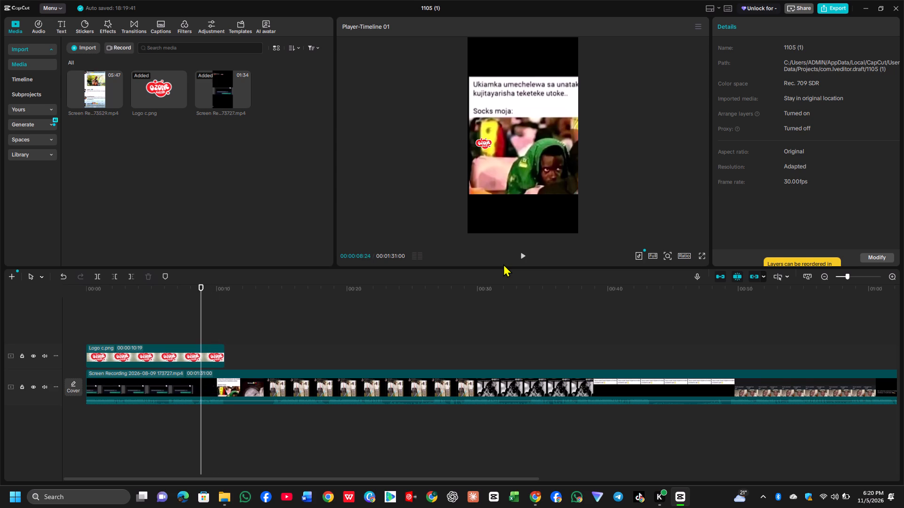
{"action": "key", "text": "Left"}
{"action": "key", "text": "Left"}
{"action": "key", "text": "Left"}
{"action": "key", "text": "Left"}
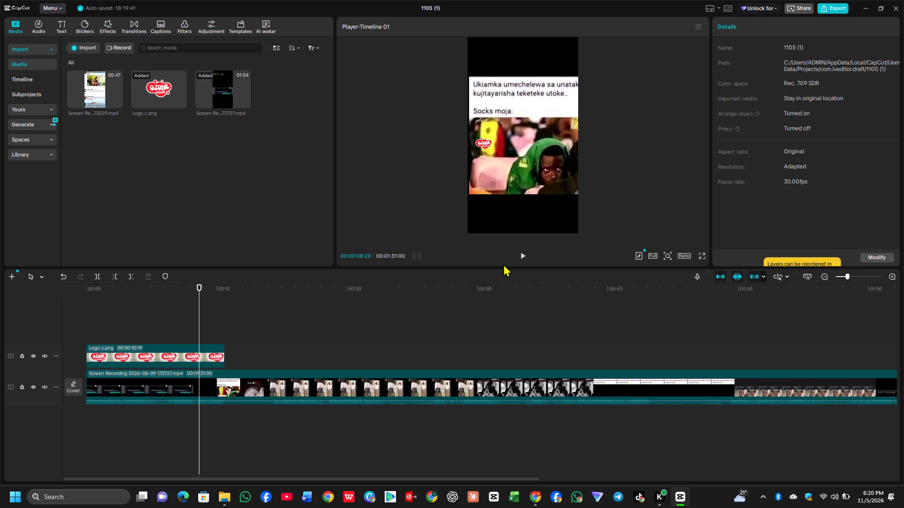
{"action": "key", "text": "Left"}
{"action": "key", "text": "Left"}
{"action": "key", "text": "Left"}
{"action": "key", "text": "Left"}
{"action": "key", "text": "Left"}
{"action": "key", "text": "Left"}
{"action": "key", "text": "Left"}
{"action": "key", "text": "Left"}
{"action": "key", "text": "Left"}
{"action": "key", "text": "Left"}
{"action": "key", "text": "Left"}
{"action": "key", "text": "Left"}
{"action": "key", "text": "Left"}
{"action": "key", "text": "Left"}
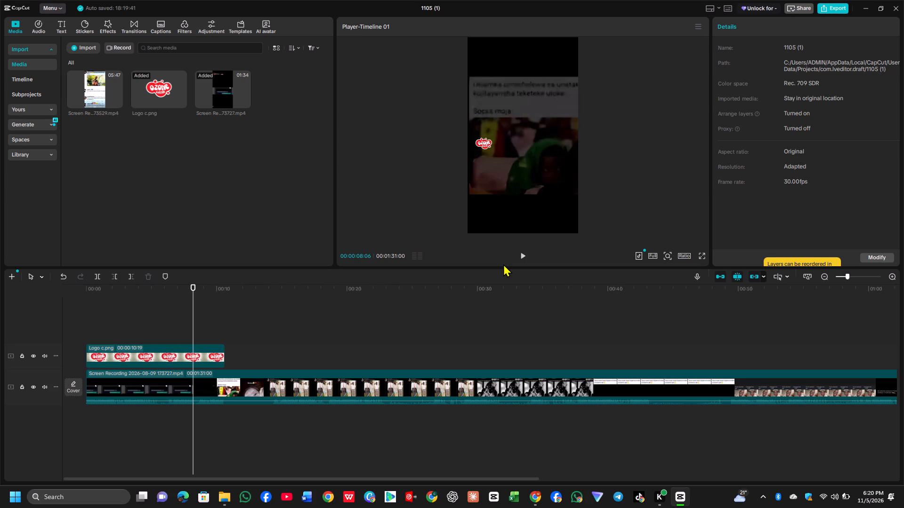
{"action": "key", "text": "Left"}
{"action": "key", "text": "Left"}
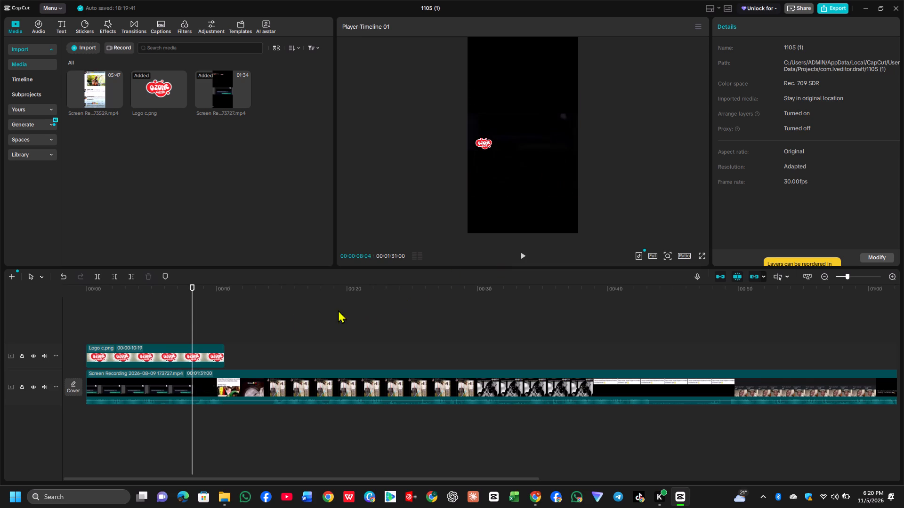
{"action": "left_click", "coordinate": [93, 275]}
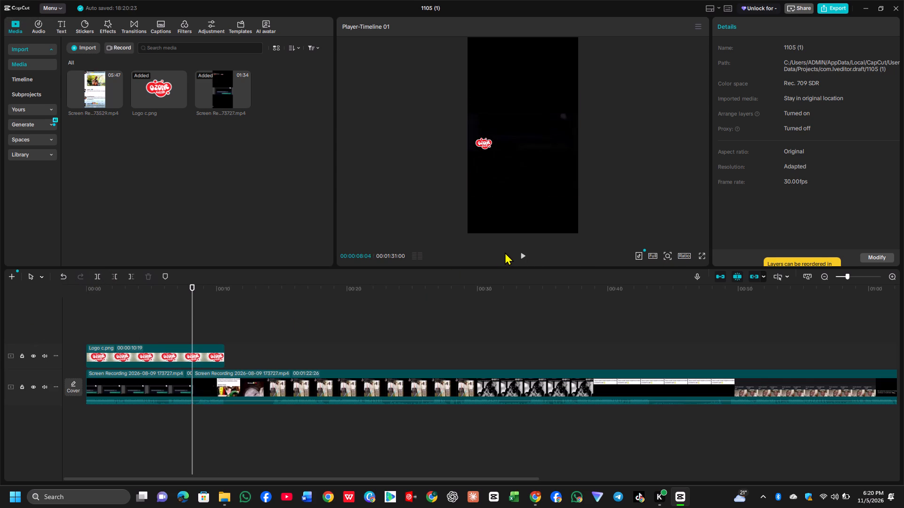
Preview the recording from 00:00:05:07 across the split and through the following memes to the three-men photo near 00:00:28:14.
{"action": "key", "text": "Left"}
{"action": "key", "text": "Left"}
{"action": "key", "text": "Left"}
{"action": "key", "text": "Left"}
{"action": "key", "text": "Left"}
{"action": "key", "text": "Left"}
{"action": "key", "text": "Left"}
{"action": "key", "text": "Left"}
{"action": "key", "text": "Left"}
{"action": "key", "text": "Left"}
{"action": "key", "text": "Left"}
{"action": "key", "text": "Left"}
{"action": "key", "text": "Left"}
{"action": "key", "text": "Left"}
{"action": "key", "text": "Left"}
{"action": "key", "text": "Left"}
{"action": "key", "text": "Left"}
{"action": "key", "text": "Left"}
{"action": "key", "text": "Left"}
{"action": "key", "text": "Left"}
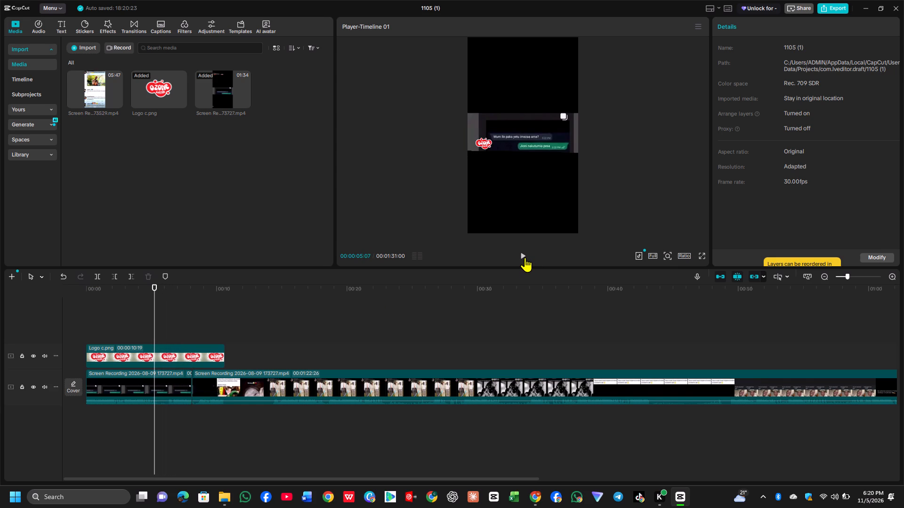
{"action": "left_click", "coordinate": [525, 257]}
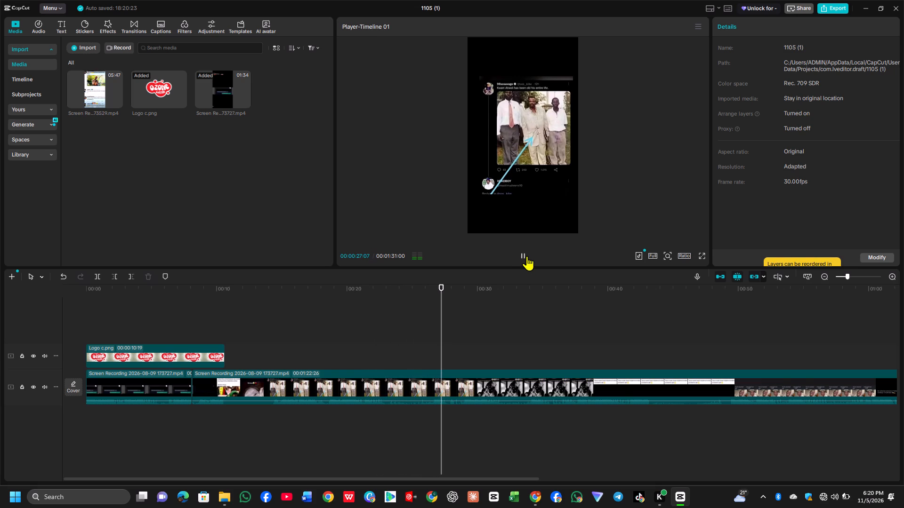
{"action": "left_click", "coordinate": [522, 256]}
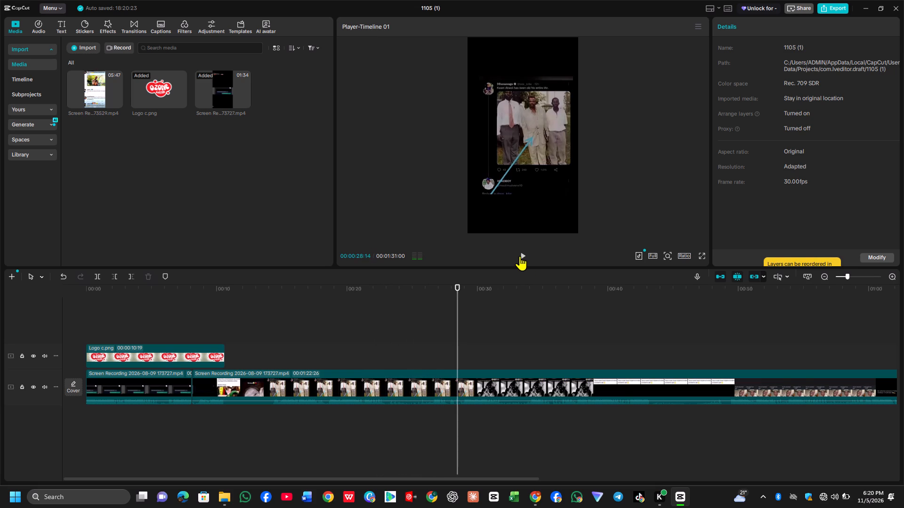
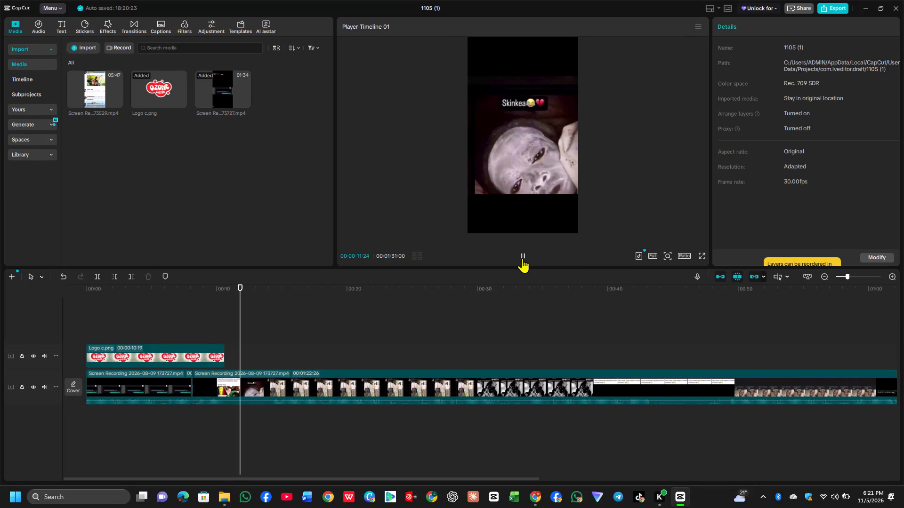
Trim the start of the second recording 173727 clip up to 00:00:14:18, so it opens on the three-men photo meme.
{"action": "left_click", "coordinate": [522, 258]}
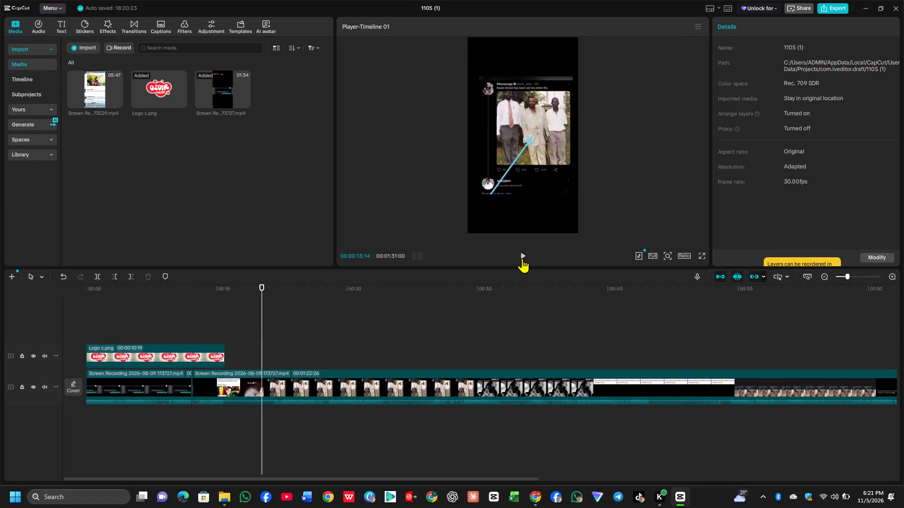
{"action": "double_click", "coordinate": [522, 258]}
{"action": "double_click", "coordinate": [522, 258]}
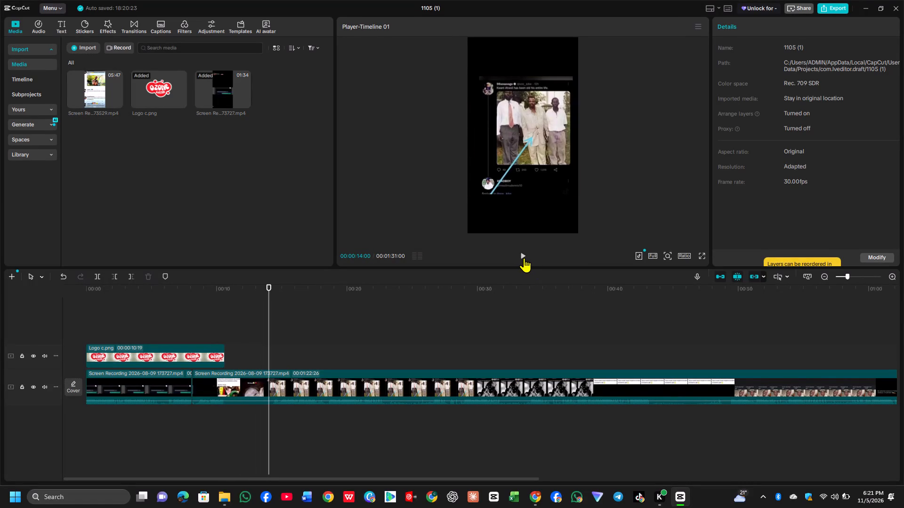
{"action": "double_click", "coordinate": [524, 258]}
{"action": "double_click", "coordinate": [524, 258]}
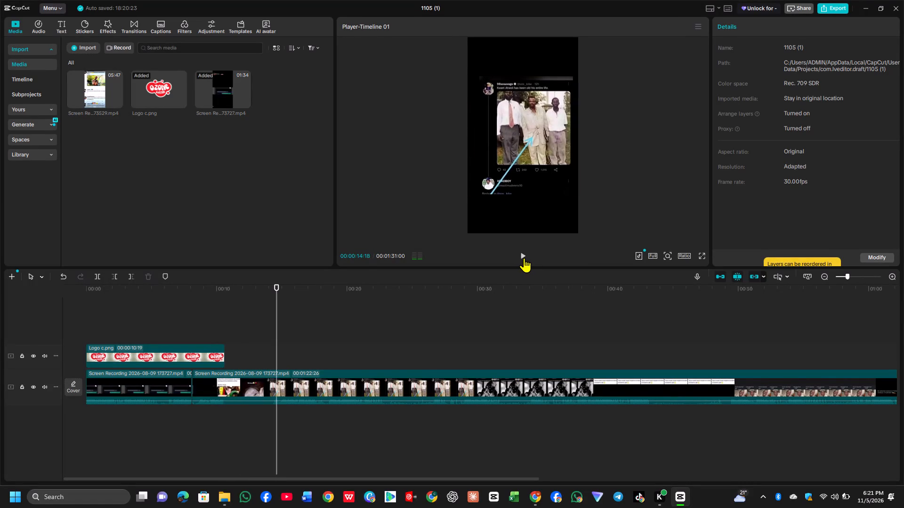
{"action": "left_click", "coordinate": [114, 279]}
{"action": "key", "text": "Up"}
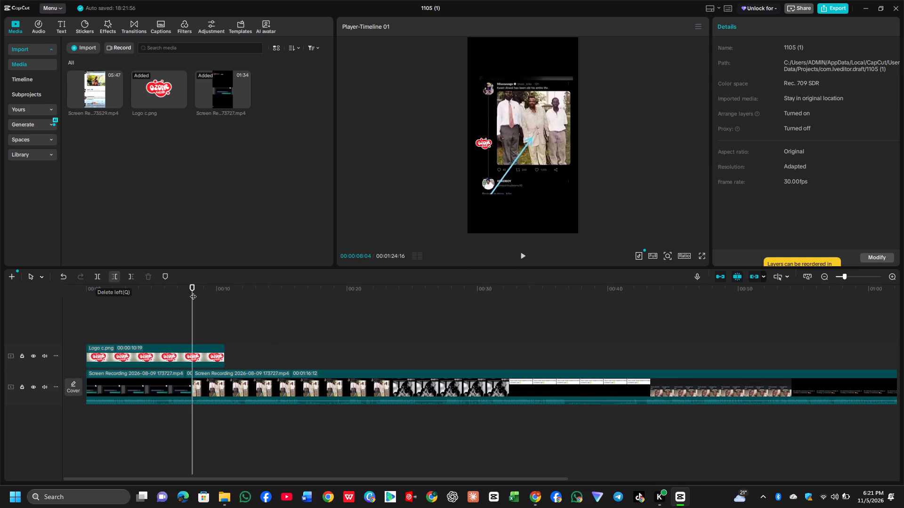
Crop the second recording clip with its lower edge extended to include the "2nd hand" caption under the three-men photo.
{"action": "left_click", "coordinate": [523, 255]}
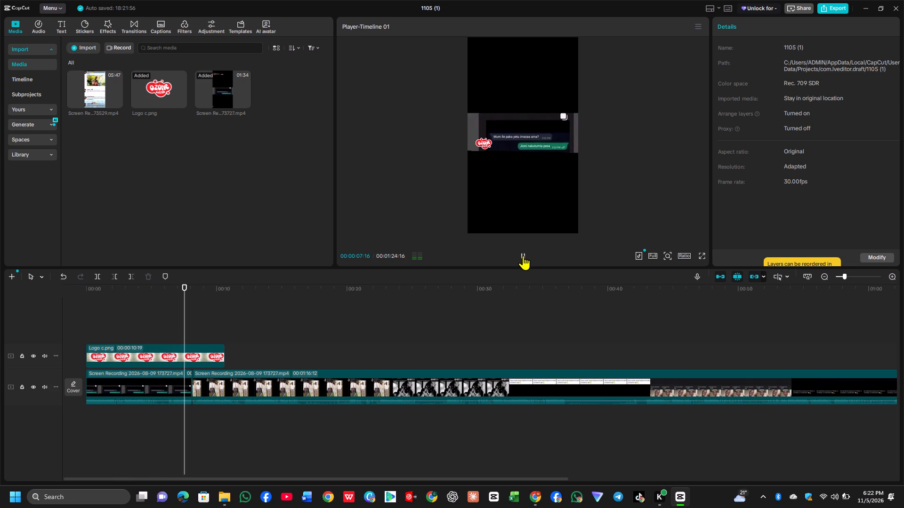
{"action": "left_click", "coordinate": [523, 255]}
{"action": "left_click", "coordinate": [523, 255]}
{"action": "left_click", "coordinate": [523, 255]}
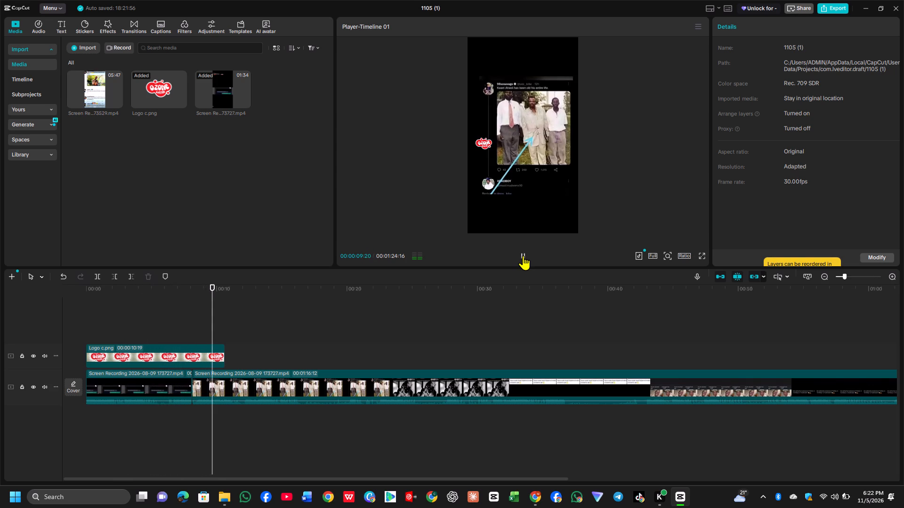
{"action": "left_click", "coordinate": [300, 378]}
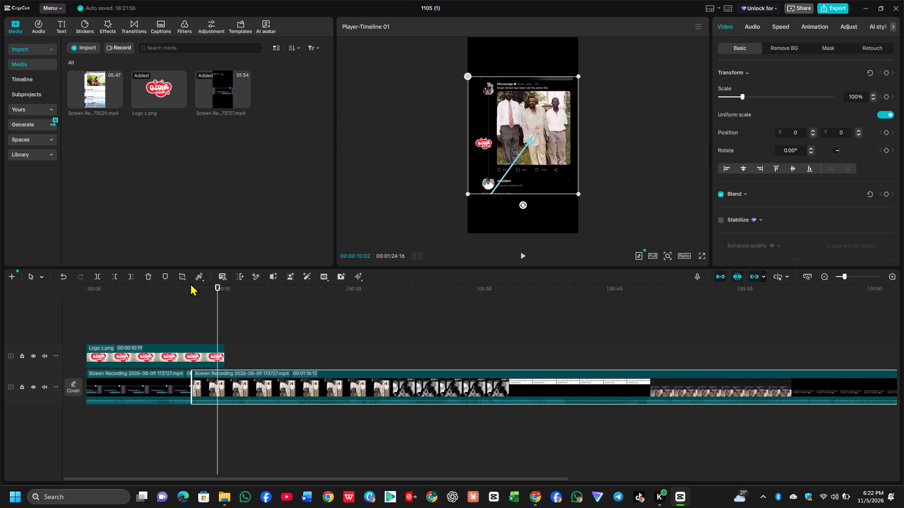
{"action": "left_click", "coordinate": [184, 277]}
{"action": "left_click_drag", "start_coordinate": [445, 310], "coordinate": [445, 311]}
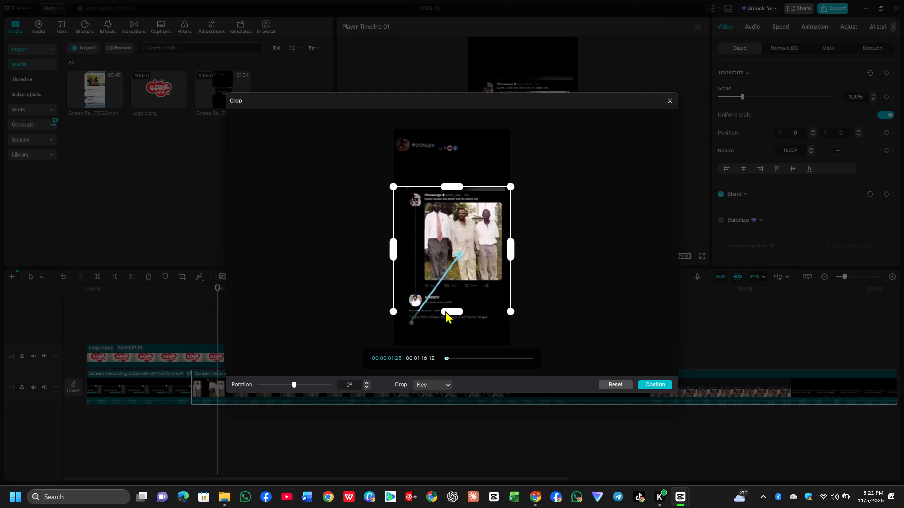
{"action": "left_click_drag", "start_coordinate": [445, 311], "coordinate": [449, 326]}
{"action": "left_click_drag", "start_coordinate": [387, 258], "coordinate": [398, 255]}
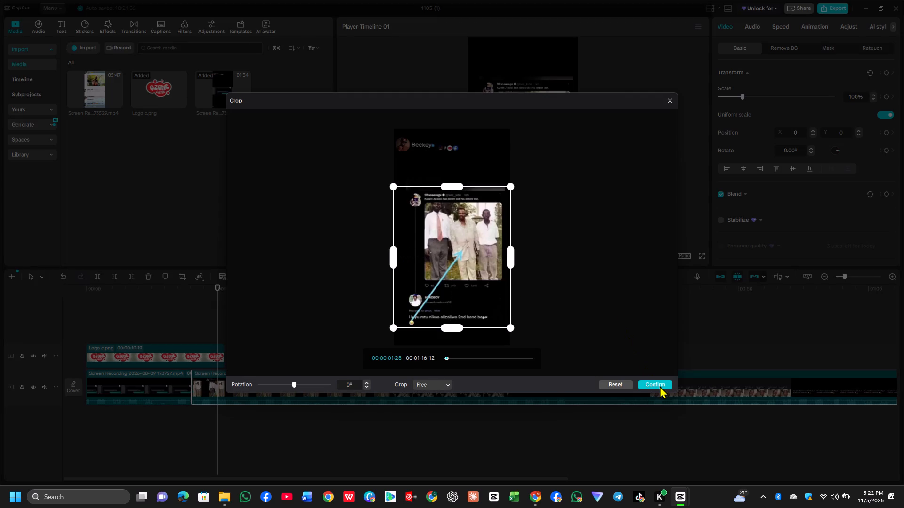
{"action": "left_click", "coordinate": [659, 386]}
Trim the start of the second recording clip up to 00:00:22:08, where the "Bomboclaat" meme fades in.
{"action": "left_click", "coordinate": [527, 251]}
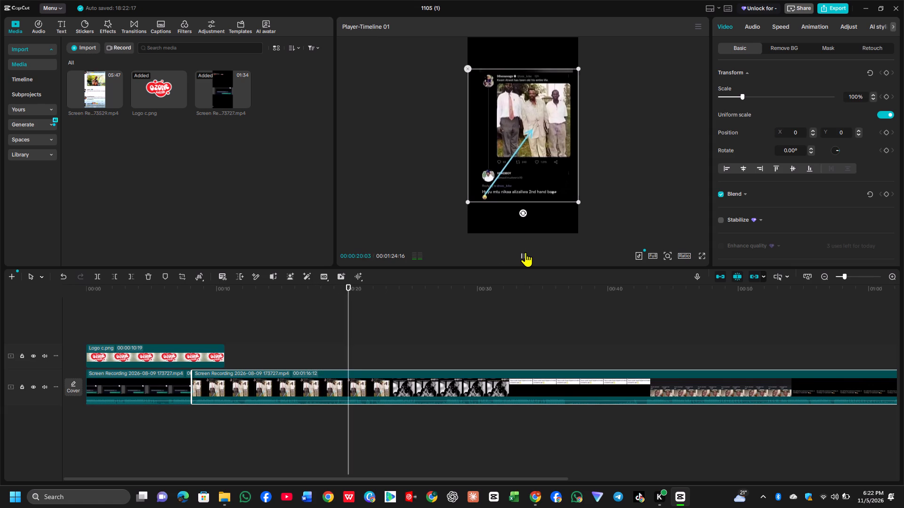
{"action": "left_click", "coordinate": [525, 252]}
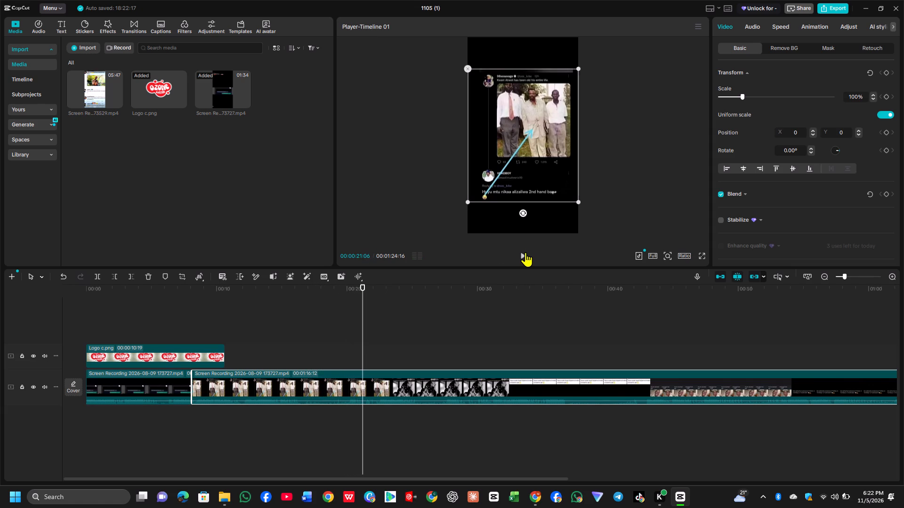
{"action": "left_click", "coordinate": [525, 252]}
{"action": "left_click", "coordinate": [525, 252]}
{"action": "double_click", "coordinate": [525, 252]}
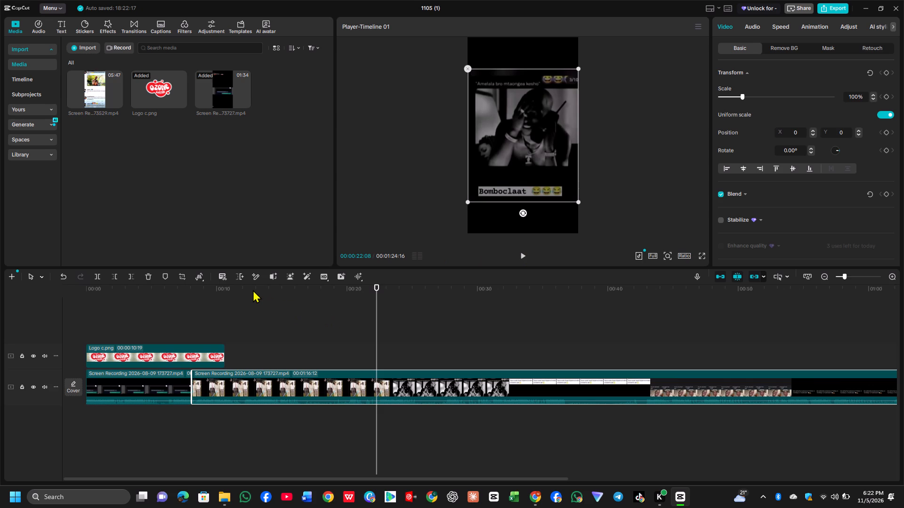
{"action": "left_click", "coordinate": [112, 277]}
{"action": "key", "text": "Up"}
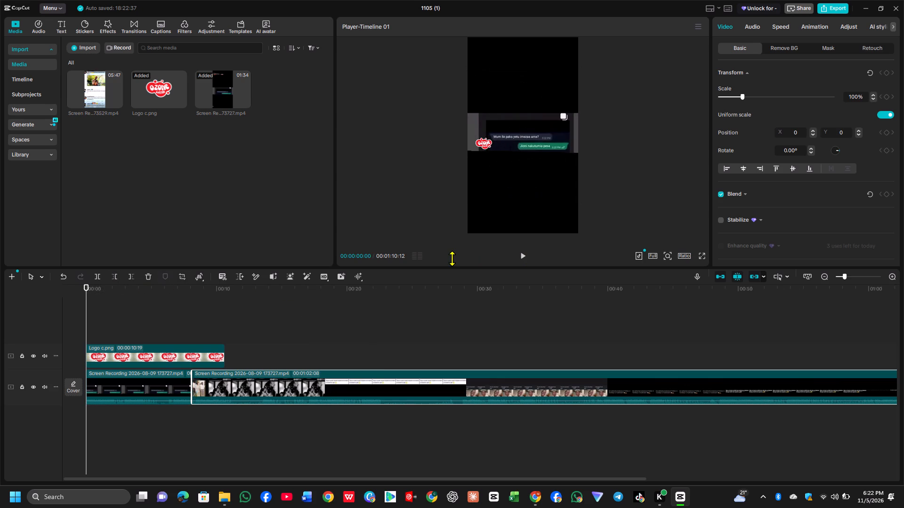
Preview the cut from the chat meme into the "Bomboclaat" meme, playing on to 00:00:16:19.
{"action": "left_click", "coordinate": [153, 316]}
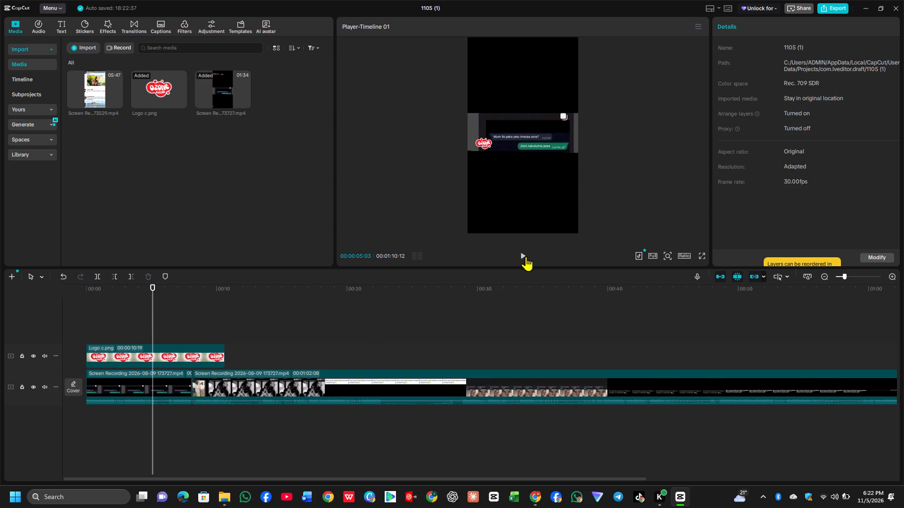
{"action": "left_click", "coordinate": [520, 255]}
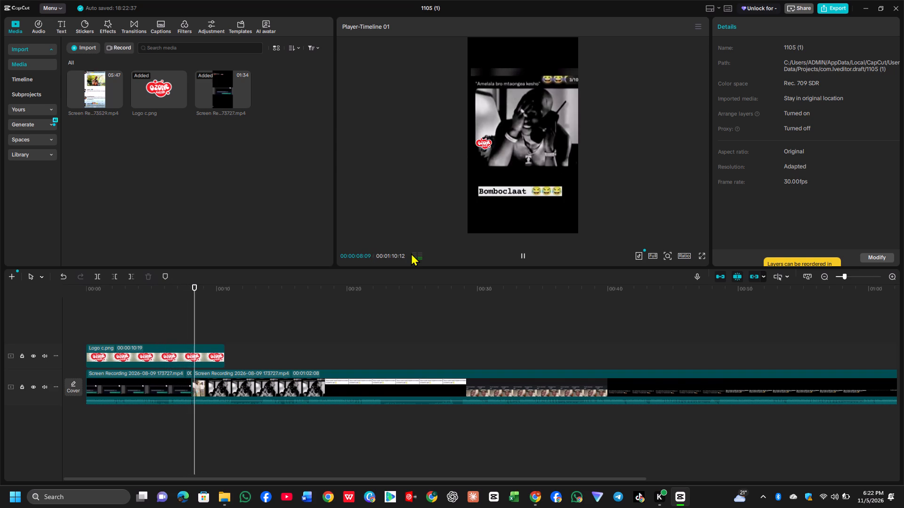
{"action": "left_click", "coordinate": [525, 258]}
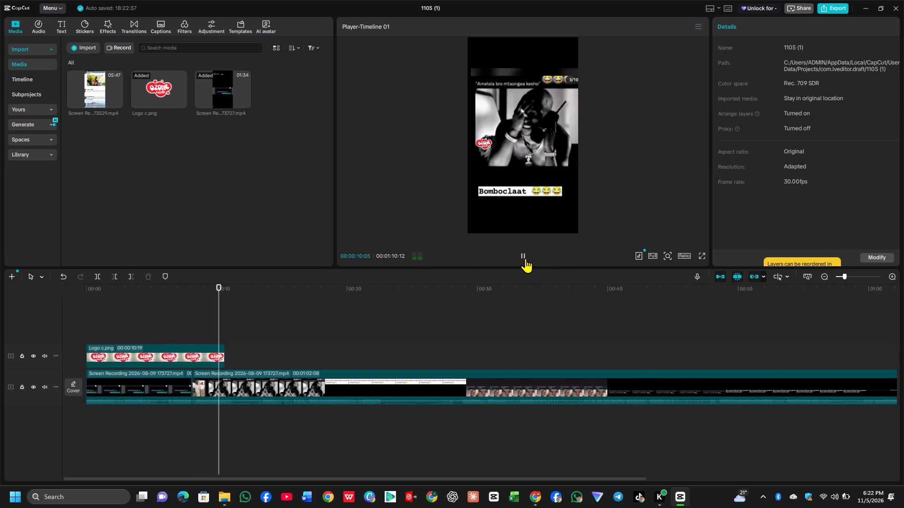
{"action": "left_click", "coordinate": [525, 258]}
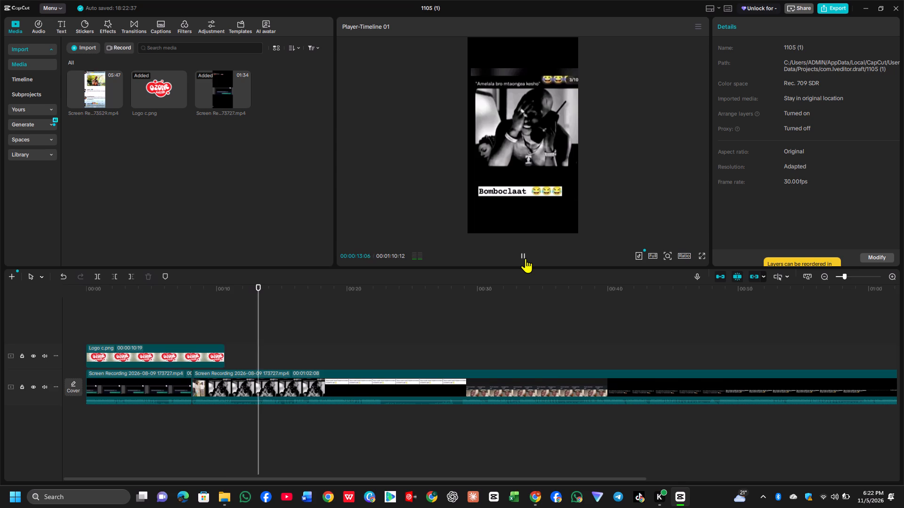
{"action": "key", "text": "Up"}
{"action": "key", "text": "Up"}
{"action": "left_click", "coordinate": [164, 318]}
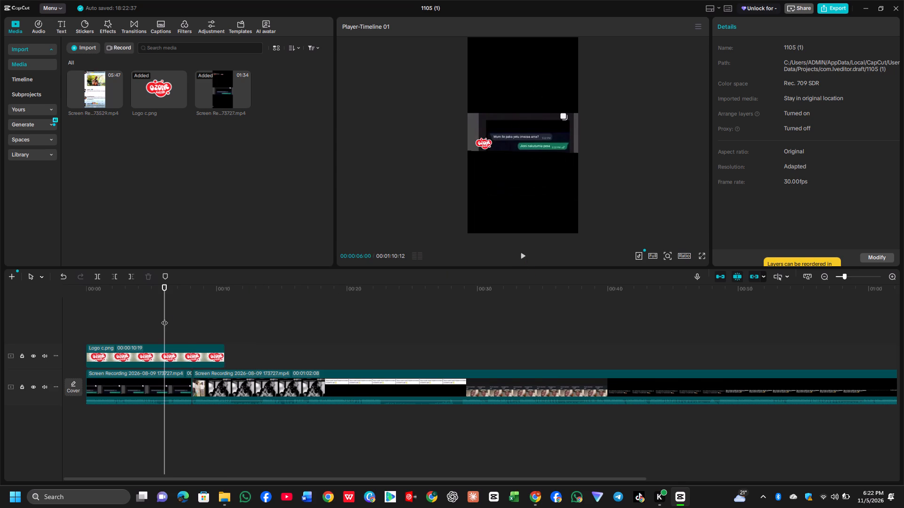
{"action": "left_click", "coordinate": [520, 259]}
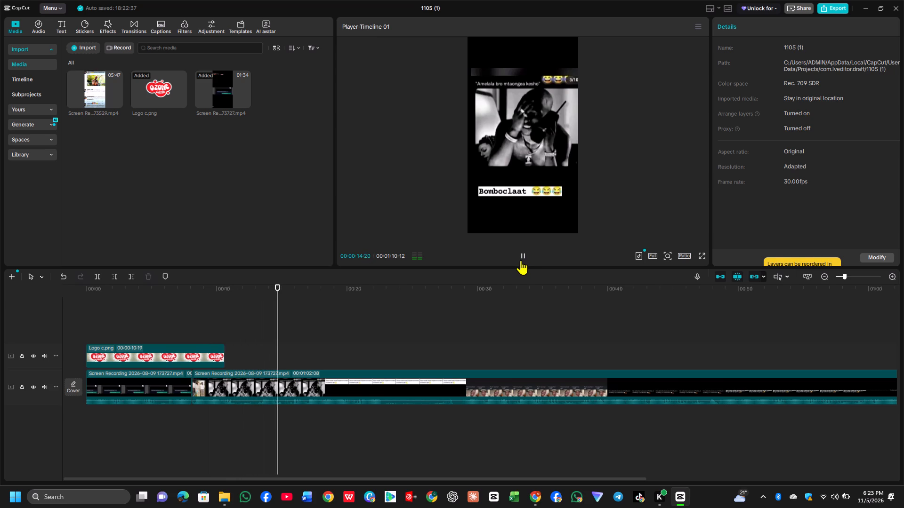
{"action": "left_click", "coordinate": [521, 260]}
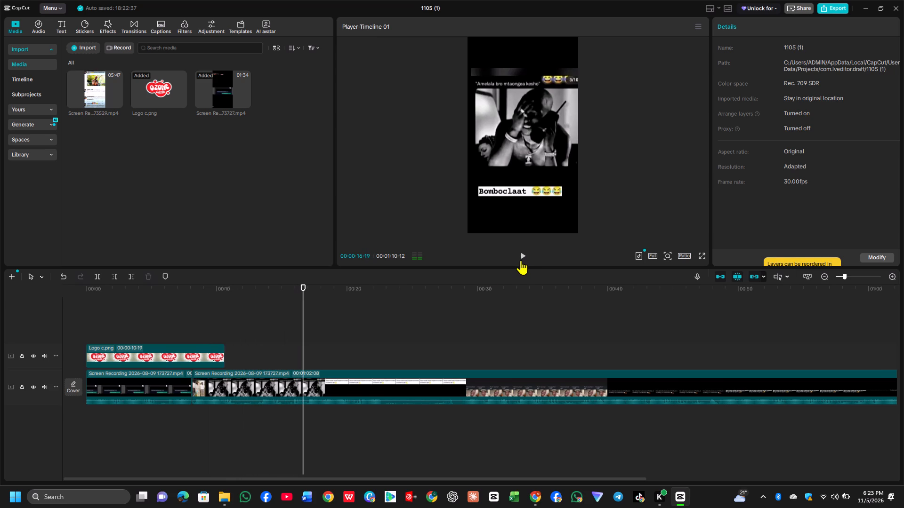
Extend the end of the logo clip over the following memes, to a duration of 00:00:24:16.
{"action": "left_click", "coordinate": [168, 357]}
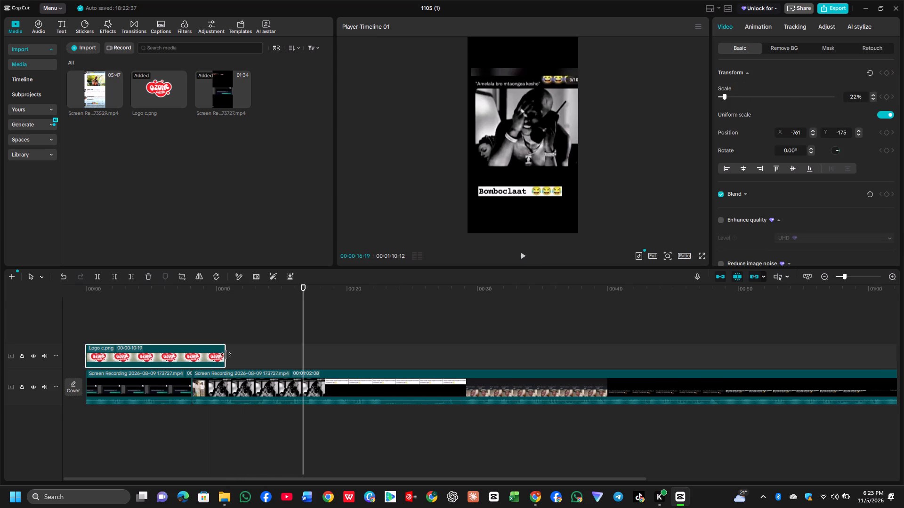
{"action": "left_click_drag", "start_coordinate": [224, 355], "coordinate": [337, 361]}
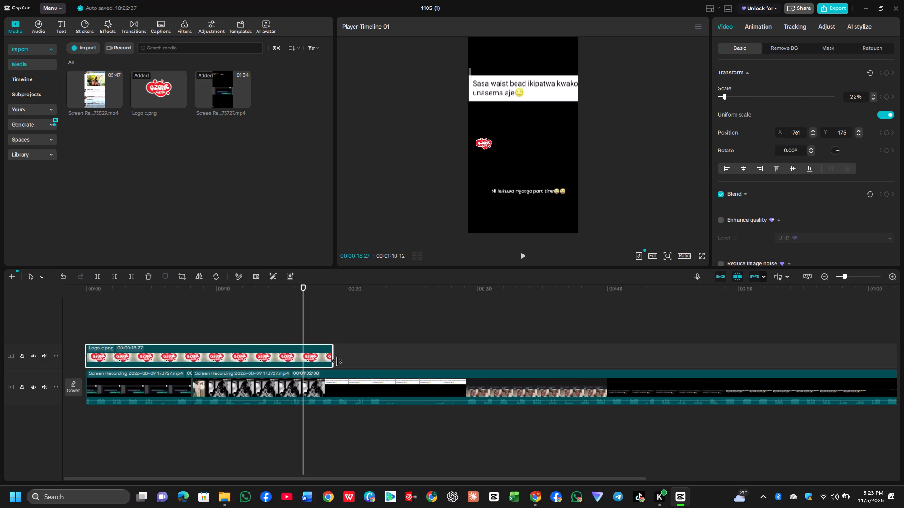
{"action": "left_click_drag", "start_coordinate": [337, 361], "coordinate": [405, 360]}
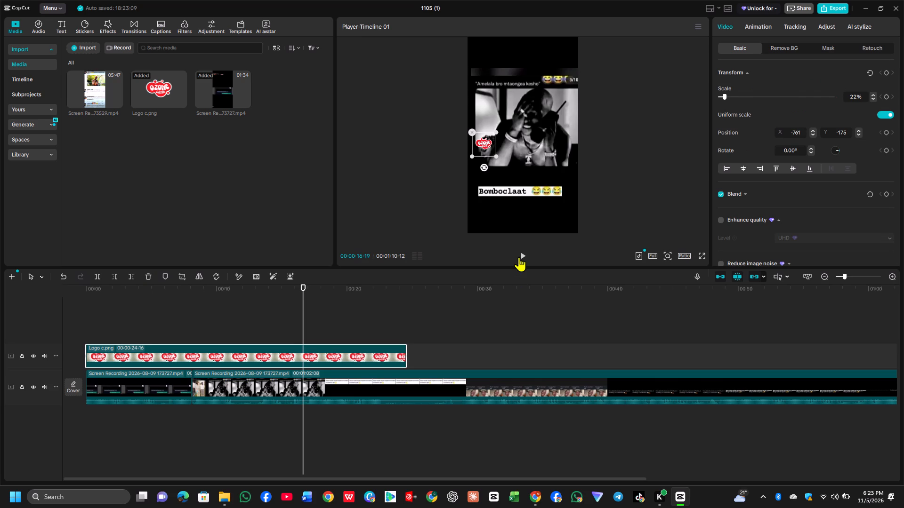
Split the logo clip at 00:00:16:28, where the "Bomboclaat" meme has faded out before the "Sasa waist bead" meme.
{"action": "left_click", "coordinate": [519, 257]}
{"action": "left_click", "coordinate": [519, 257]}
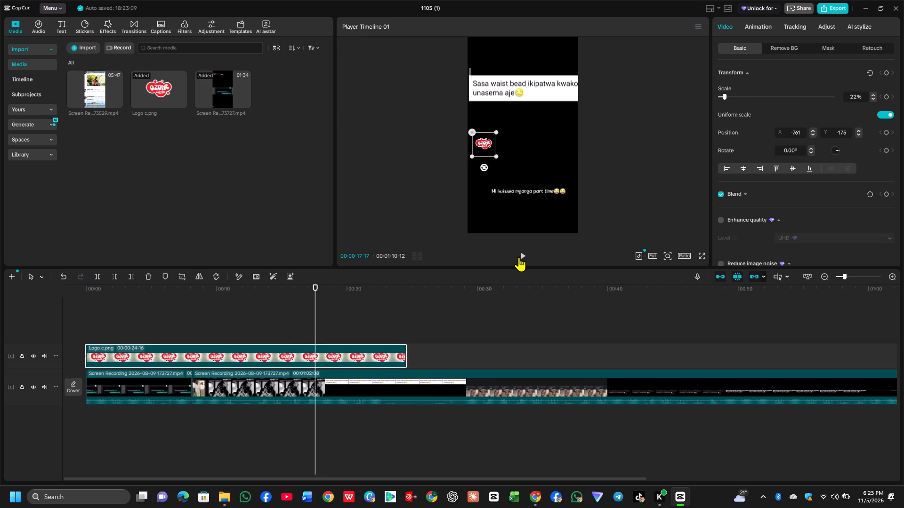
{"action": "left_click", "coordinate": [519, 257]}
{"action": "left_click", "coordinate": [519, 257]}
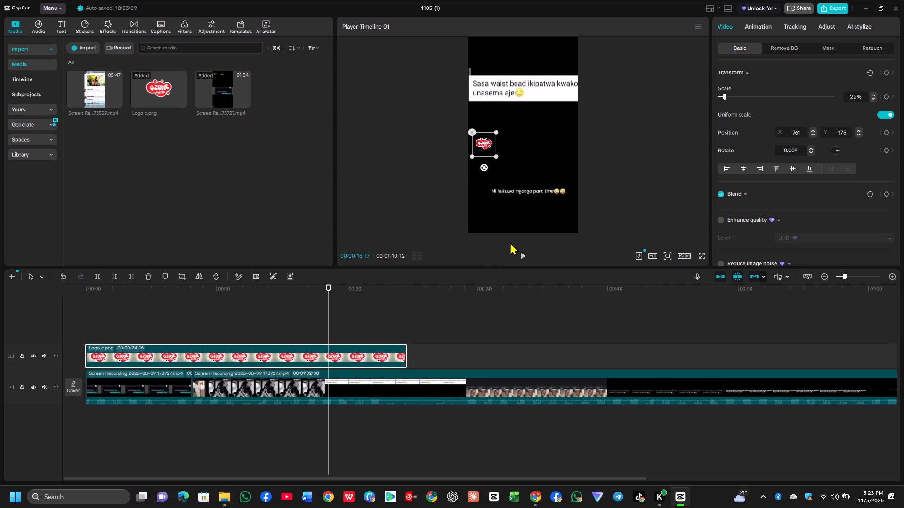
{"action": "key", "text": "Left"}
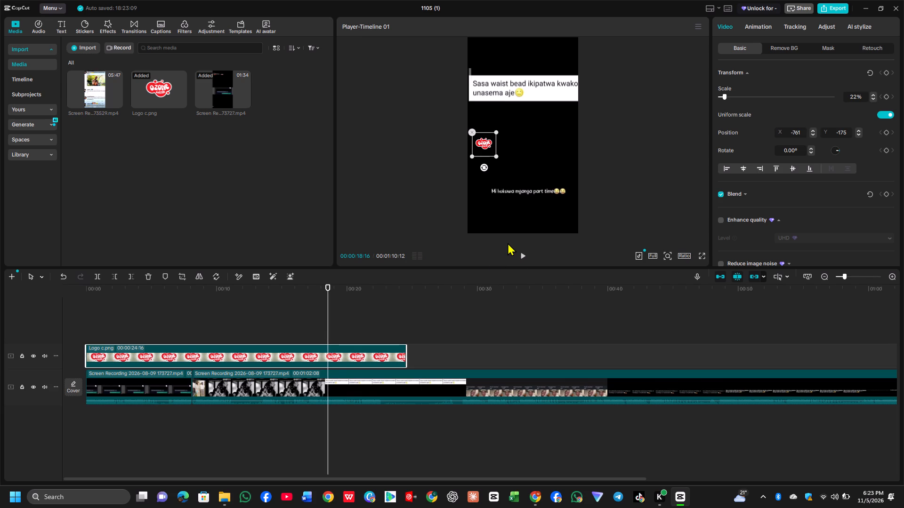
{"action": "key", "text": "Left"}
{"action": "key", "text": "Left"}
{"action": "key", "text": "Left"}
{"action": "key", "text": "Left"}
{"action": "key", "text": "Left"}
{"action": "key", "text": "Left"}
{"action": "key", "text": "Left"}
{"action": "key", "text": "Left"}
{"action": "key", "text": "Left"}
{"action": "key", "text": "Left"}
{"action": "key", "text": "Left"}
{"action": "key", "text": "Left"}
{"action": "key", "text": "Left"}
{"action": "key", "text": "Left"}
{"action": "key", "text": "Left"}
{"action": "key", "text": "Left"}
{"action": "key", "text": "Left"}
{"action": "key", "text": "Left"}
{"action": "key", "text": "Left"}
{"action": "key", "text": "Left"}
{"action": "key", "text": "Left"}
{"action": "key", "text": "Left"}
{"action": "key", "text": "Left"}
{"action": "key", "text": "Left"}
{"action": "key", "text": "Left"}
{"action": "key", "text": "Left"}
{"action": "key", "text": "Left"}
{"action": "key", "text": "Left"}
{"action": "key", "text": "Left"}
{"action": "key", "text": "Left"}
{"action": "key", "text": "Left"}
{"action": "key", "text": "Left"}
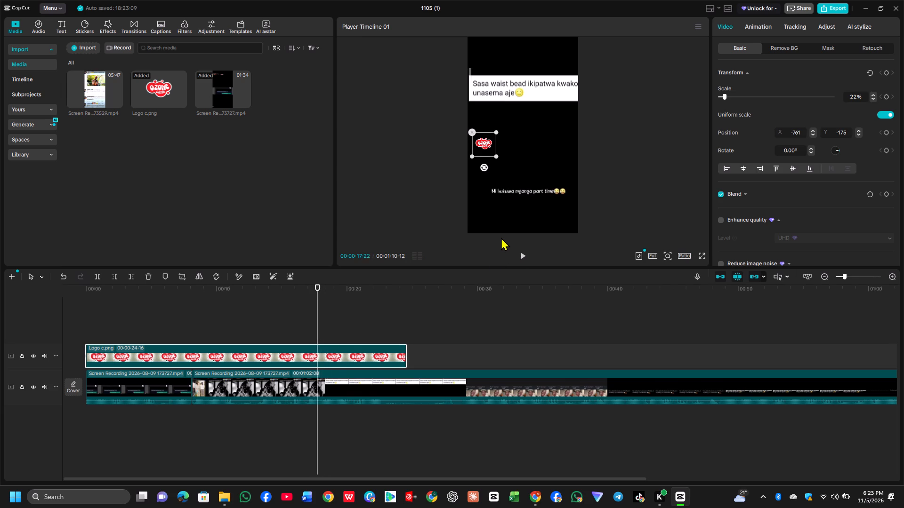
{"action": "key", "text": "Right"}
{"action": "key", "text": "Right"}
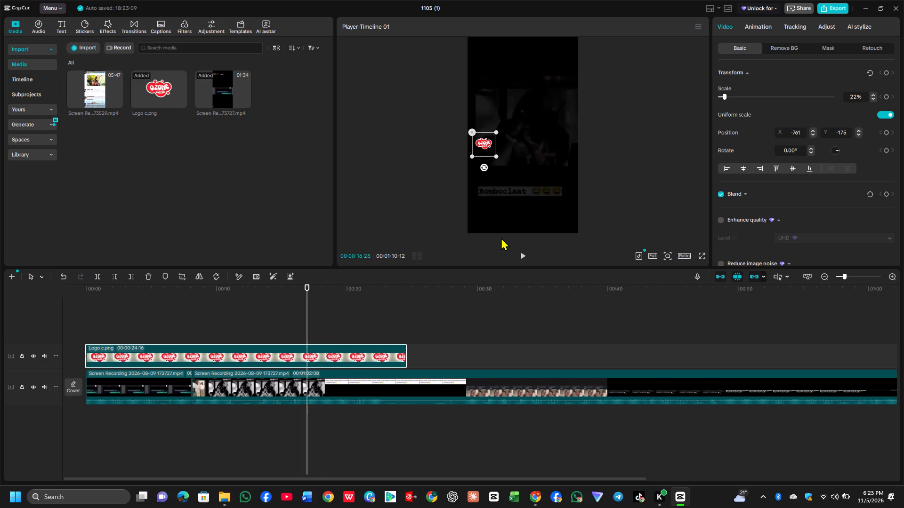
{"action": "left_click", "coordinate": [96, 279]}
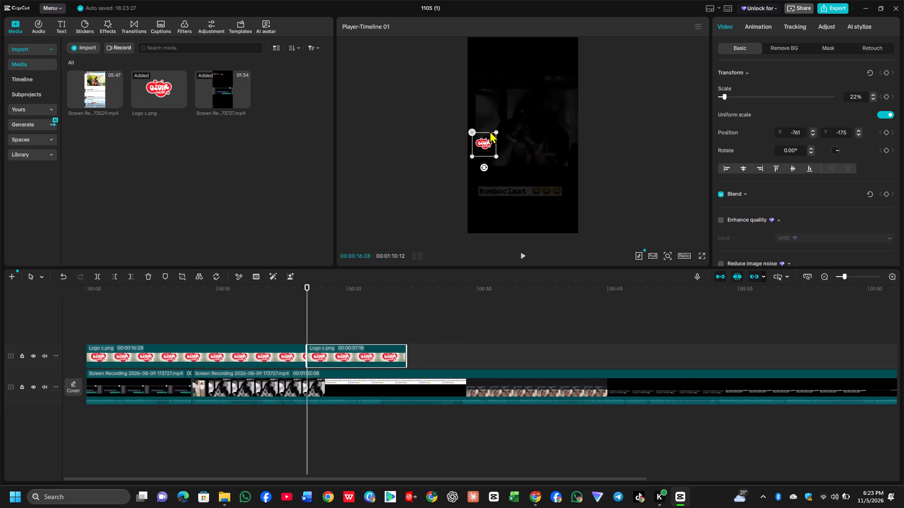
Enlarge the second logo clip and centre it horizontally between the "Sasa waist bead" text and the caption below.
{"action": "left_click_drag", "start_coordinate": [489, 143], "coordinate": [523, 142]}
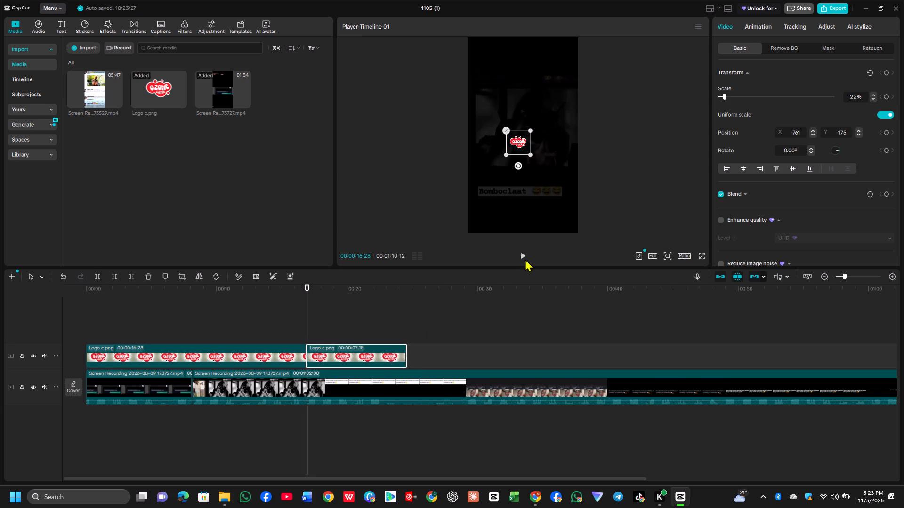
{"action": "left_click", "coordinate": [525, 259]}
{"action": "left_click_drag", "start_coordinate": [530, 151], "coordinate": [537, 157]}
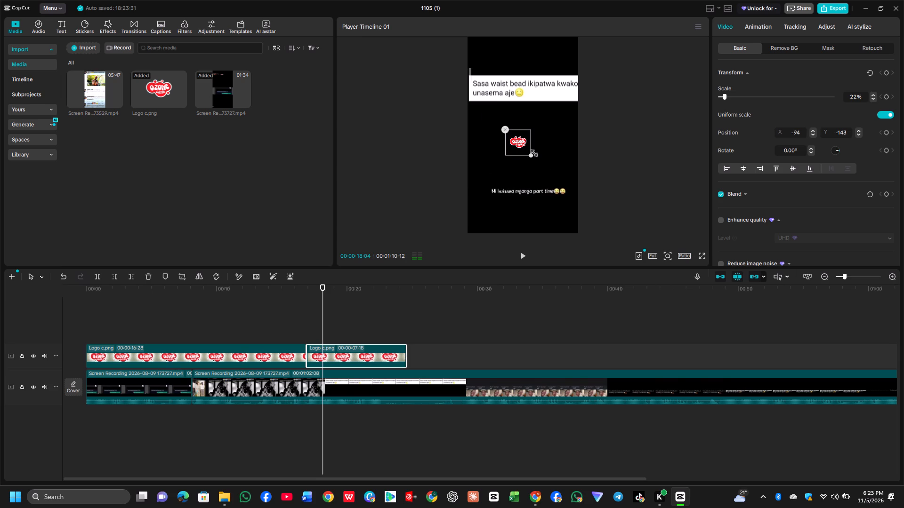
{"action": "left_click_drag", "start_coordinate": [537, 157], "coordinate": [583, 191]}
{"action": "left_click_drag", "start_coordinate": [534, 161], "coordinate": [550, 167]}
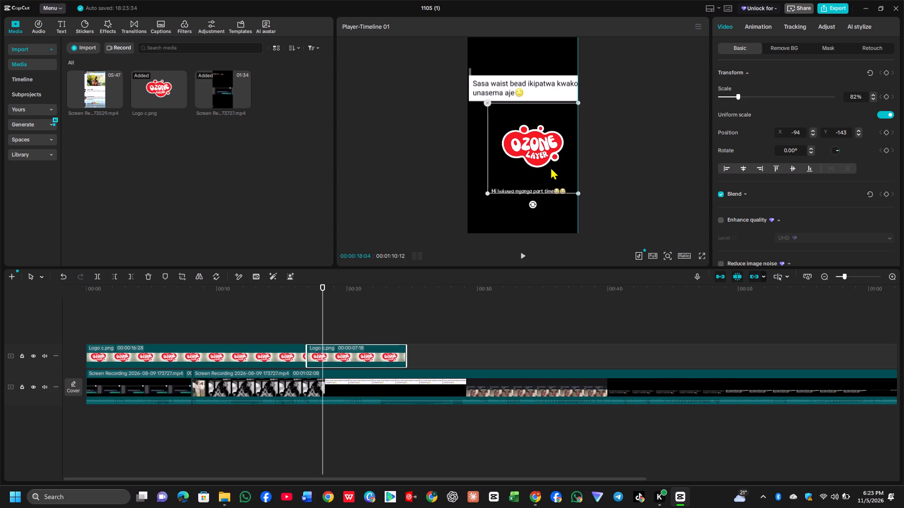
{"action": "left_click_drag", "start_coordinate": [550, 167], "coordinate": [539, 166]}
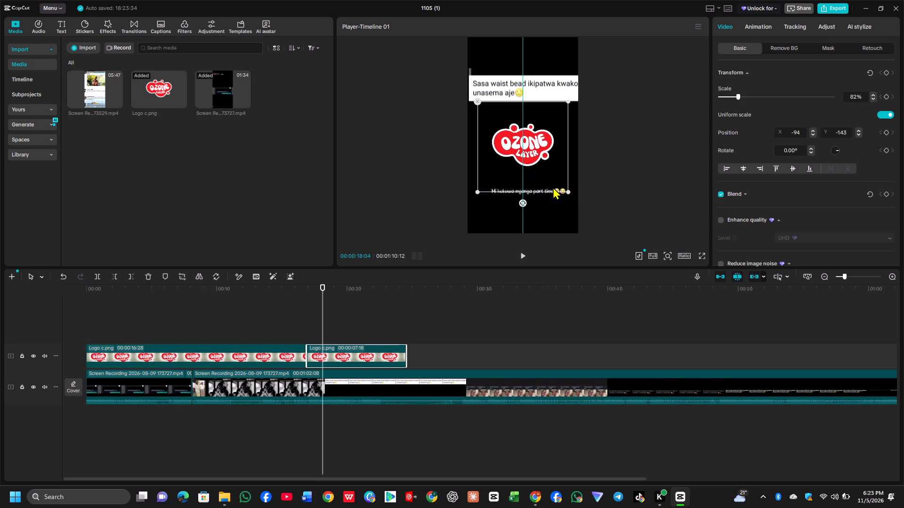
{"action": "left_click_drag", "start_coordinate": [566, 189], "coordinate": [580, 211]}
{"action": "left_click", "coordinate": [418, 221]}
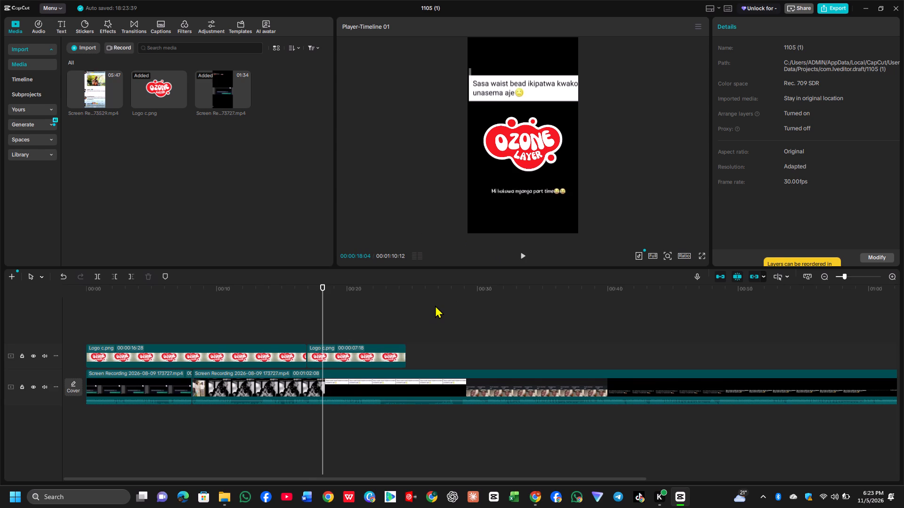
Preview the logo change from the "Bomboclaat" meme into the "Sasa waist bead" meme, playing on past the end of the logo clip.
{"action": "key", "text": "Up"}
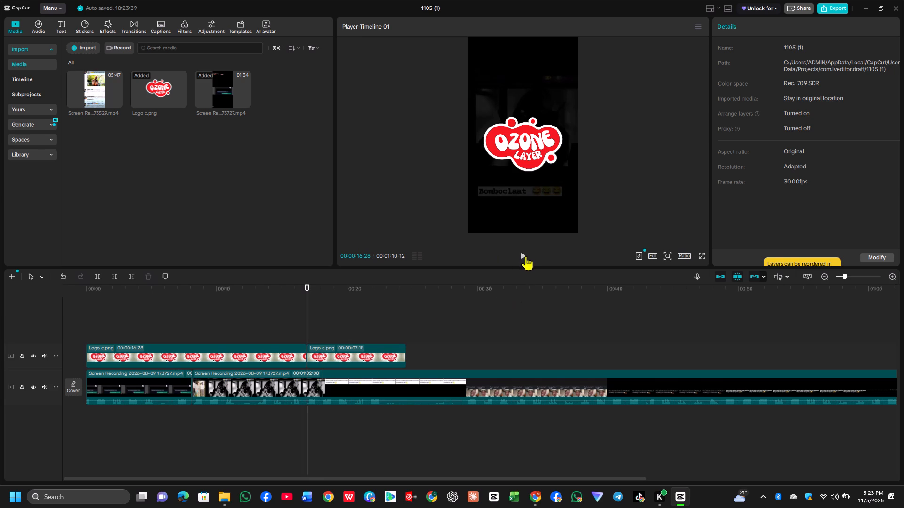
{"action": "left_click", "coordinate": [525, 256]}
{"action": "key", "text": "Left"}
{"action": "key", "text": "Left"}
{"action": "key", "text": "Left"}
{"action": "key", "text": "Left"}
{"action": "key", "text": "Left"}
{"action": "key", "text": "Left"}
{"action": "key", "text": "Left"}
{"action": "key", "text": "Left"}
{"action": "key", "text": "Left"}
{"action": "key", "text": "Left"}
{"action": "key", "text": "Left"}
{"action": "key", "text": "Left"}
{"action": "key", "text": "Left"}
{"action": "key", "text": "Left"}
{"action": "key", "text": "Left"}
{"action": "key", "text": "Left"}
{"action": "key", "text": "Left"}
{"action": "key", "text": "Left"}
{"action": "key", "text": "Left"}
{"action": "key", "text": "Left"}
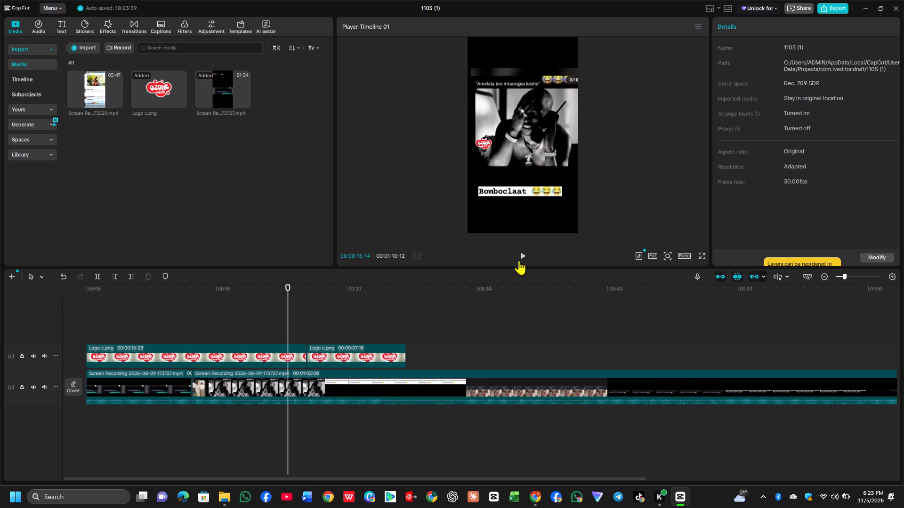
{"action": "left_click", "coordinate": [521, 255]}
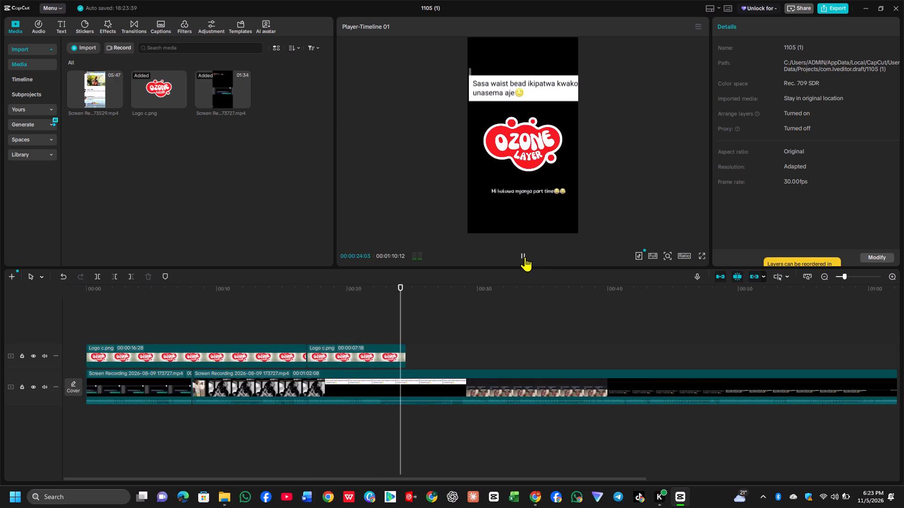
{"action": "left_click", "coordinate": [525, 257]}
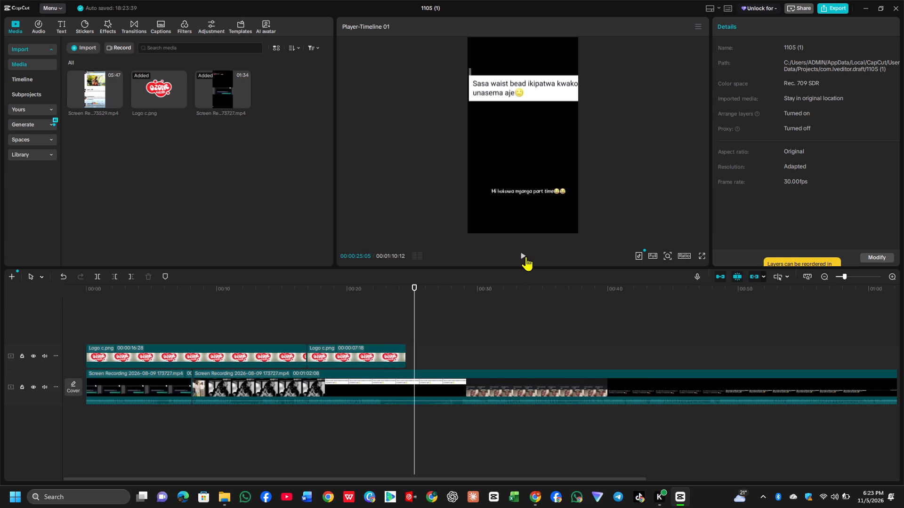
Extend the second logo clip to 00:00:28:13, where the "Sasa waist bead" meme ends, giving it a duration of 00:00:11:15.
{"action": "left_click", "coordinate": [526, 256]}
{"action": "left_click", "coordinate": [526, 256]}
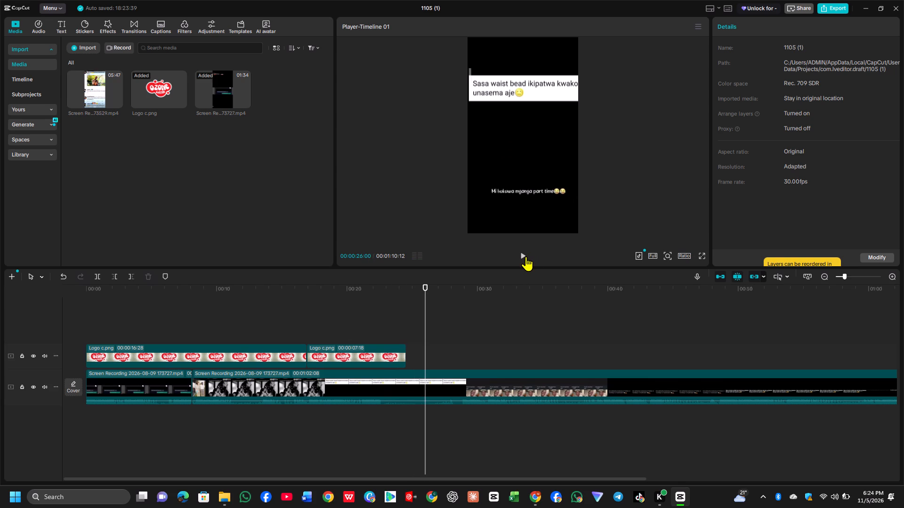
{"action": "left_click", "coordinate": [526, 256]}
{"action": "left_click", "coordinate": [526, 256]}
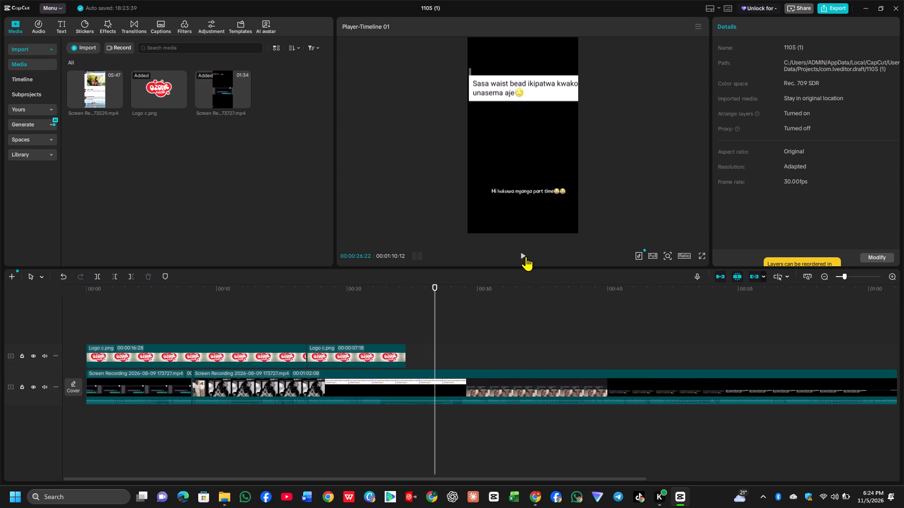
{"action": "left_click", "coordinate": [526, 256]}
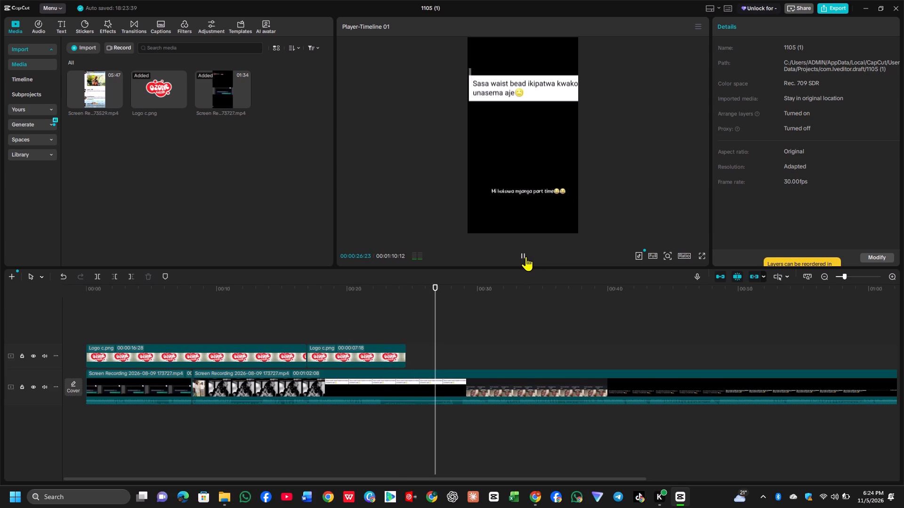
{"action": "left_click", "coordinate": [526, 256]}
{"action": "left_click", "coordinate": [526, 256]}
{"action": "left_click", "coordinate": [526, 256]}
{"action": "left_click", "coordinate": [526, 256]}
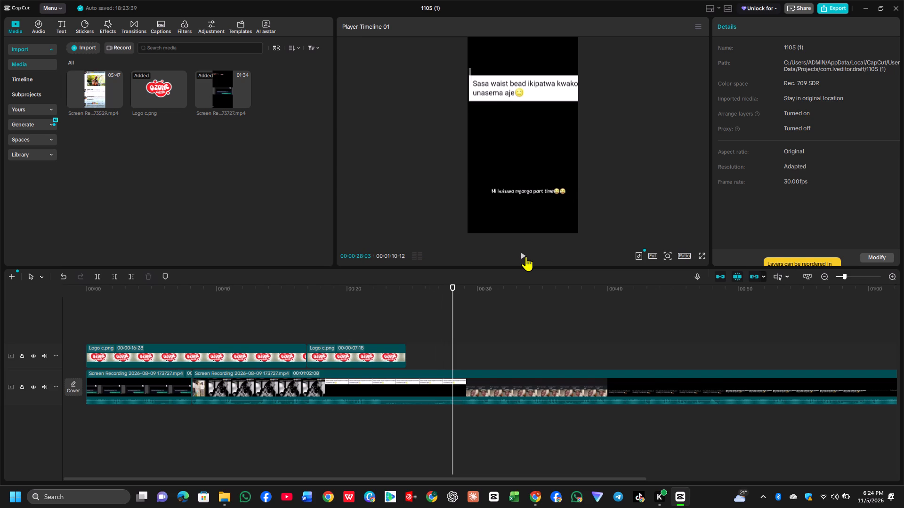
{"action": "left_click", "coordinate": [526, 256]}
{"action": "key", "text": "Left"}
{"action": "key", "text": "Left"}
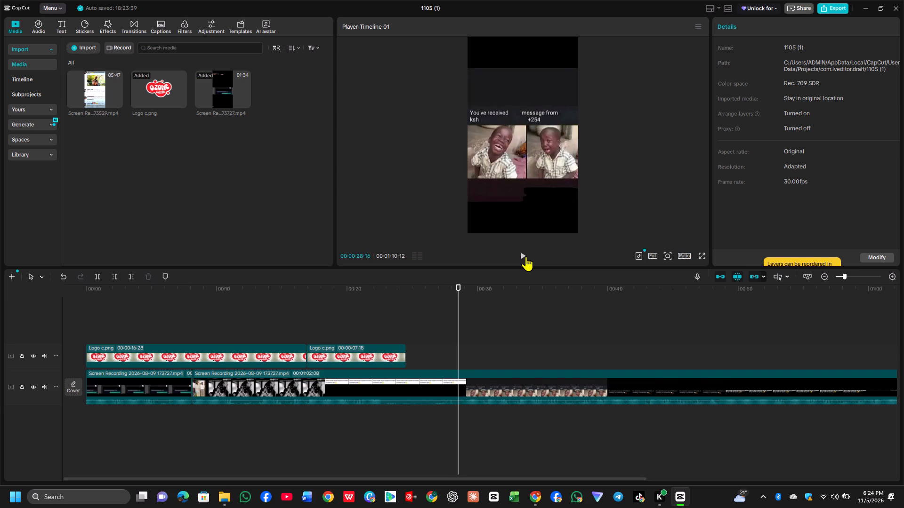
{"action": "key", "text": "Left"}
{"action": "key", "text": "Left"}
{"action": "key", "text": "Left"}
{"action": "key", "text": "Left"}
{"action": "key", "text": "Right"}
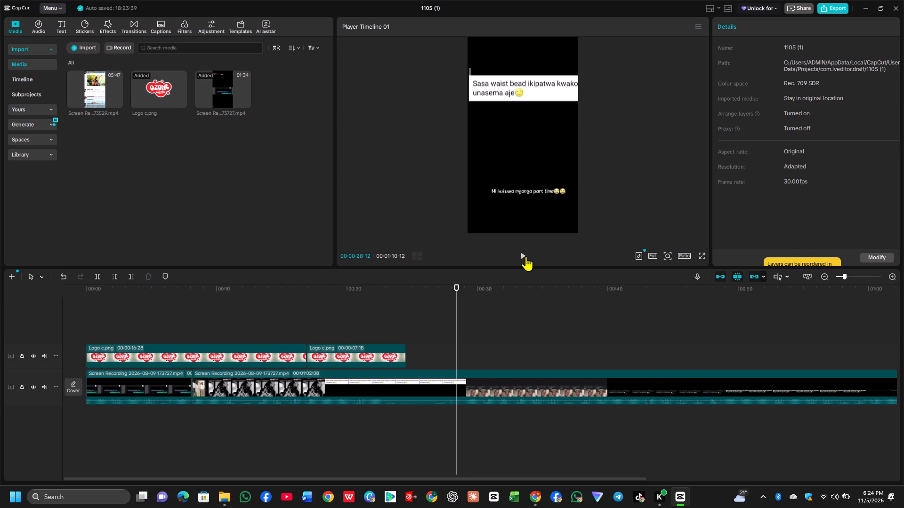
{"action": "key", "text": "Right"}
{"action": "key", "text": "Left"}
{"action": "left_click", "coordinate": [398, 355]}
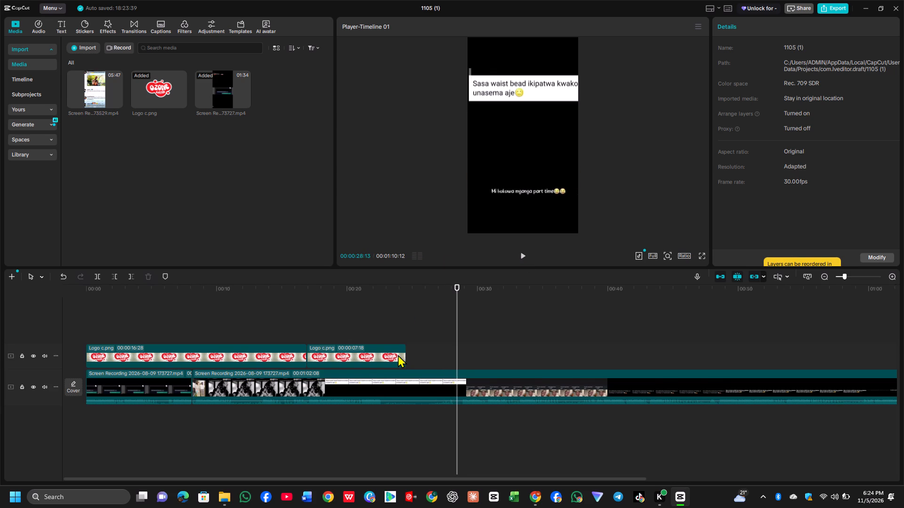
{"action": "left_click_drag", "start_coordinate": [408, 354], "coordinate": [457, 356]}
Split the recording at 00:00:28:13 and delete everything after the "Sasa waist bead" meme.
{"action": "left_click", "coordinate": [449, 389]}
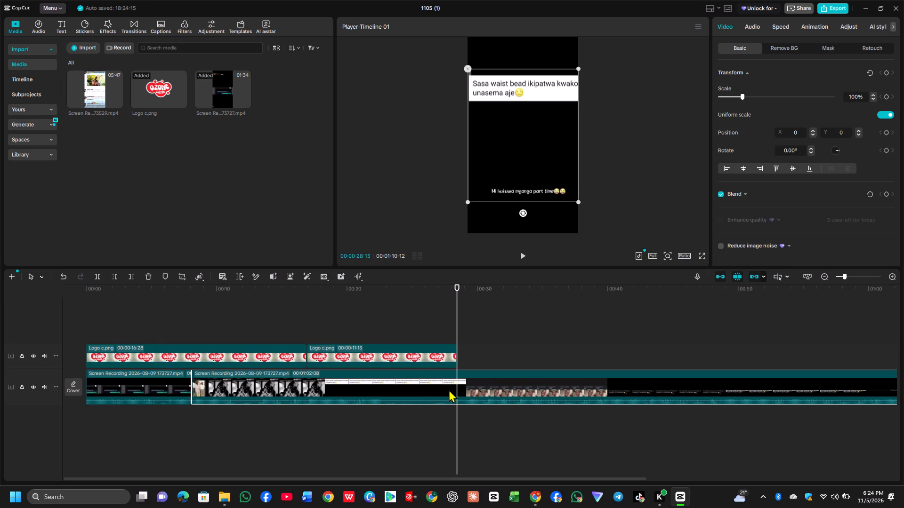
{"action": "left_click", "coordinate": [99, 277]}
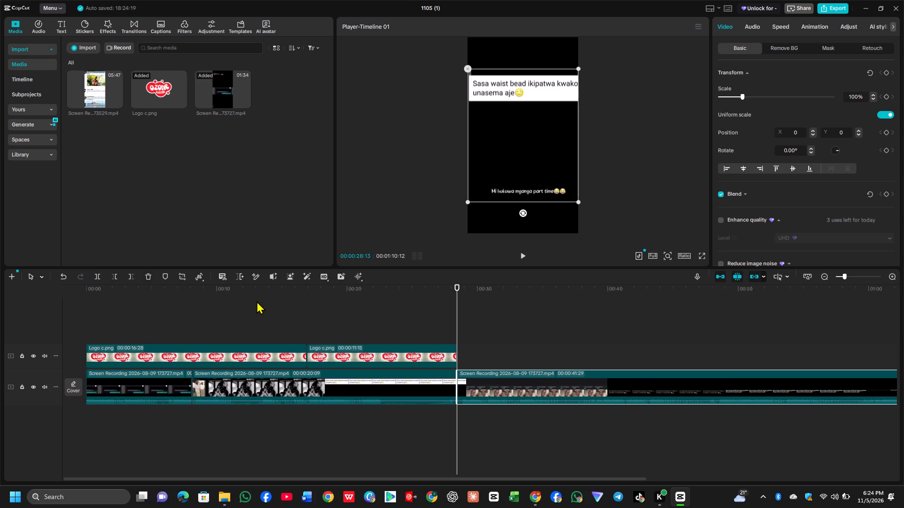
{"action": "left_click", "coordinate": [150, 281]}
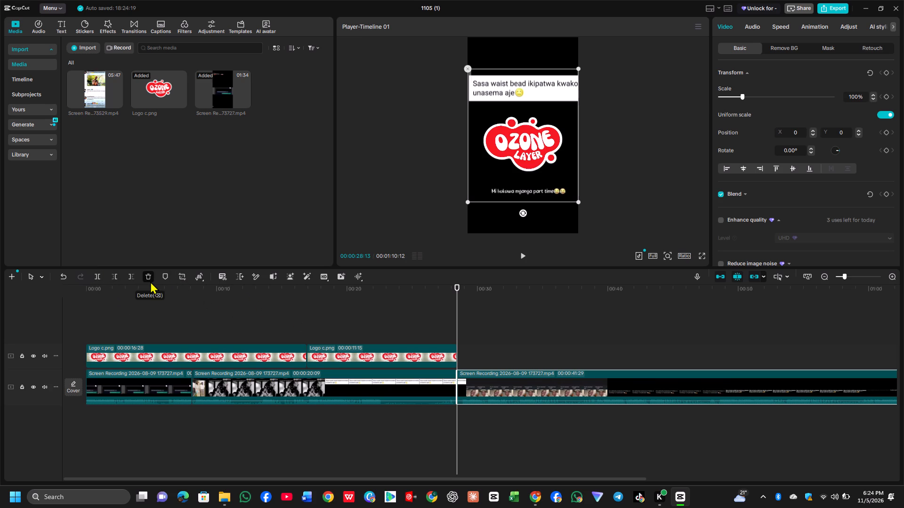
Play the trimmed video from the start to its end to check the memes and the logo placement.
{"action": "key", "text": "Up"}
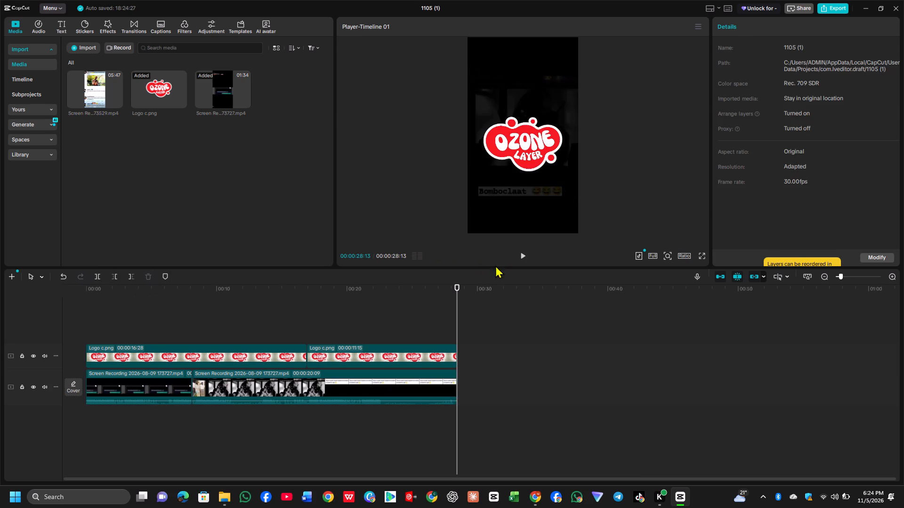
{"action": "key", "text": "Up"}
{"action": "key", "text": "Up"}
{"action": "left_click", "coordinate": [519, 259]}
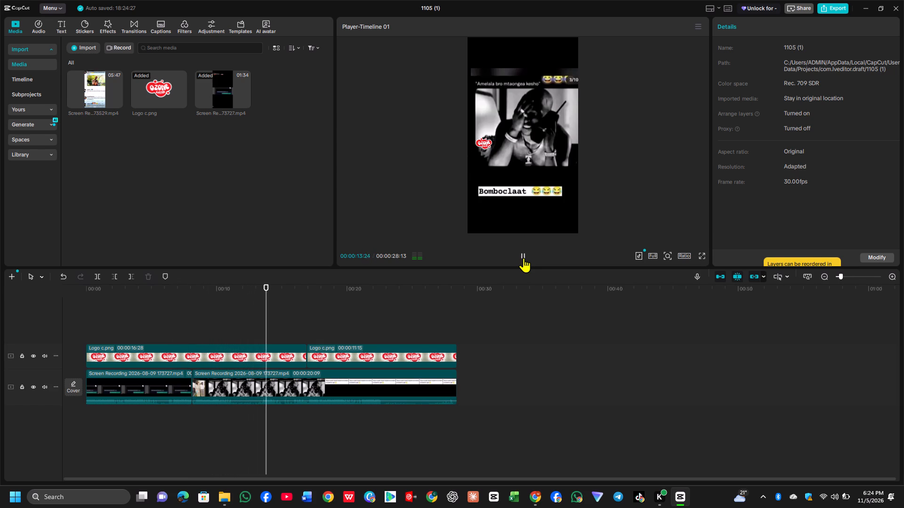
{"action": "left_click", "coordinate": [524, 258]}
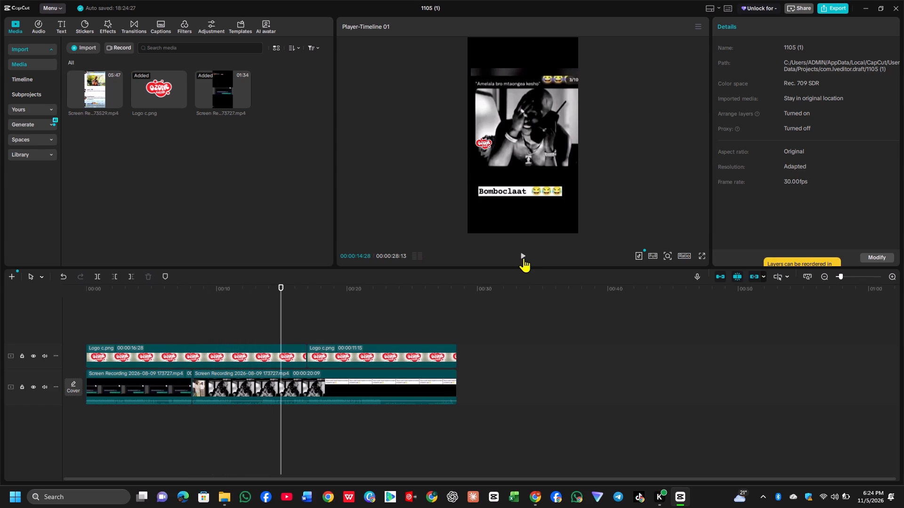
{"action": "left_click", "coordinate": [524, 258]}
{"action": "left_click", "coordinate": [524, 258]}
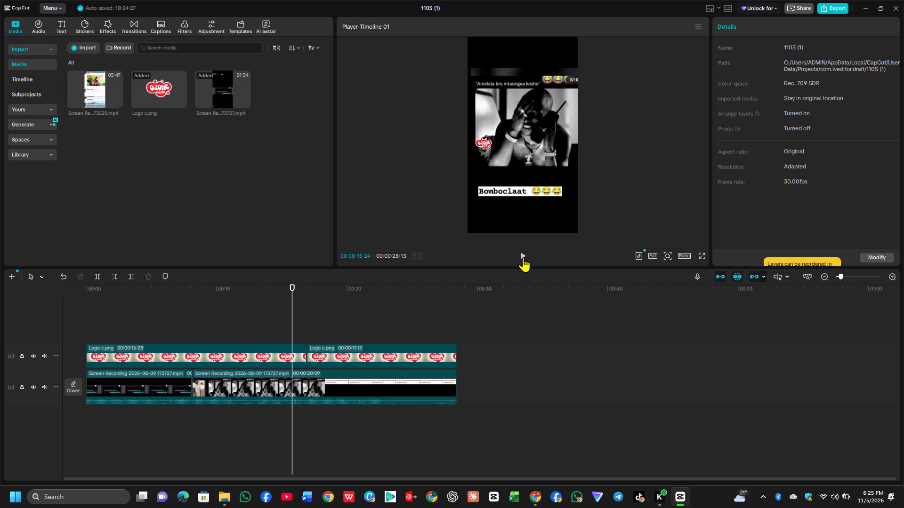
{"action": "left_click", "coordinate": [523, 257]}
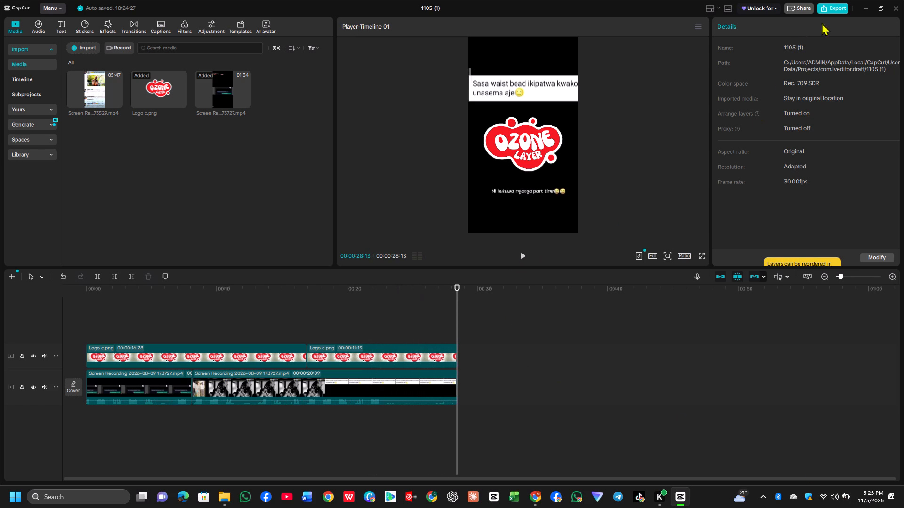
Export the video under the name "Paka ilizaa" and close the export window once it is saved.
{"action": "left_click", "coordinate": [835, 7]}
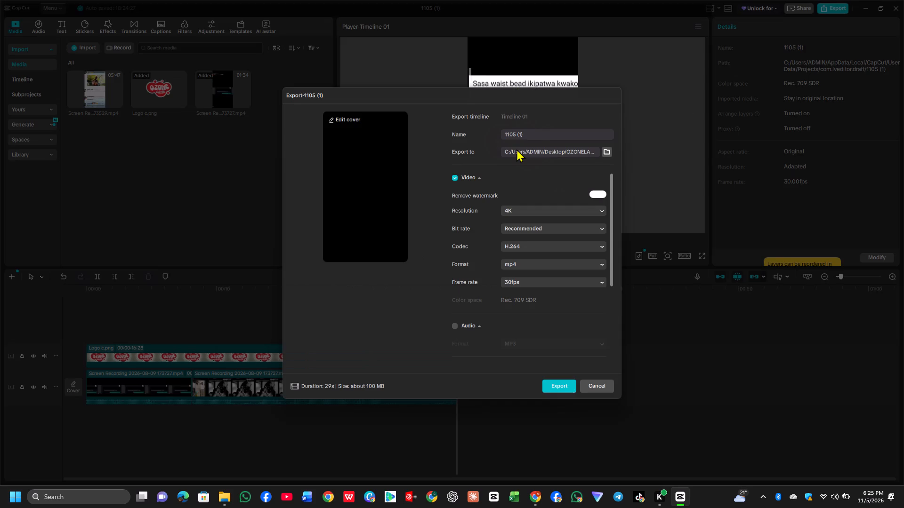
{"action": "triple_click", "coordinate": [535, 132]}
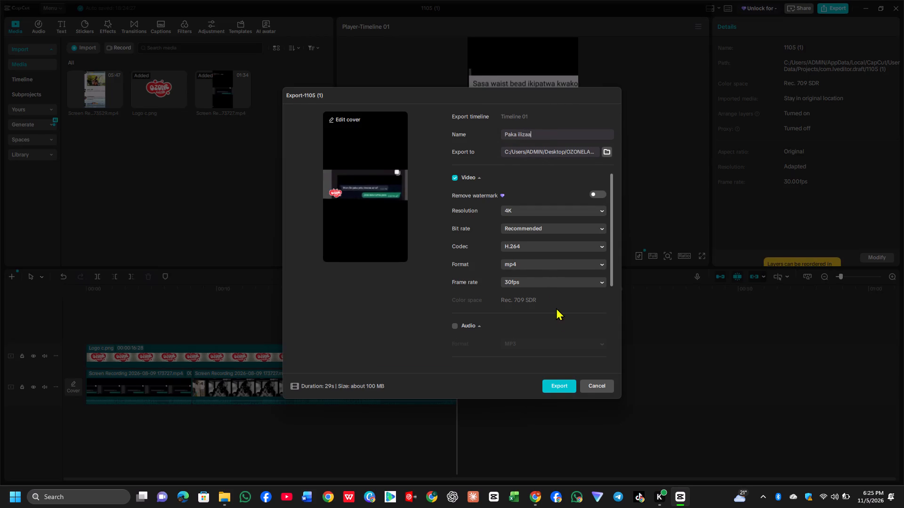
{"action": "left_click", "coordinate": [557, 387]}
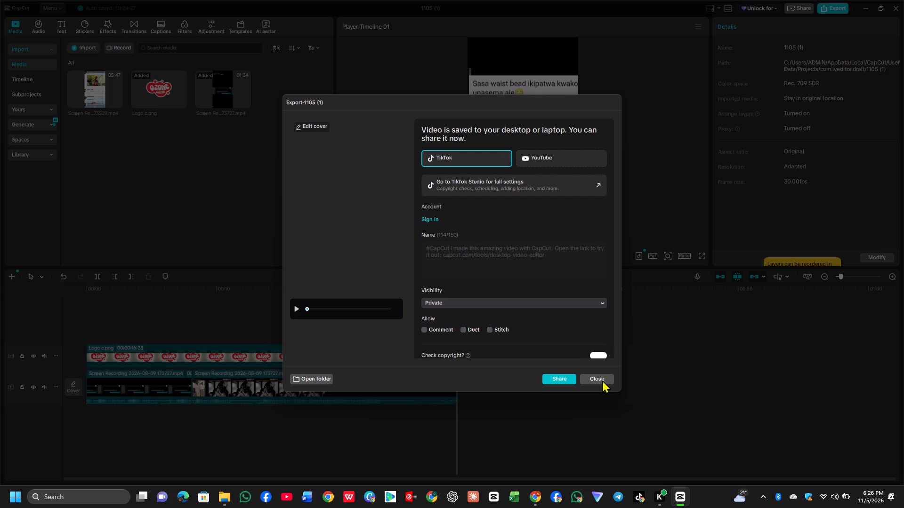
{"action": "left_click", "coordinate": [601, 379]}
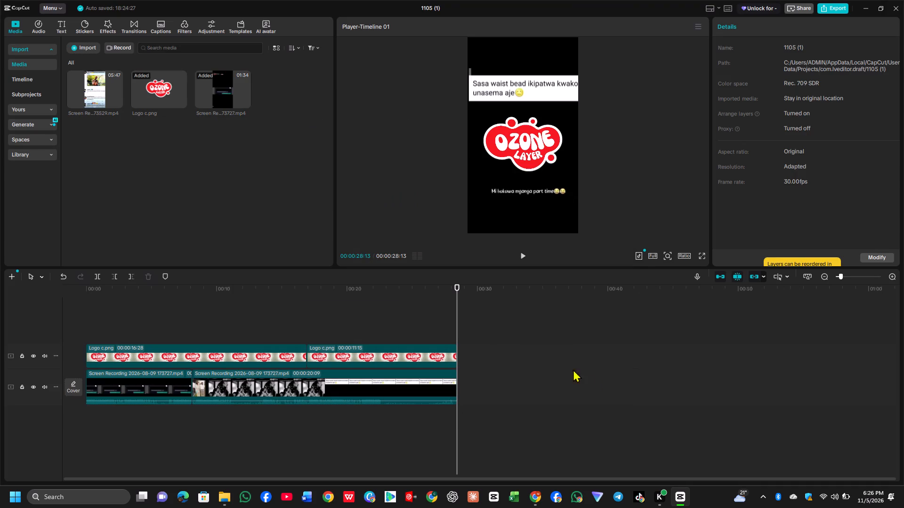
Undo the deletion of the recording after 00:00:28:13.
{"action": "key", "text": "ctrl+z"}
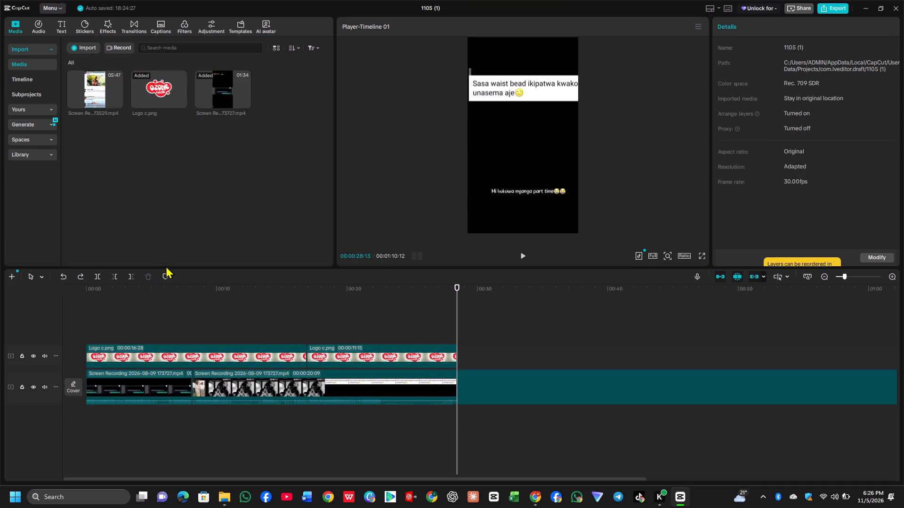
Delete the two already exported recording clips before 00:00:28:13, along with the second logo clip.
{"action": "left_click", "coordinate": [212, 384]}
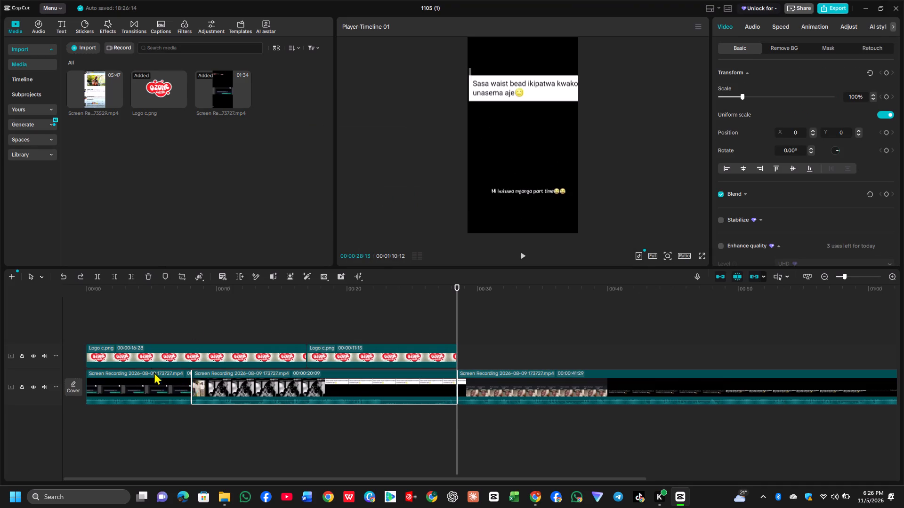
{"action": "left_click_drag", "start_coordinate": [240, 425], "coordinate": [169, 391]}
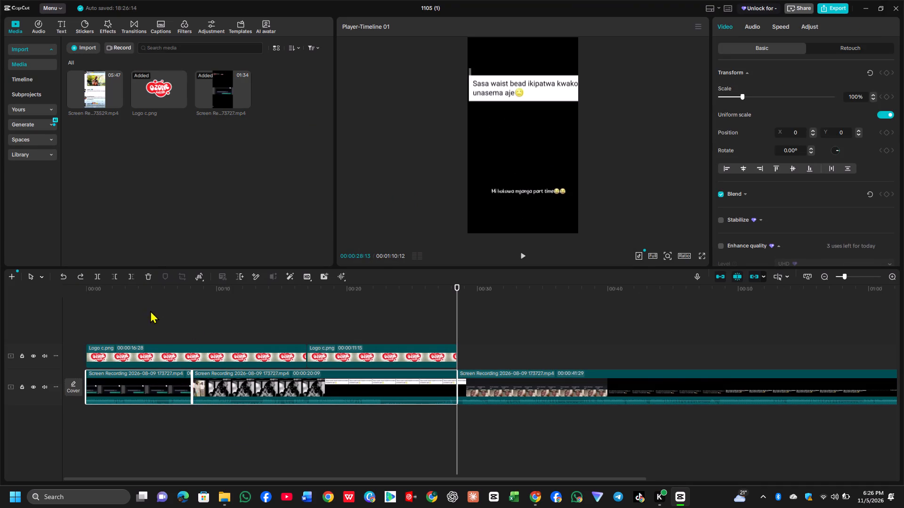
{"action": "left_click", "coordinate": [145, 277]}
{"action": "left_click", "coordinate": [335, 355]}
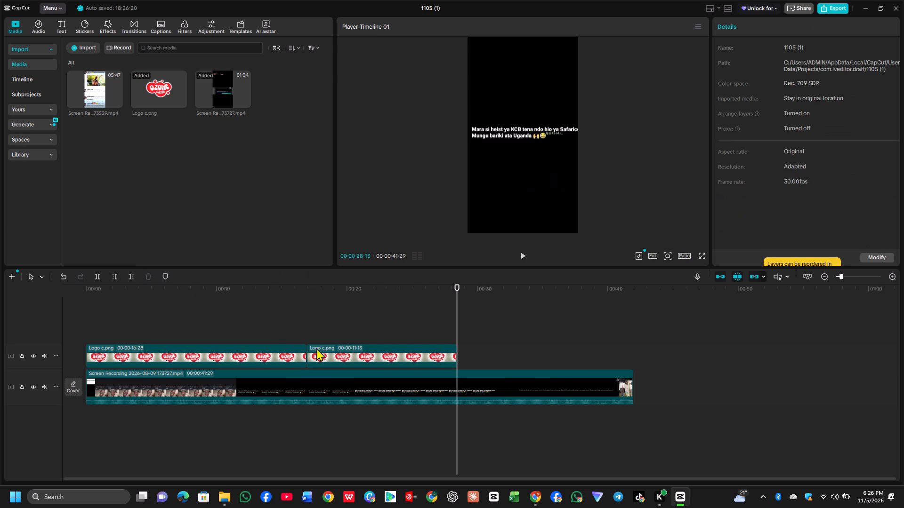
{"action": "left_click", "coordinate": [146, 276]}
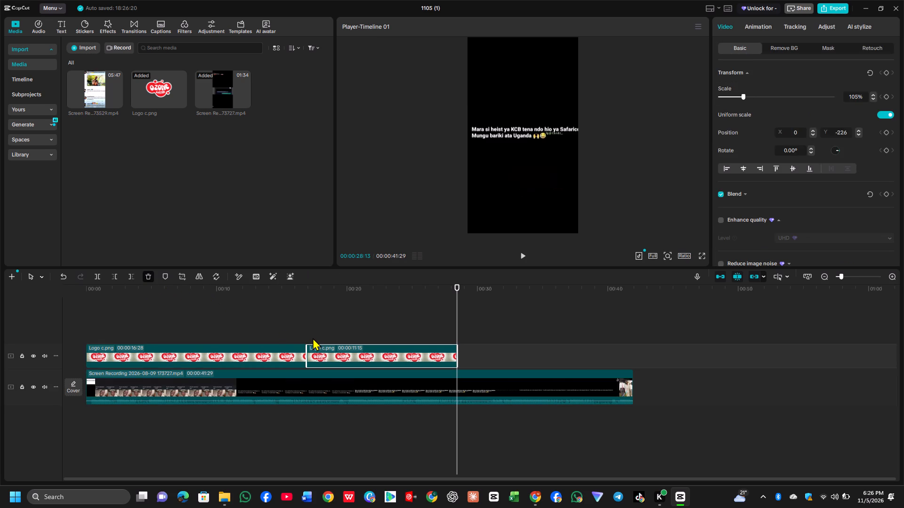
Trim away the recording's start up to 00:00:01:02, so it opens on the "You've received ksh" meme.
{"action": "key", "text": "Up"}
{"action": "key", "text": "Up"}
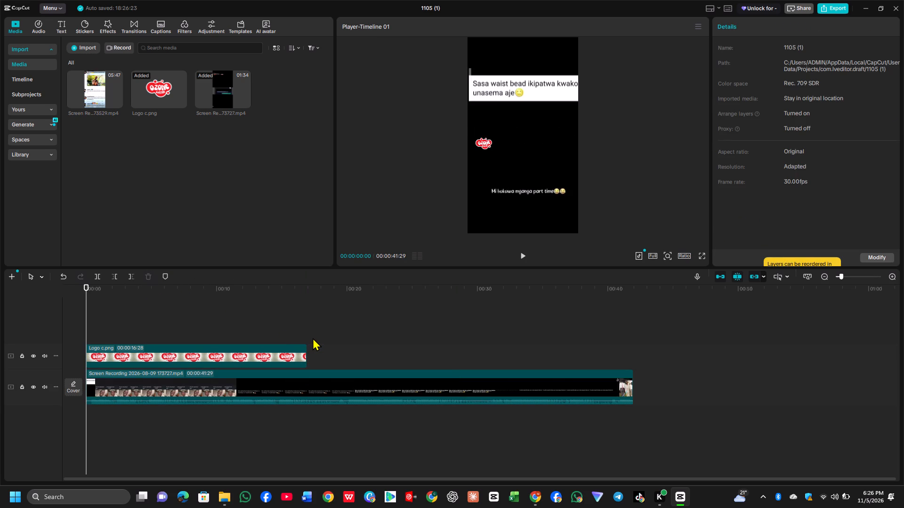
{"action": "left_click", "coordinate": [523, 254]}
{"action": "left_click", "coordinate": [523, 253]}
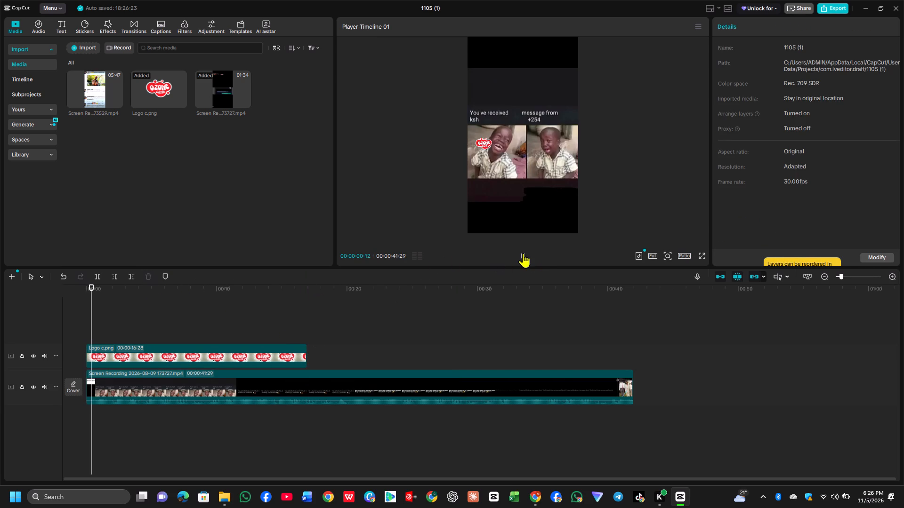
{"action": "left_click", "coordinate": [523, 253]}
{"action": "left_click", "coordinate": [523, 253]}
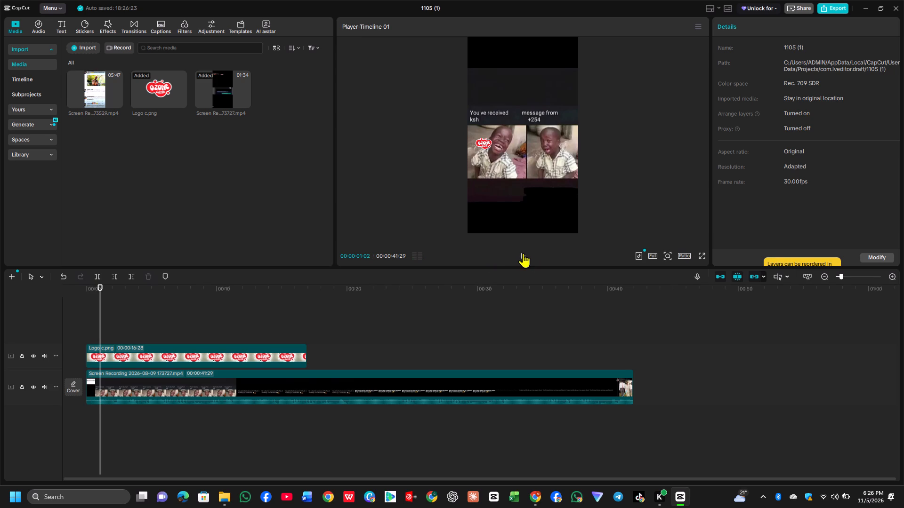
{"action": "left_click", "coordinate": [113, 277]}
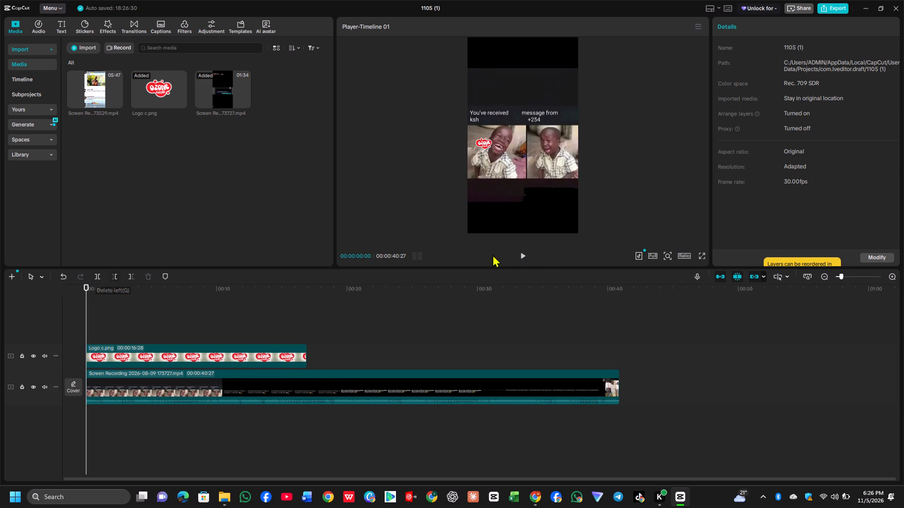
Move the logo off the laughing boy's photo to the dark strip centred below the two photos.
{"action": "left_click", "coordinate": [525, 256]}
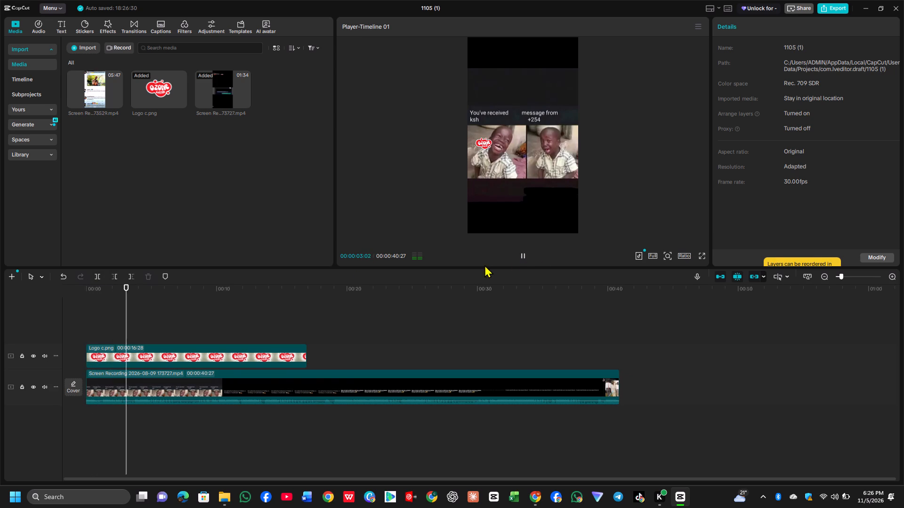
{"action": "left_click", "coordinate": [480, 146]}
{"action": "left_click_drag", "start_coordinate": [480, 146], "coordinate": [491, 149]}
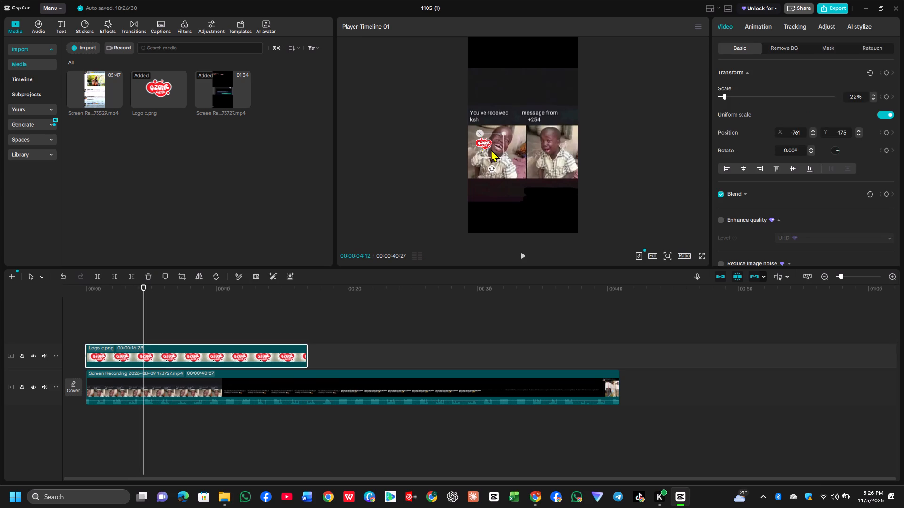
{"action": "left_click_drag", "start_coordinate": [491, 149], "coordinate": [522, 192]}
{"action": "left_click", "coordinate": [253, 397]}
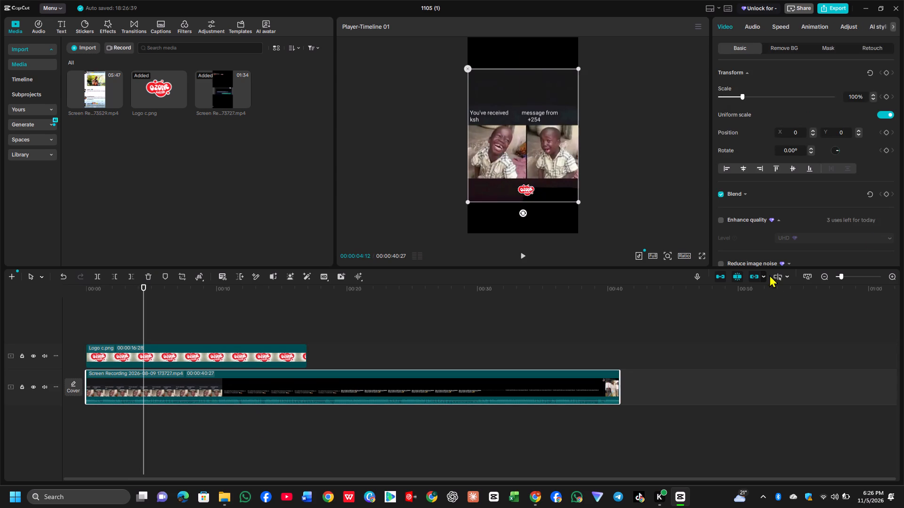
Give the recording clip a pattern canvas background, choosing the black design with teal hexagon outlines.
{"action": "scroll", "coordinate": [841, 216], "scroll_direction": "down", "scroll_amount": 11}
{"action": "left_click", "coordinate": [800, 246]}
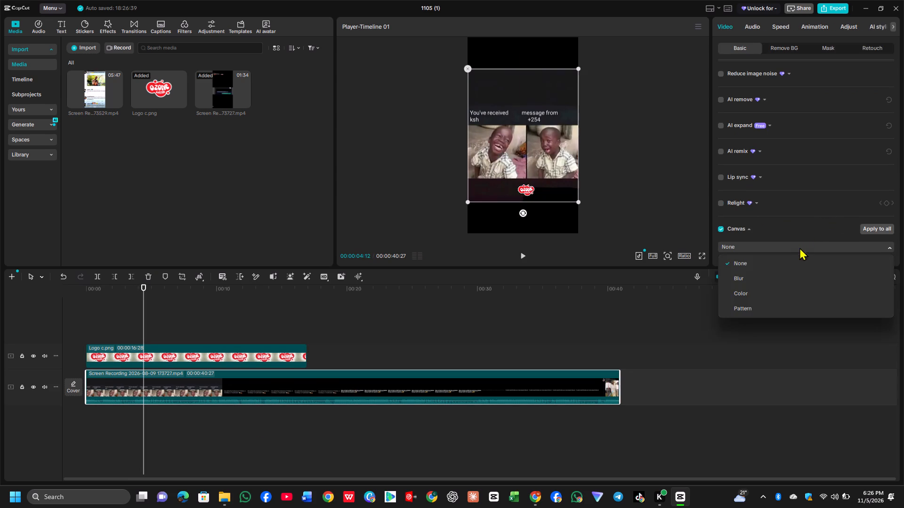
{"action": "scroll", "coordinate": [793, 274], "scroll_direction": "down", "scroll_amount": 2}
{"action": "left_click", "coordinate": [782, 307]}
{"action": "scroll", "coordinate": [777, 242], "scroll_direction": "down", "scroll_amount": 9}
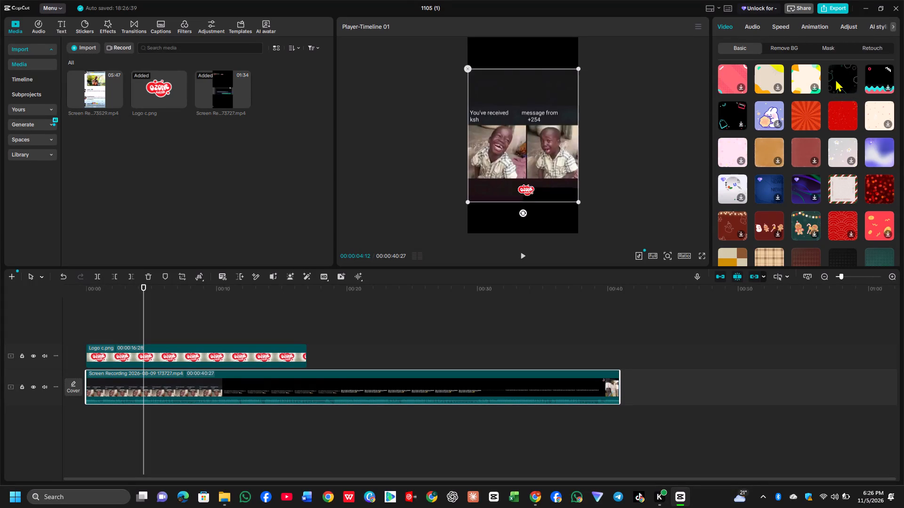
{"action": "left_click", "coordinate": [839, 75]}
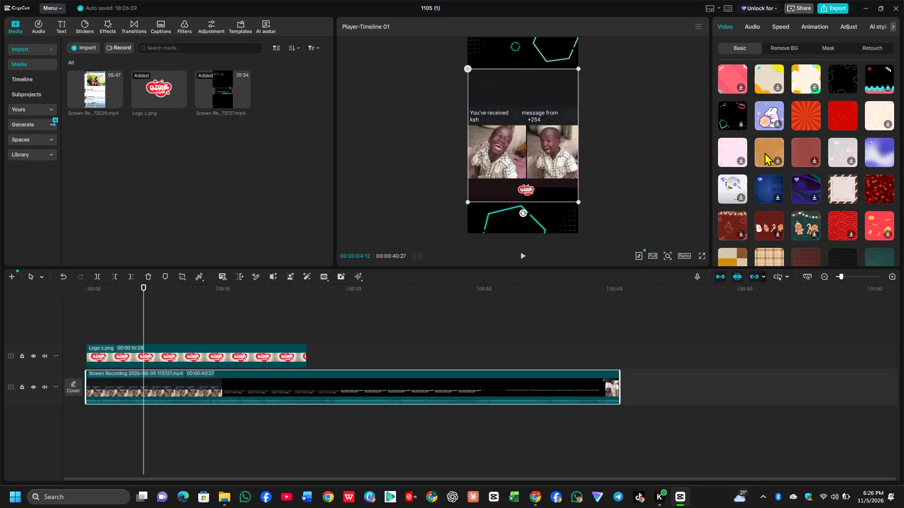
Shrink the recording in the frame to about 91% so the patterned background shows around it.
{"action": "left_click_drag", "start_coordinate": [578, 199], "coordinate": [574, 200]}
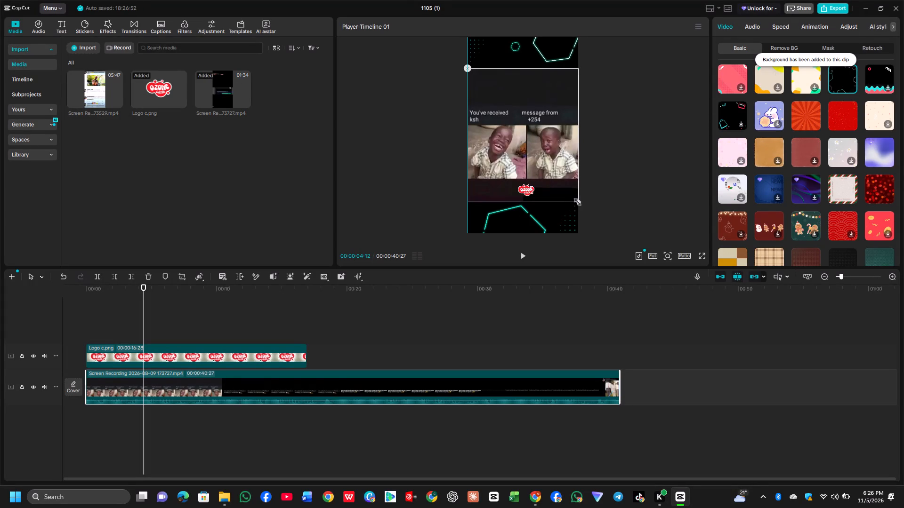
{"action": "left_click_drag", "start_coordinate": [574, 200], "coordinate": [565, 194]}
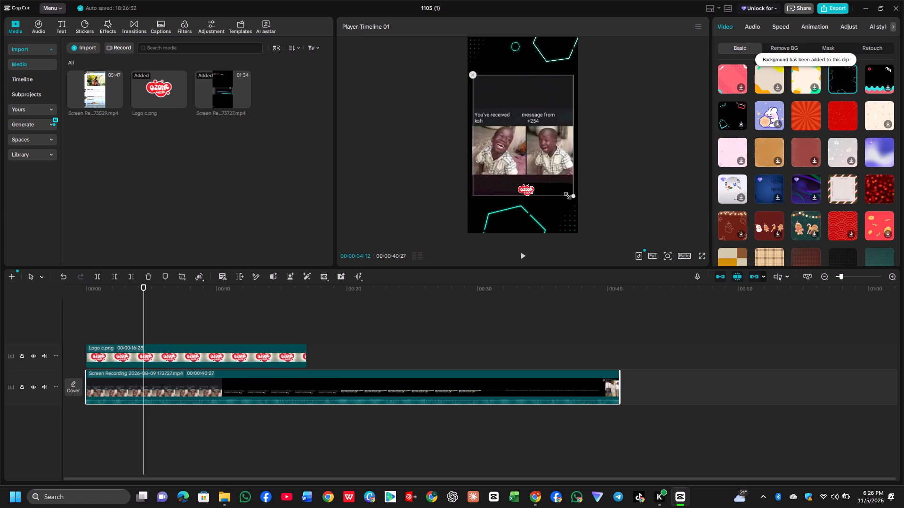
{"action": "left_click_drag", "start_coordinate": [565, 194], "coordinate": [565, 195]}
{"action": "left_click", "coordinate": [598, 207]}
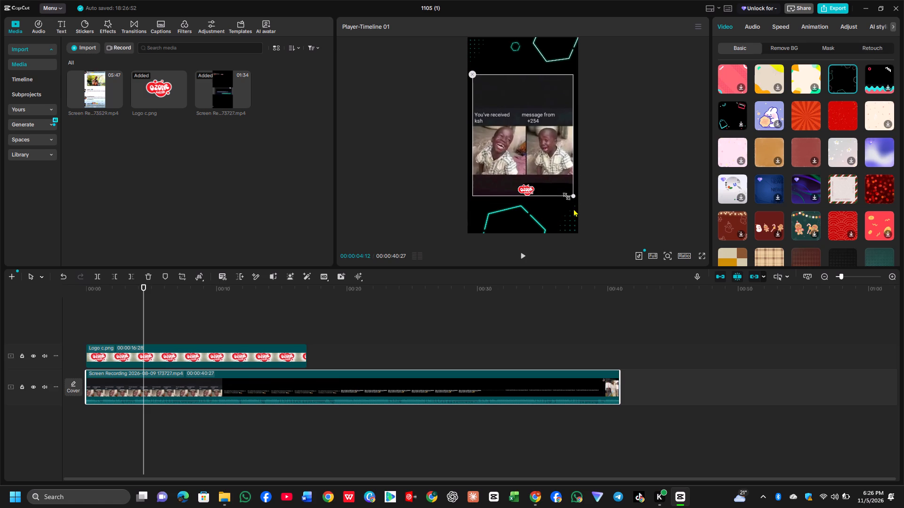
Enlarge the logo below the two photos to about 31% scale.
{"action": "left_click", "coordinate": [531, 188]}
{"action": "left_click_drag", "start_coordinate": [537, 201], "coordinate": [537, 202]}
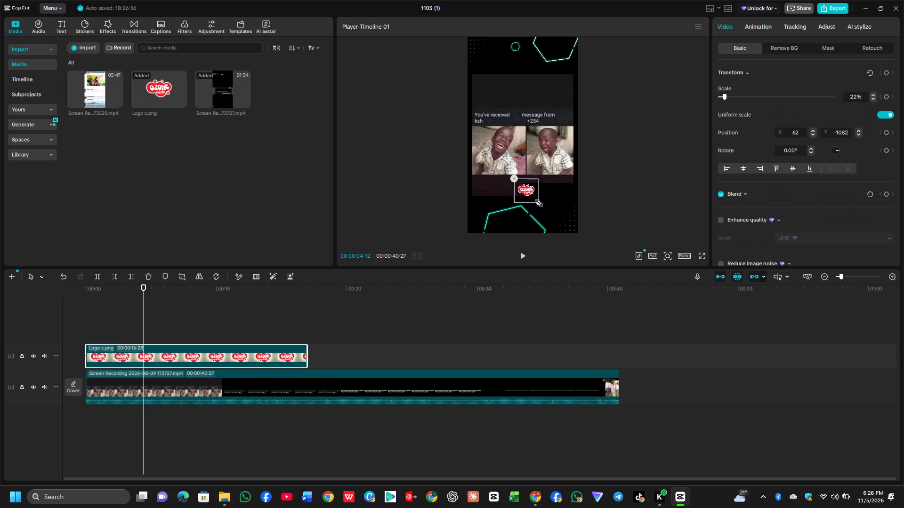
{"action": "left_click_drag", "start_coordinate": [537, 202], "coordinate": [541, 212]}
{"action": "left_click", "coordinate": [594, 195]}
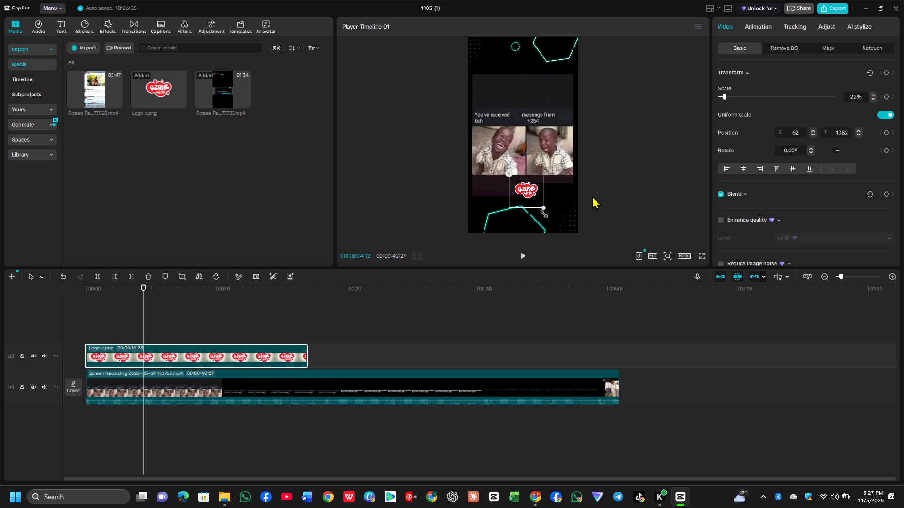
Review the video from the start and examine frame by frame where the photo meme changes to the "birthday" text, near 00:00:09.
{"action": "key", "text": "Up"}
{"action": "key", "text": "Up"}
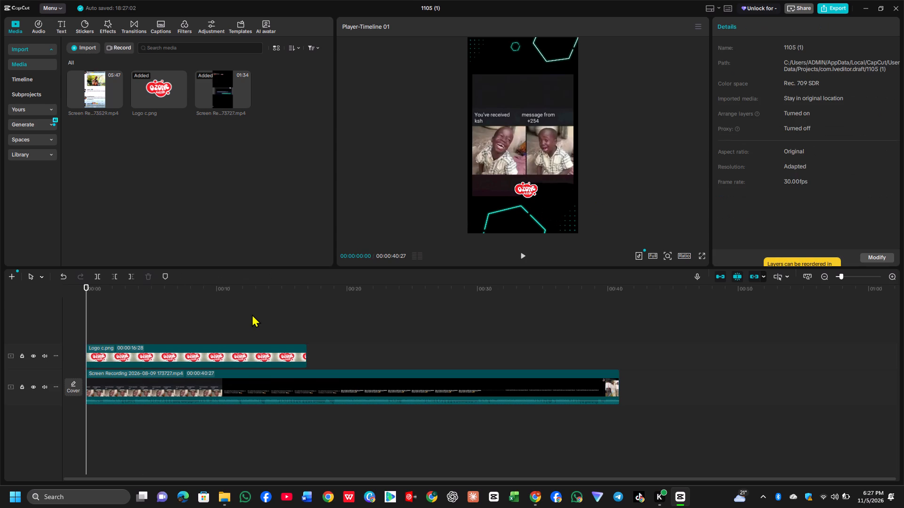
{"action": "left_click", "coordinate": [526, 254]}
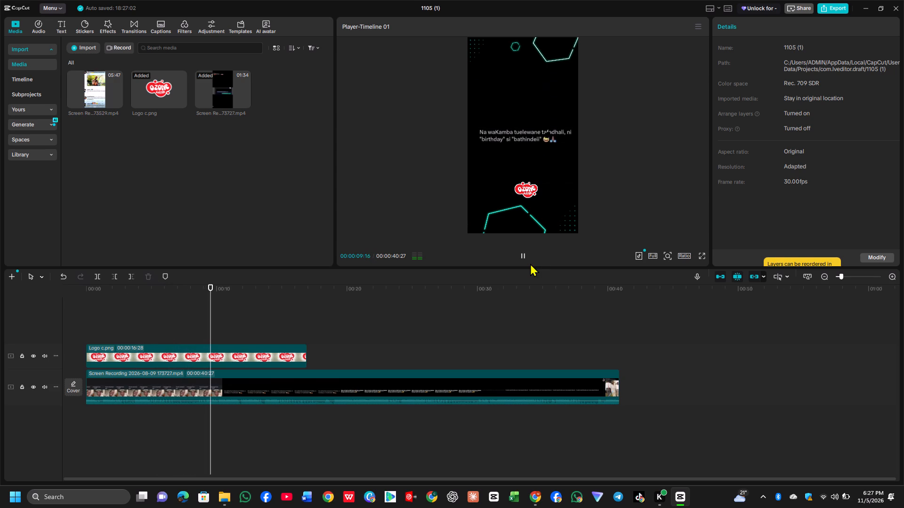
{"action": "left_click", "coordinate": [520, 254]}
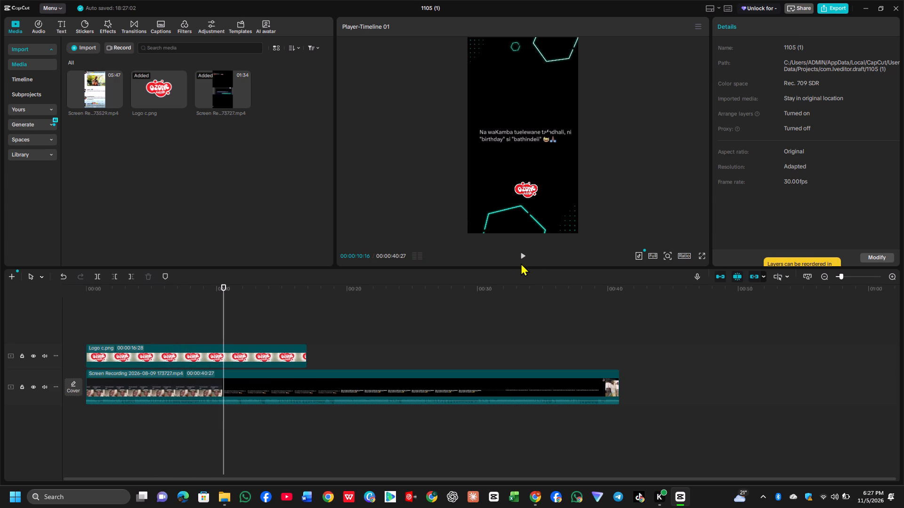
{"action": "key", "text": "Left"}
{"action": "key", "text": "Left"}
{"action": "key", "text": "Left"}
{"action": "key", "text": "Left"}
{"action": "key", "text": "Left"}
{"action": "key", "text": "Left"}
{"action": "key", "text": "Left"}
{"action": "key", "text": "Left"}
{"action": "key", "text": "Left"}
{"action": "key", "text": "Left"}
{"action": "key", "text": "Left"}
{"action": "key", "text": "Left"}
{"action": "key", "text": "Left"}
{"action": "key", "text": "Left"}
{"action": "key", "text": "Left"}
{"action": "key", "text": "Left"}
{"action": "key", "text": "Left"}
{"action": "key", "text": "Left"}
{"action": "key", "text": "Left"}
{"action": "key", "text": "Left"}
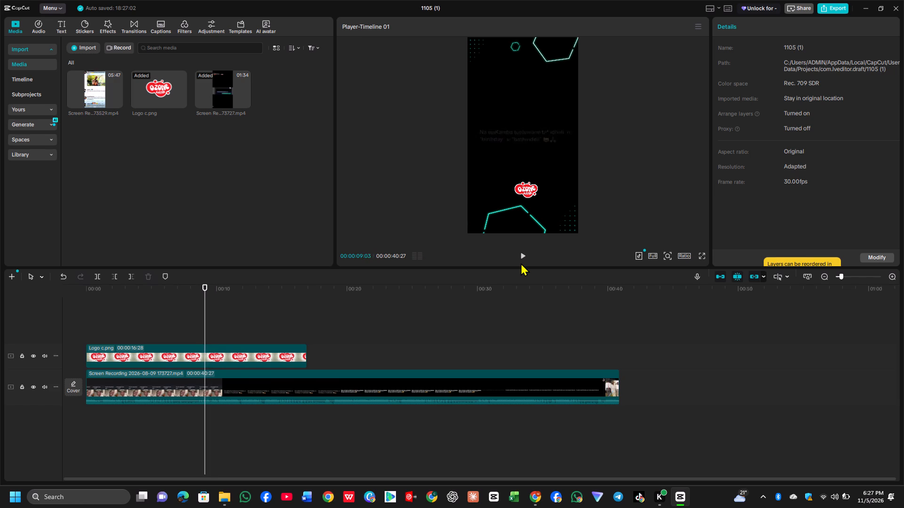
{"action": "key", "text": "Right"}
{"action": "key", "text": "Right"}
{"action": "key", "text": "Right"}
{"action": "key", "text": "Right"}
{"action": "key", "text": "Right"}
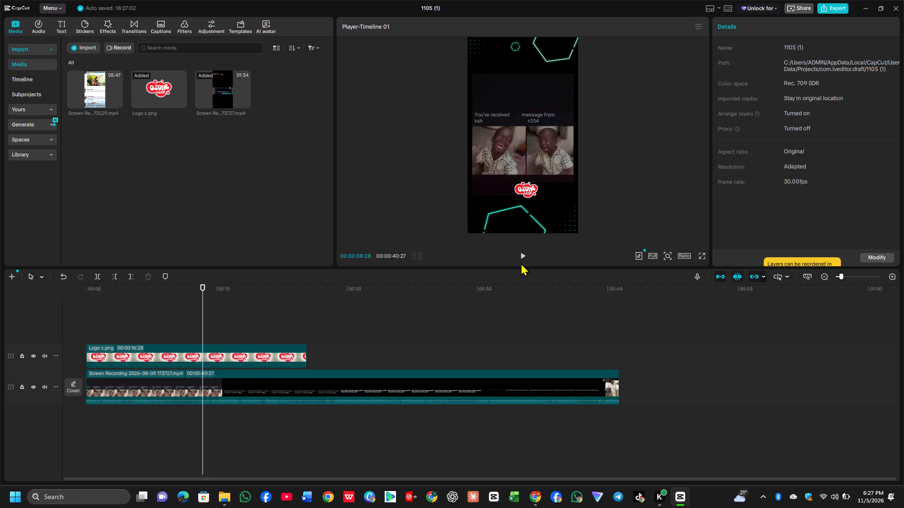
{"action": "key", "text": "Right"}
{"action": "key", "text": "Right"}
{"action": "key", "text": "Right"}
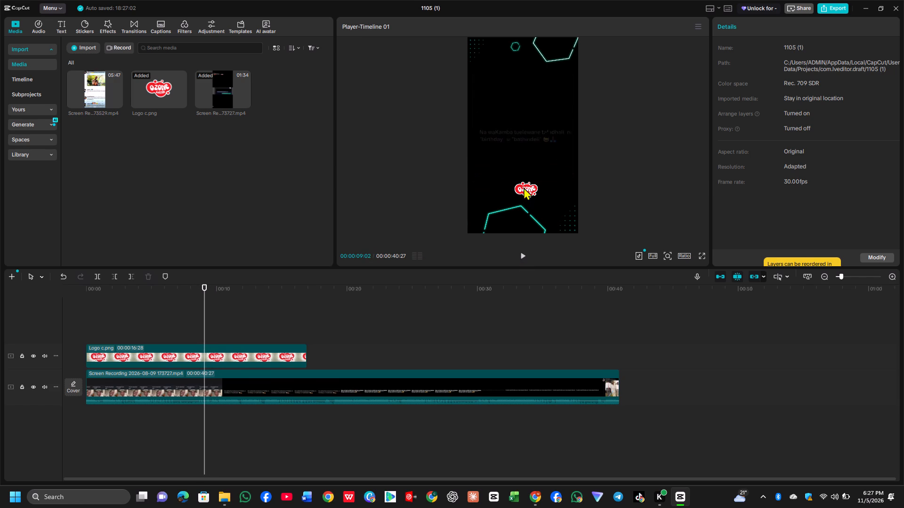
Move the logo up to the horizontal centre just beneath the "birthday" text, at about Y -764, and enlarge it to about 48%.
{"action": "left_click", "coordinate": [524, 187]}
{"action": "left_click_drag", "start_coordinate": [517, 179], "coordinate": [512, 155]}
{"action": "left_click_drag", "start_coordinate": [538, 182], "coordinate": [546, 189]}
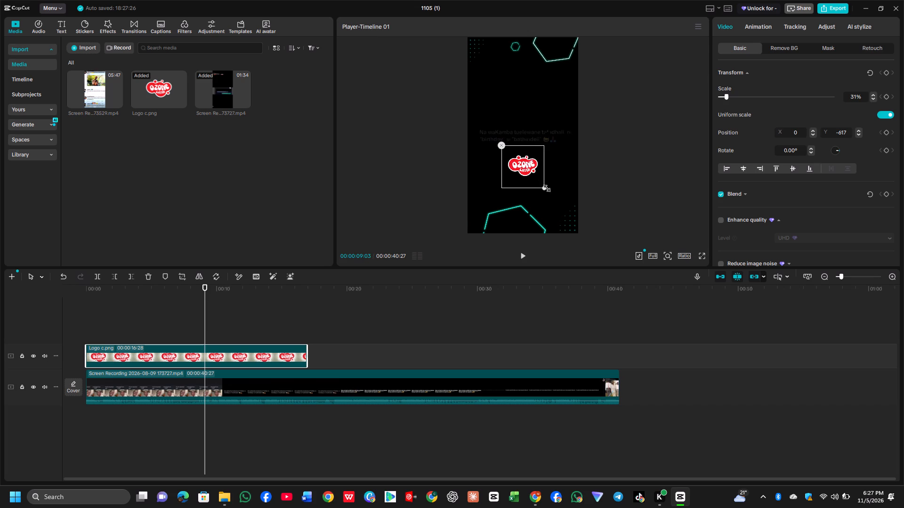
{"action": "left_click_drag", "start_coordinate": [546, 189], "coordinate": [549, 194]}
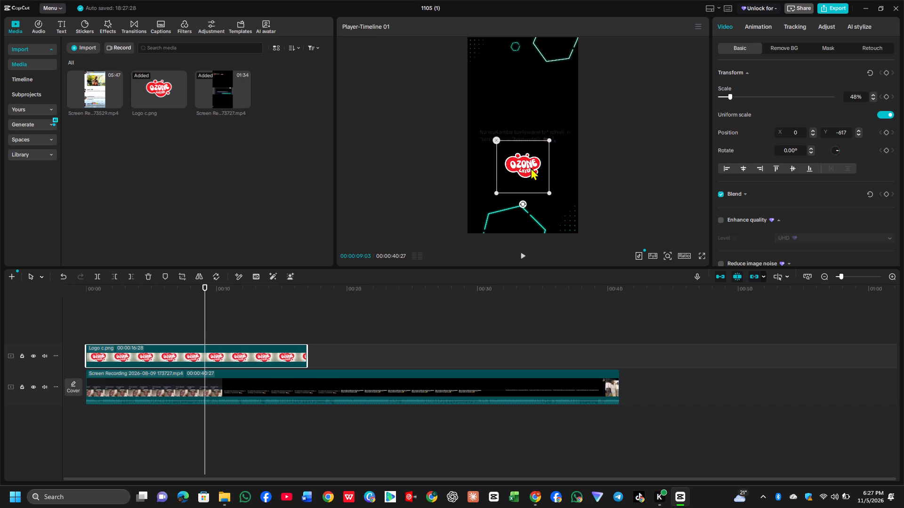
{"action": "left_click_drag", "start_coordinate": [532, 171], "coordinate": [531, 178]}
Review the video from the beginning to near the logo clip's end to check the enlarged logo over both memes.
{"action": "left_click", "coordinate": [521, 254]}
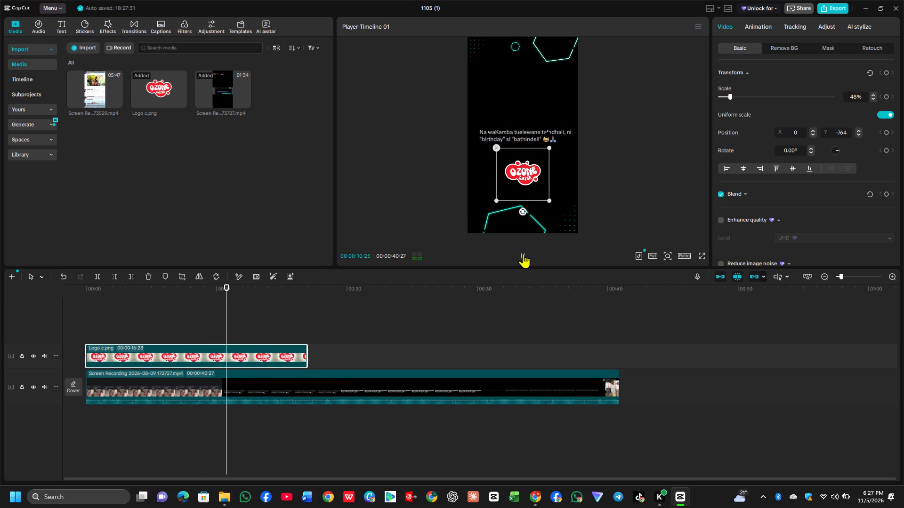
{"action": "key", "text": "Up"}
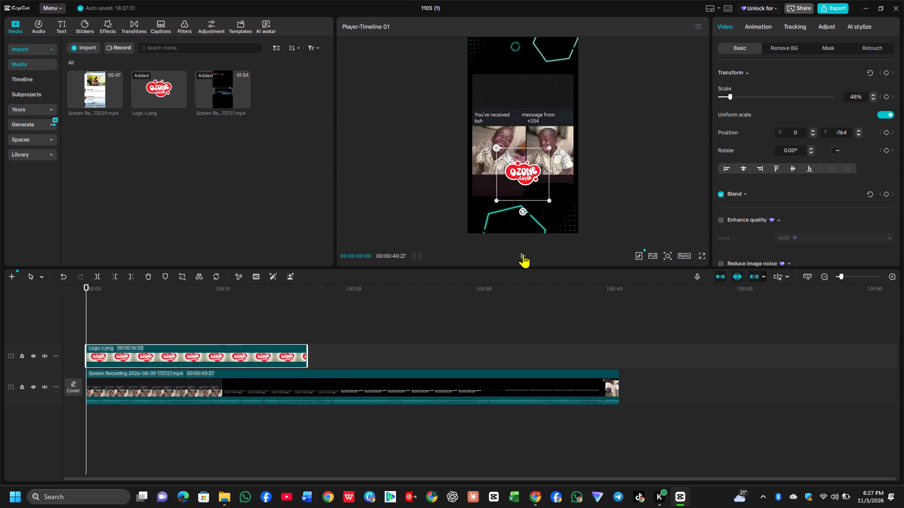
{"action": "left_click", "coordinate": [523, 252]}
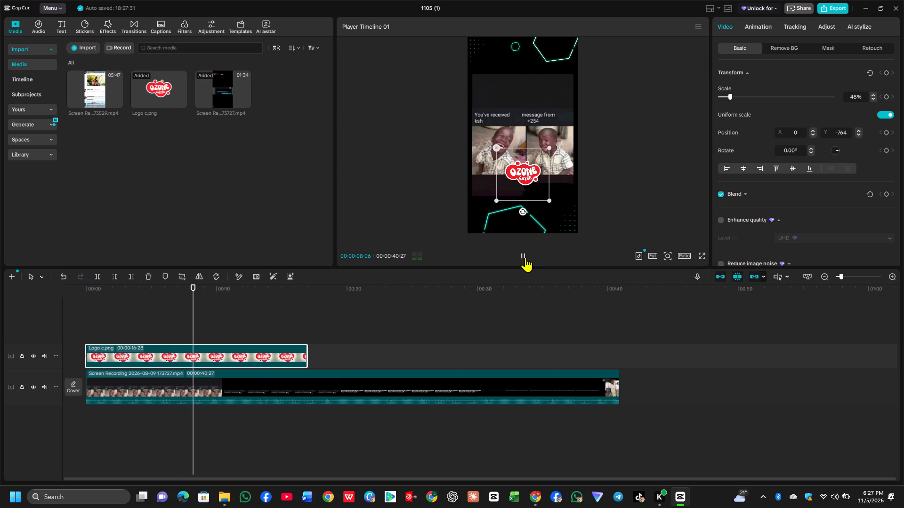
{"action": "left_click", "coordinate": [525, 257]}
{"action": "left_click", "coordinate": [525, 257]}
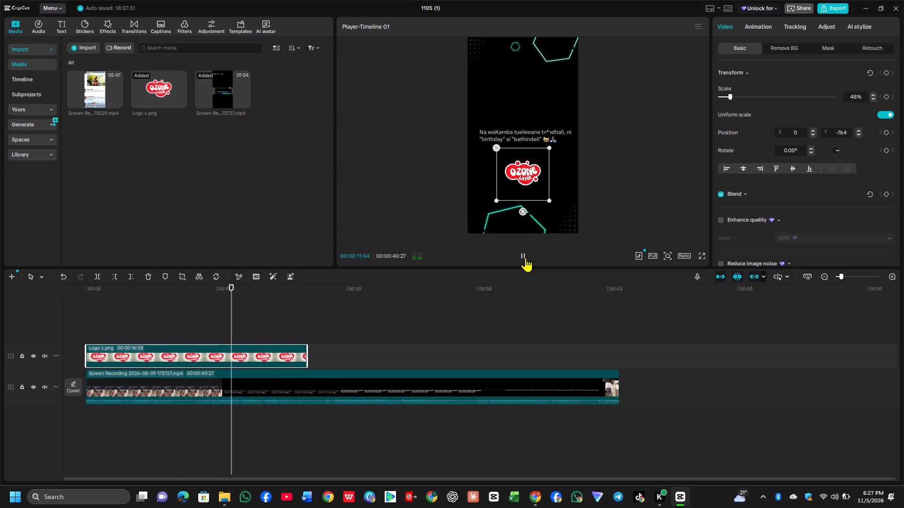
{"action": "left_click", "coordinate": [525, 257]}
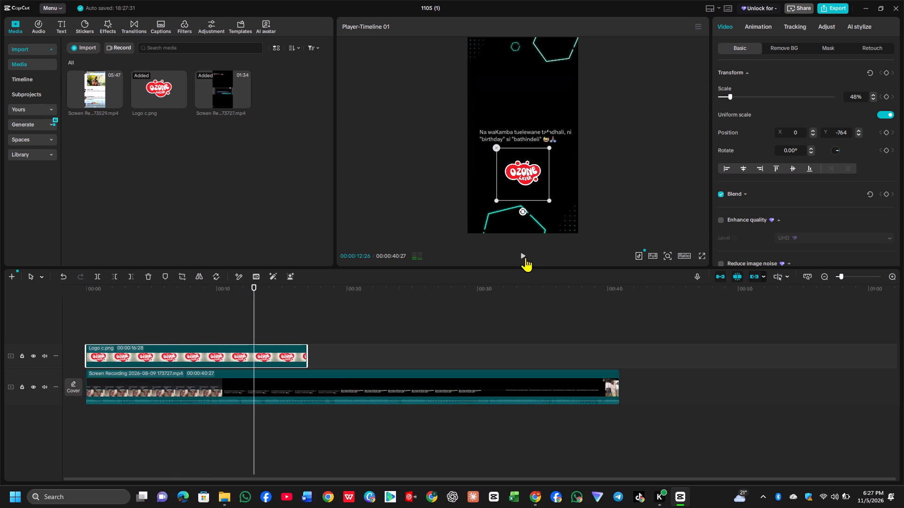
{"action": "left_click", "coordinate": [525, 257]}
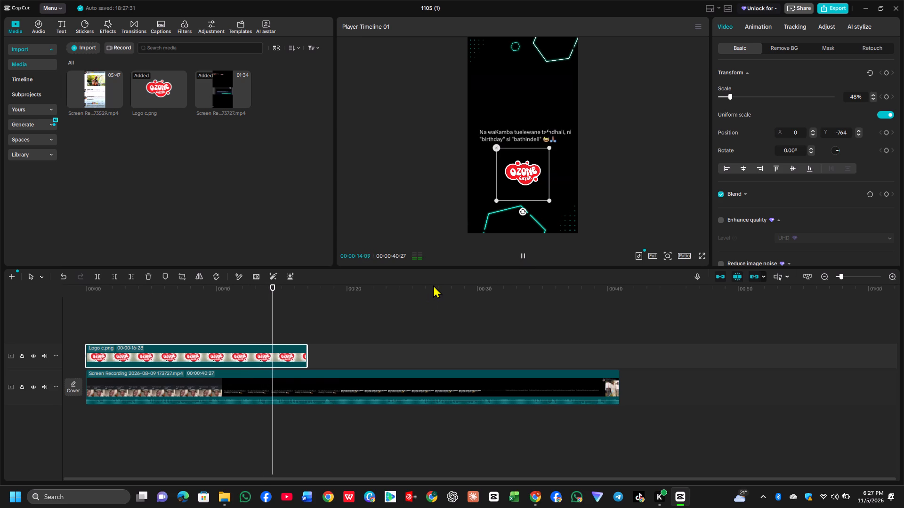
{"action": "left_click", "coordinate": [527, 257]}
Extend the end of the logo clip so that it lasts 00:00:30:04.
{"action": "left_click_drag", "start_coordinate": [306, 352], "coordinate": [307, 352]}
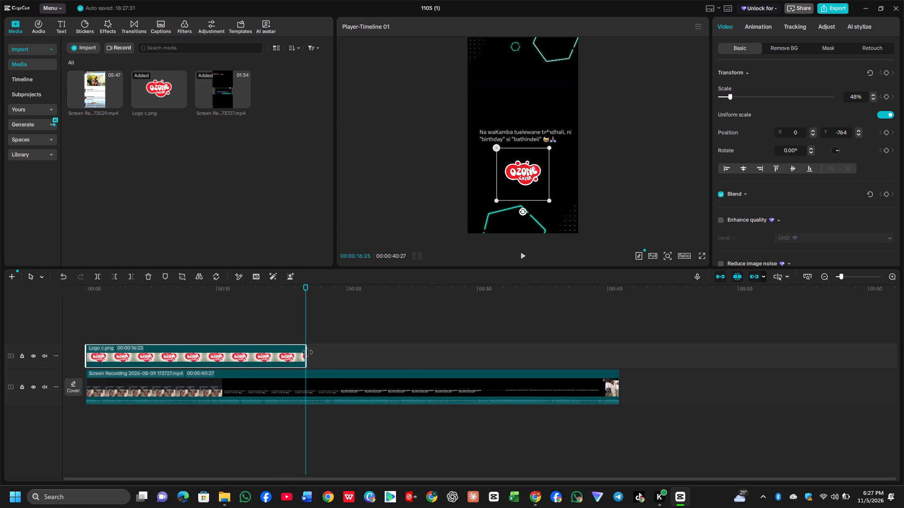
{"action": "left_click_drag", "start_coordinate": [307, 352], "coordinate": [478, 363]}
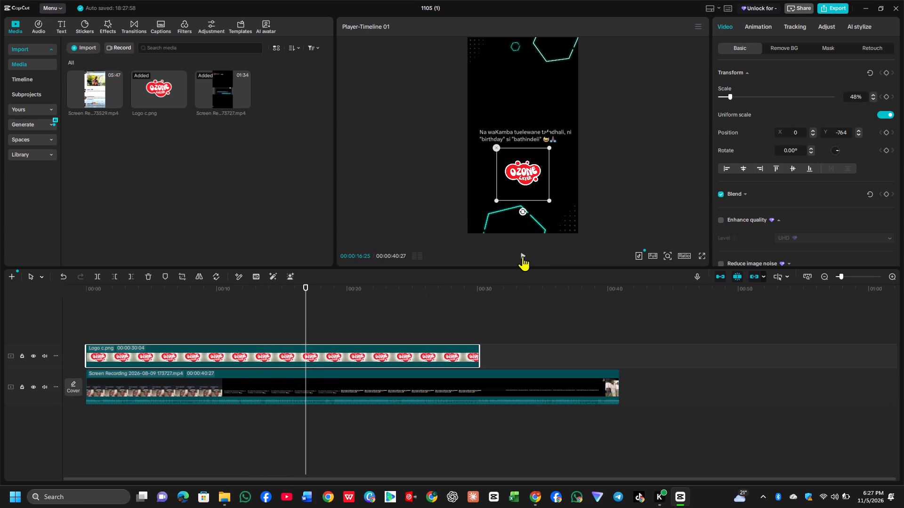
Split the recording at 00:00:17:27, where the "birthday" text gives way to the "Mara si heist ya KCB" text.
{"action": "left_click", "coordinate": [522, 256]}
{"action": "left_click", "coordinate": [523, 256]}
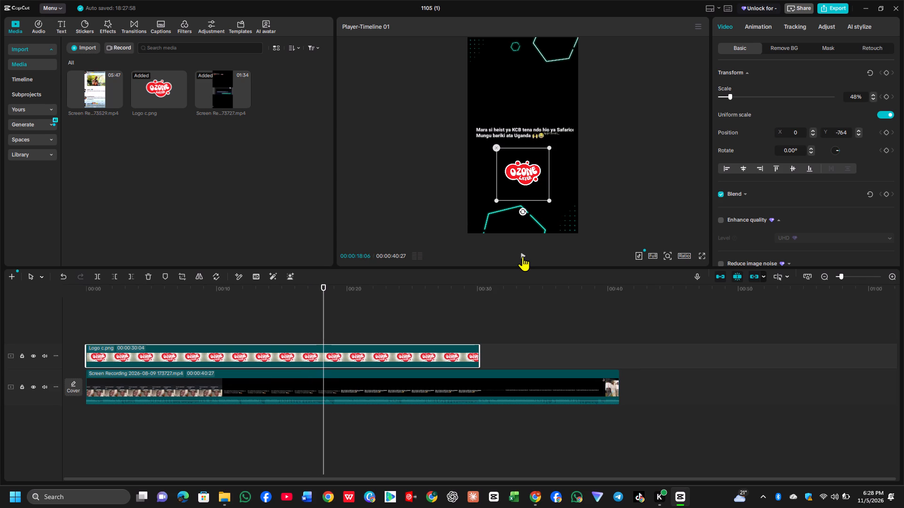
{"action": "left_click", "coordinate": [523, 256]}
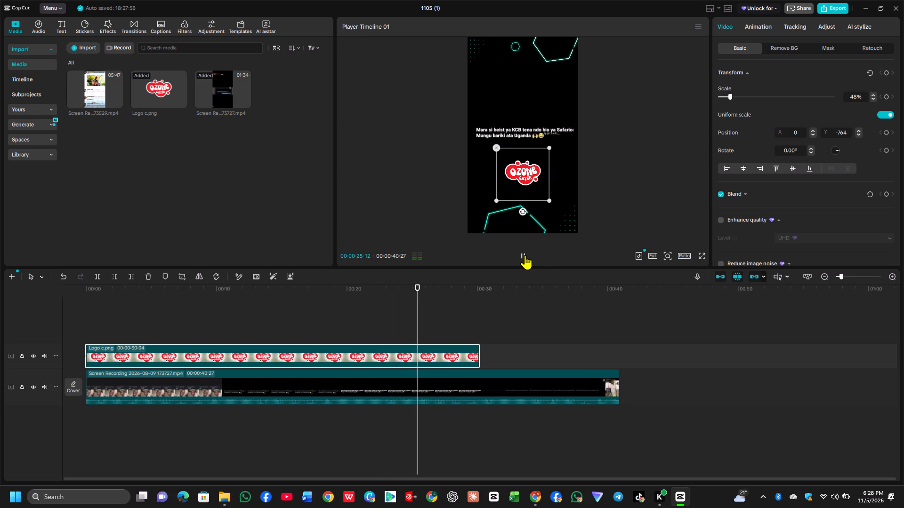
{"action": "left_click", "coordinate": [525, 255]}
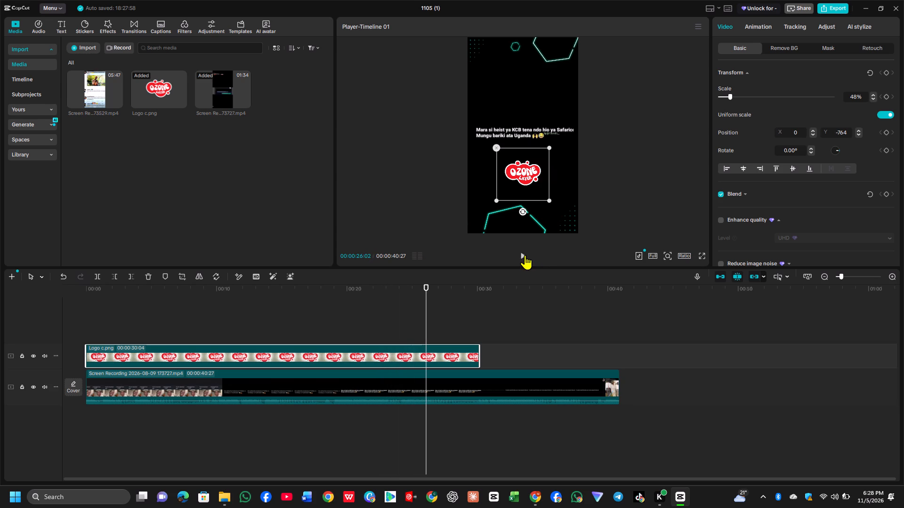
{"action": "key", "text": "Left"}
{"action": "key", "text": "Left"}
{"action": "key", "text": "Left"}
{"action": "key", "text": "Left"}
{"action": "key", "text": "Left"}
{"action": "key", "text": "Left"}
{"action": "key", "text": "Left"}
{"action": "key", "text": "Left"}
{"action": "key", "text": "Left"}
{"action": "key", "text": "Left"}
{"action": "key", "text": "Left"}
{"action": "key", "text": "Left"}
{"action": "key", "text": "Left"}
{"action": "key", "text": "Left"}
{"action": "key", "text": "Left"}
{"action": "key", "text": "Left"}
{"action": "key", "text": "Left"}
{"action": "key", "text": "Left"}
{"action": "key", "text": "Left"}
{"action": "key", "text": "Left"}
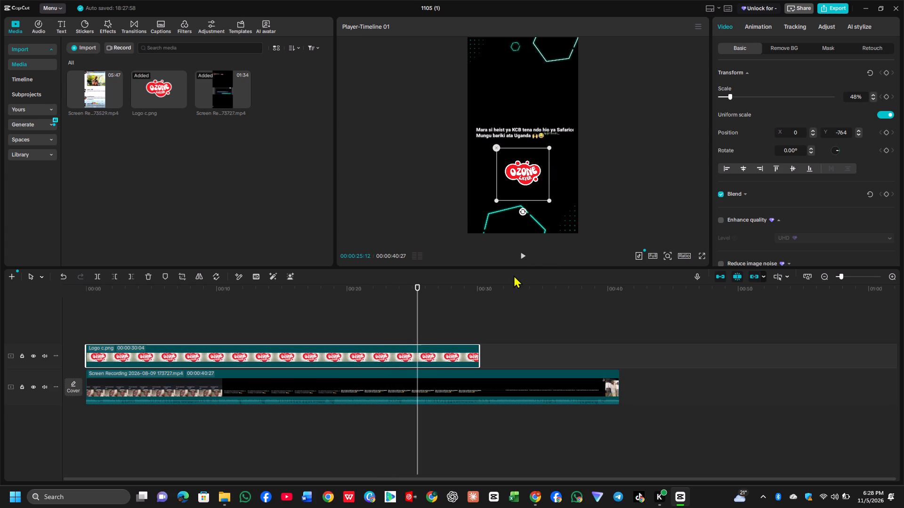
{"action": "key", "text": "Left"}
{"action": "key", "text": "Left"}
{"action": "key", "text": "Left"}
{"action": "key", "text": "Left"}
{"action": "key", "text": "Left"}
{"action": "key", "text": "Left"}
{"action": "key", "text": "Left"}
{"action": "key", "text": "Left"}
{"action": "key", "text": "Left"}
{"action": "key", "text": "Left"}
{"action": "key", "text": "Left"}
{"action": "key", "text": "Left"}
{"action": "key", "text": "Left"}
{"action": "key", "text": "Left"}
{"action": "key", "text": "Left"}
{"action": "key", "text": "Left"}
{"action": "key", "text": "Left"}
{"action": "key", "text": "Left"}
{"action": "key", "text": "Left"}
{"action": "key", "text": "Left"}
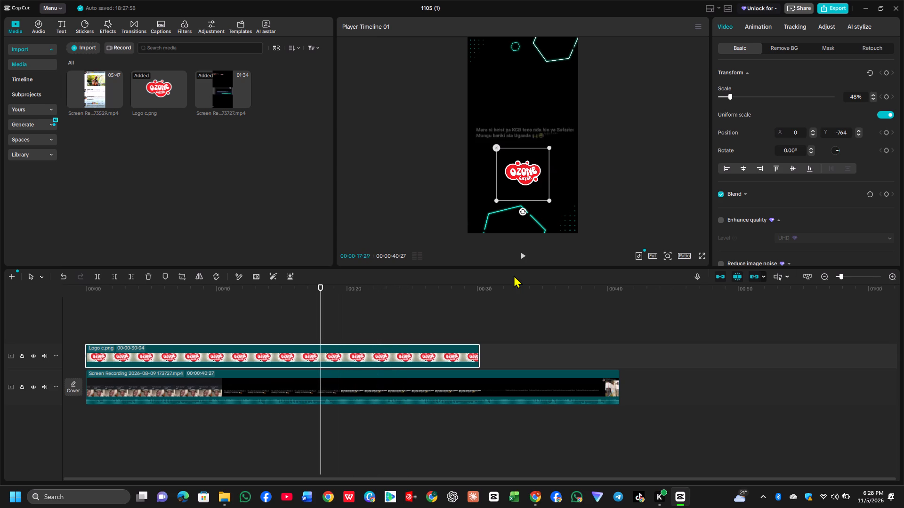
{"action": "key", "text": "Left"}
{"action": "key", "text": "Left"}
{"action": "key", "text": "Left"}
{"action": "key", "text": "Left"}
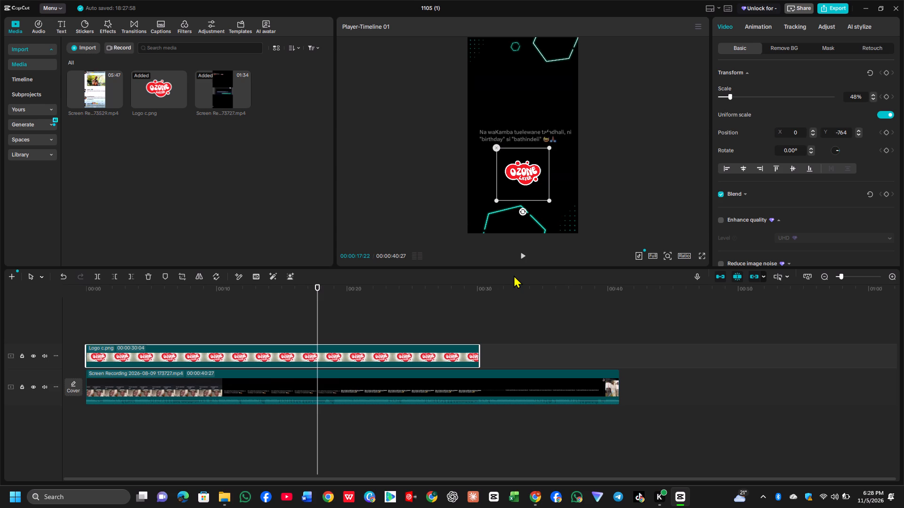
{"action": "key", "text": "Right"}
{"action": "key", "text": "Right"}
{"action": "key", "text": "Right"}
{"action": "key", "text": "Right"}
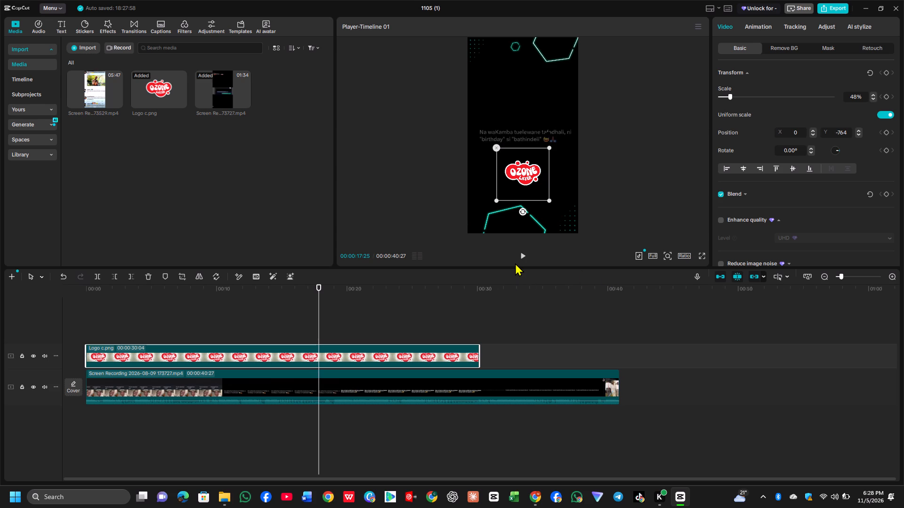
{"action": "key", "text": "Right"}
{"action": "key", "text": "Right"}
{"action": "key", "text": "Left"}
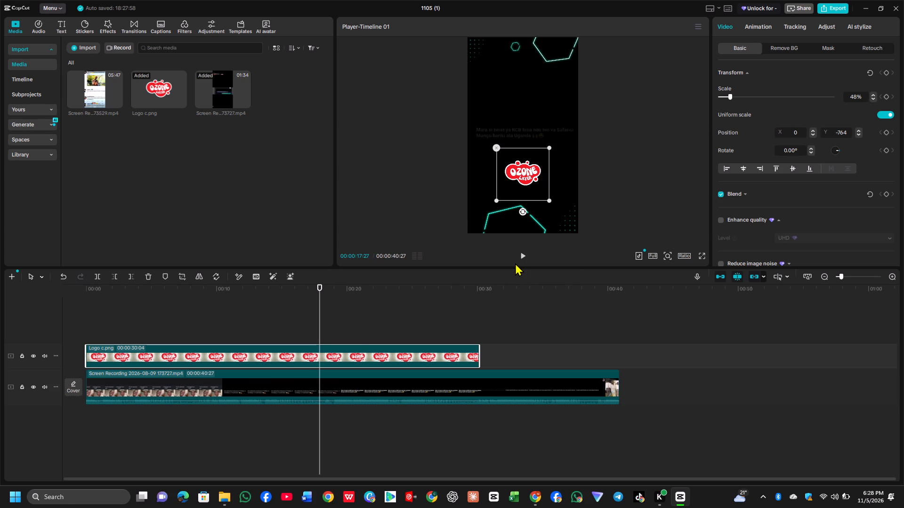
{"action": "left_click", "coordinate": [337, 383]}
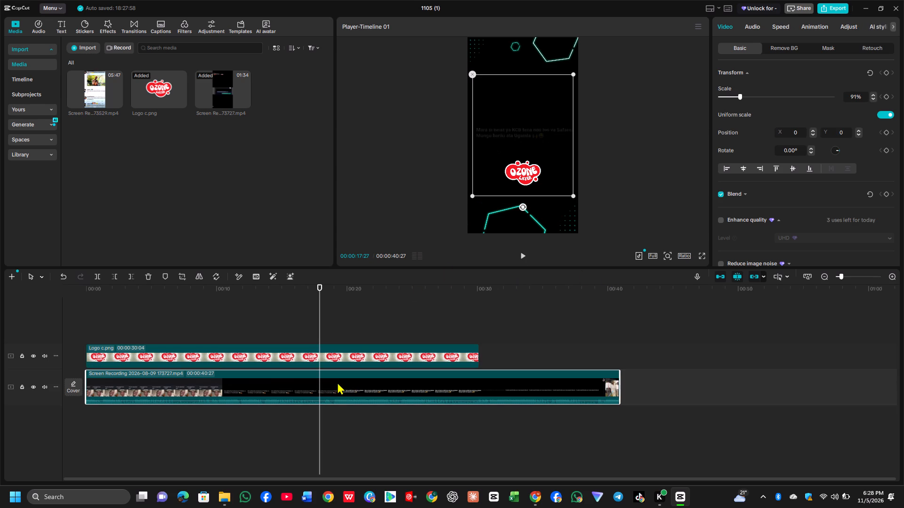
{"action": "left_click", "coordinate": [99, 276]}
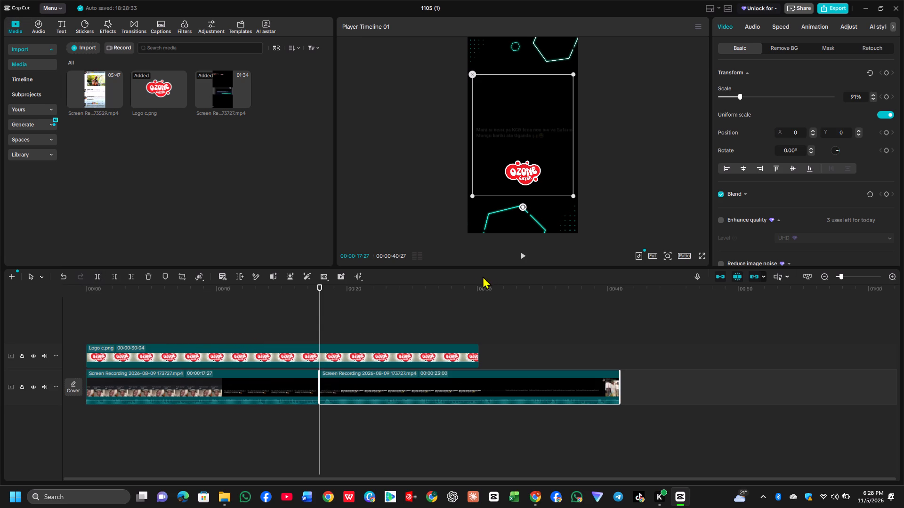
Trim the "Mara si heist ya KCB" part off the second clip's start, up to about 00:00:30:17 where the "Ka ushai niona bila ndevu" text appears.
{"action": "left_click", "coordinate": [521, 256]}
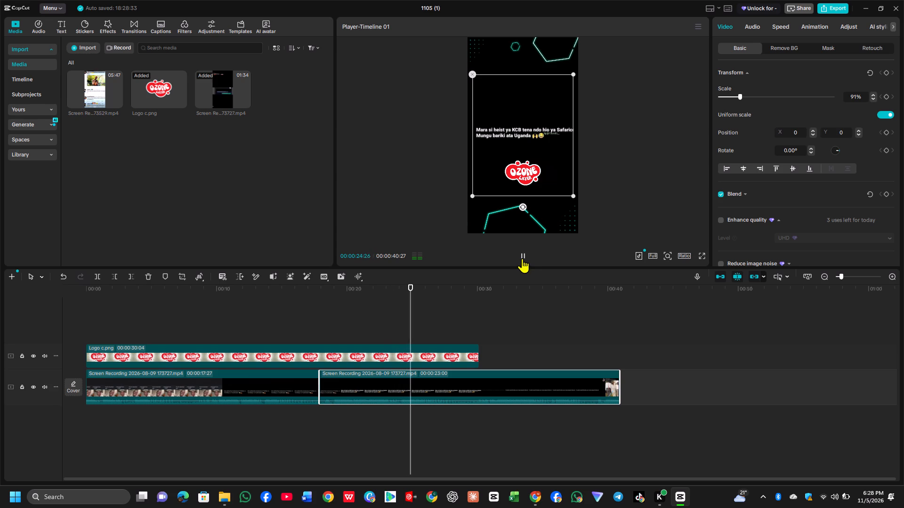
{"action": "left_click", "coordinate": [527, 256]}
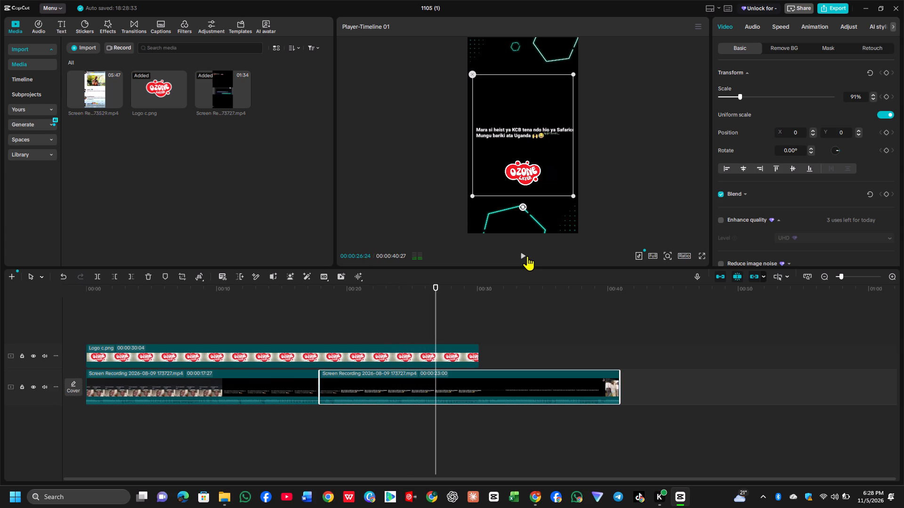
{"action": "left_click", "coordinate": [527, 256]}
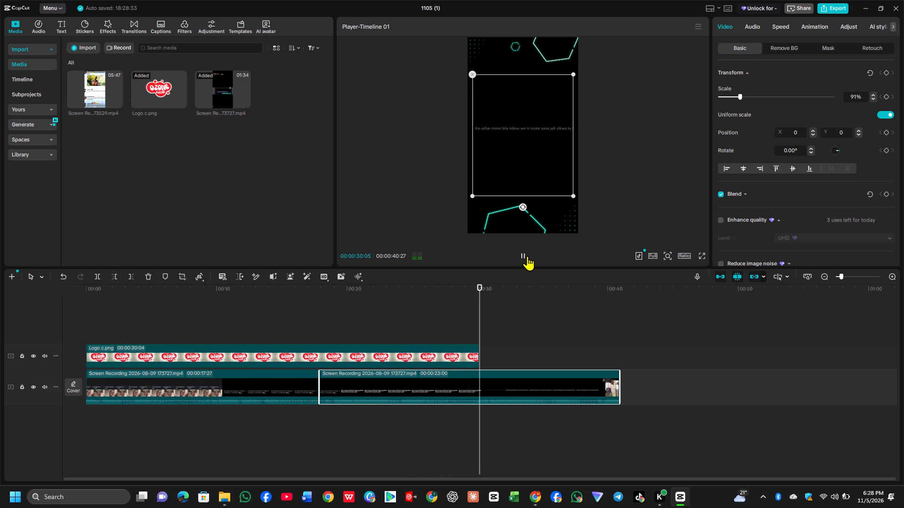
{"action": "left_click", "coordinate": [527, 256]}
{"action": "key", "text": "Left"}
{"action": "key", "text": "Left"}
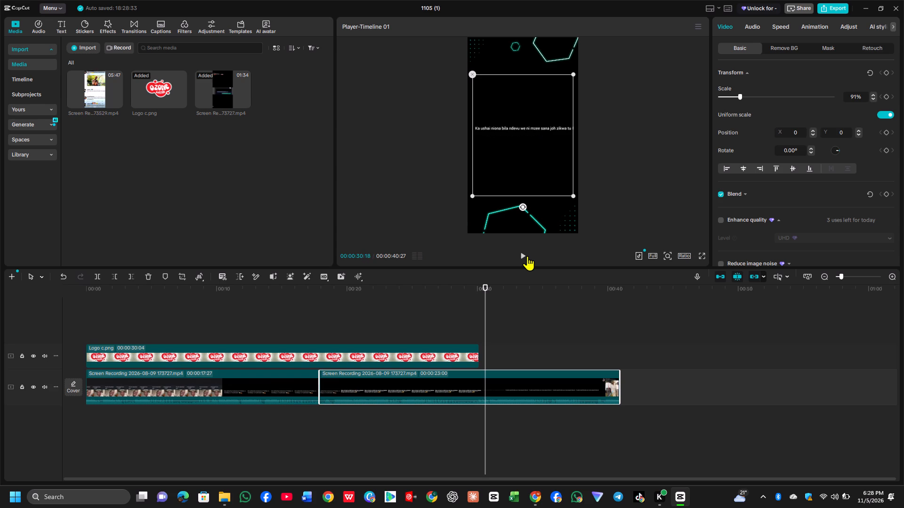
{"action": "left_click", "coordinate": [117, 277]}
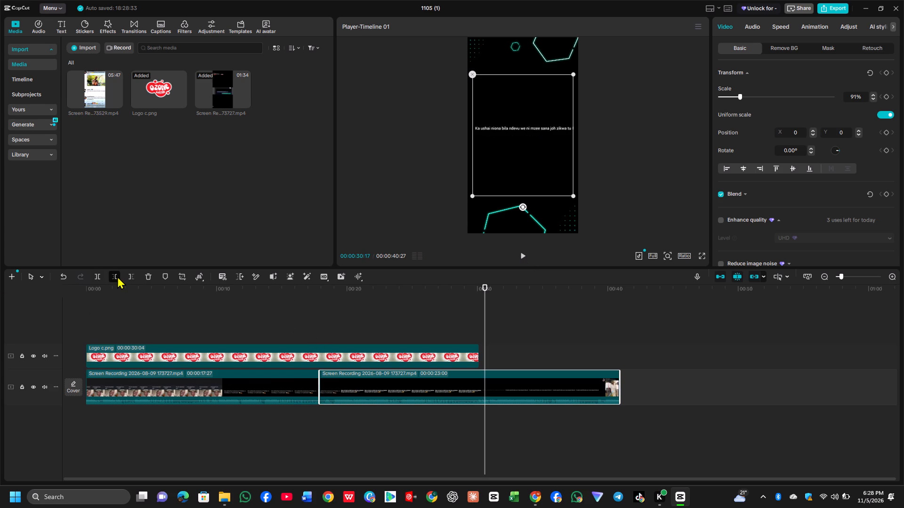
Split the recording at 00:00:26:09, where the "Ka ushai niona bila ndevu" text gives way to the photo of three men.
{"action": "left_click", "coordinate": [520, 254]}
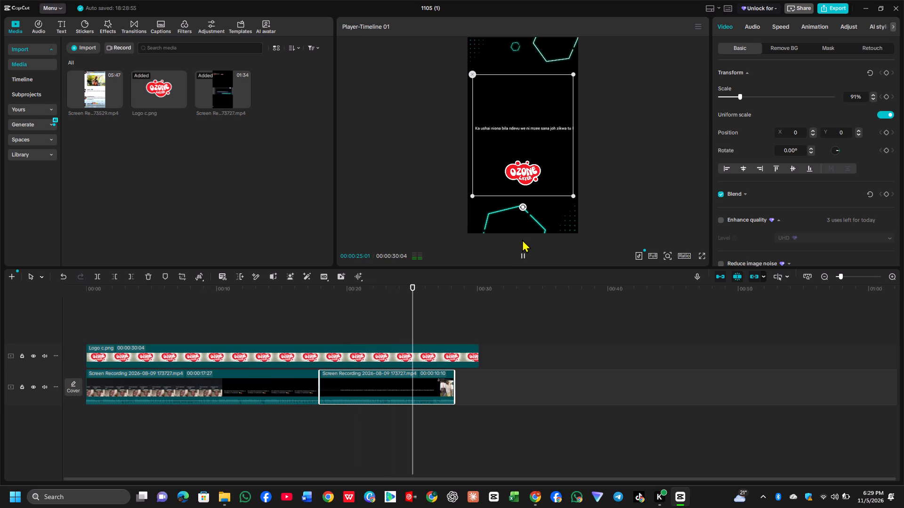
{"action": "left_click", "coordinate": [522, 255]}
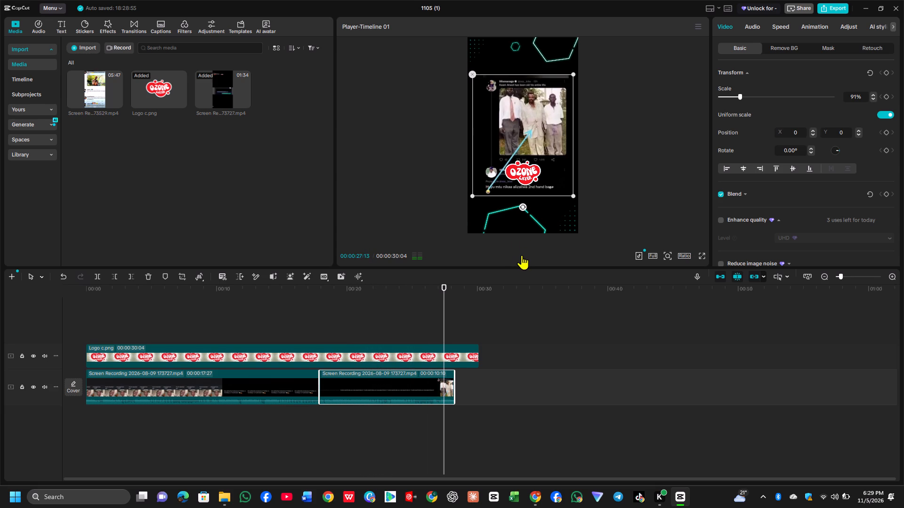
{"action": "key", "text": "Left"}
{"action": "key", "text": "Left"}
{"action": "key", "text": "Left"}
{"action": "key", "text": "Left"}
{"action": "key", "text": "Left"}
{"action": "key", "text": "Left"}
{"action": "key", "text": "Left"}
{"action": "key", "text": "Left"}
{"action": "key", "text": "Left"}
{"action": "key", "text": "Left"}
{"action": "key", "text": "Left"}
{"action": "key", "text": "Left"}
{"action": "key", "text": "Left"}
{"action": "key", "text": "Left"}
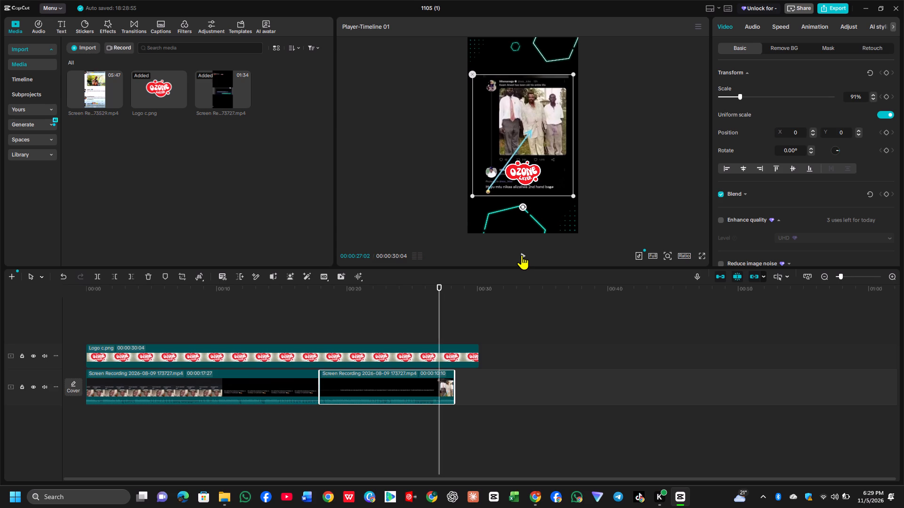
{"action": "key", "text": "Left"}
{"action": "key", "text": "Left"}
{"action": "key", "text": "Left"}
{"action": "key", "text": "Left"}
{"action": "key", "text": "Left"}
{"action": "key", "text": "Left"}
{"action": "key", "text": "Left"}
{"action": "key", "text": "Left"}
{"action": "key", "text": "Left"}
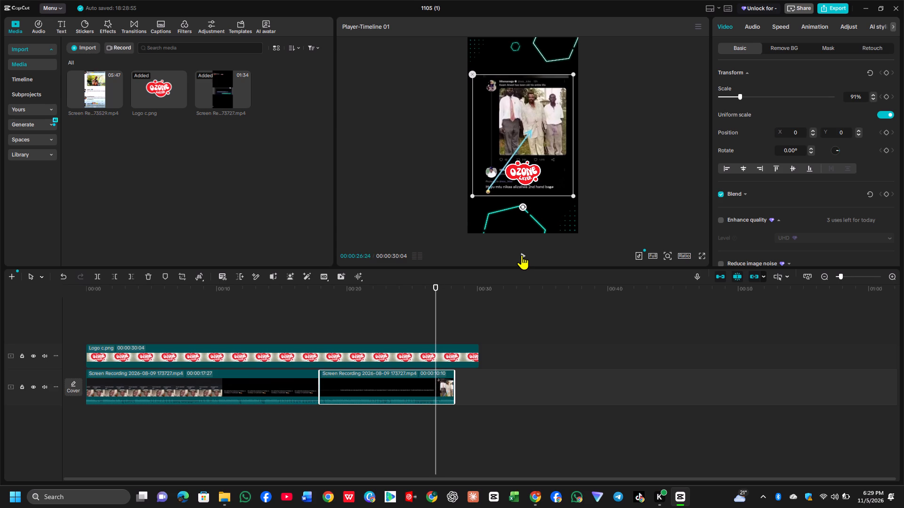
{"action": "key", "text": "Left"}
{"action": "key", "text": "Left"}
{"action": "key", "text": "Left"}
{"action": "key", "text": "Left"}
{"action": "key", "text": "Left"}
{"action": "key", "text": "Left"}
{"action": "key", "text": "Left"}
{"action": "key", "text": "Left"}
{"action": "key", "text": "Left"}
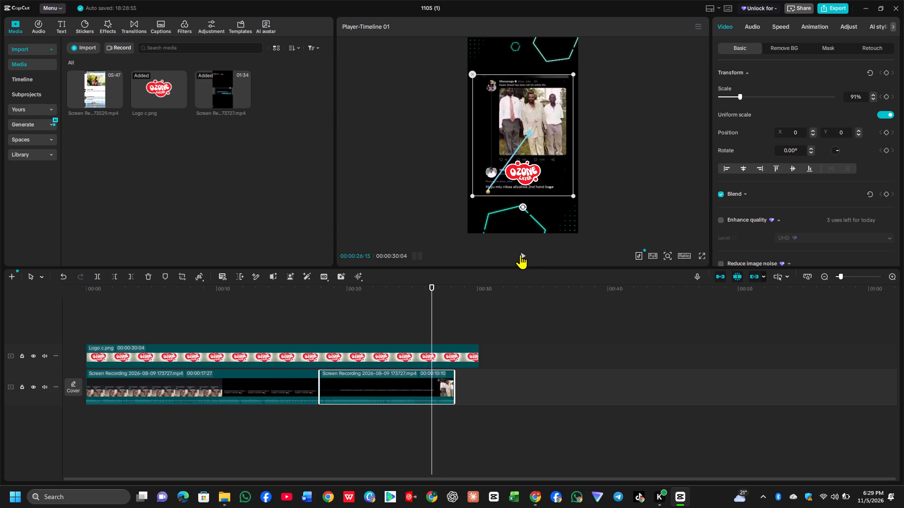
{"action": "key", "text": "Left"}
{"action": "key", "text": "Left"}
{"action": "key", "text": "Left"}
{"action": "key", "text": "Left"}
{"action": "key", "text": "Left"}
{"action": "key", "text": "Left"}
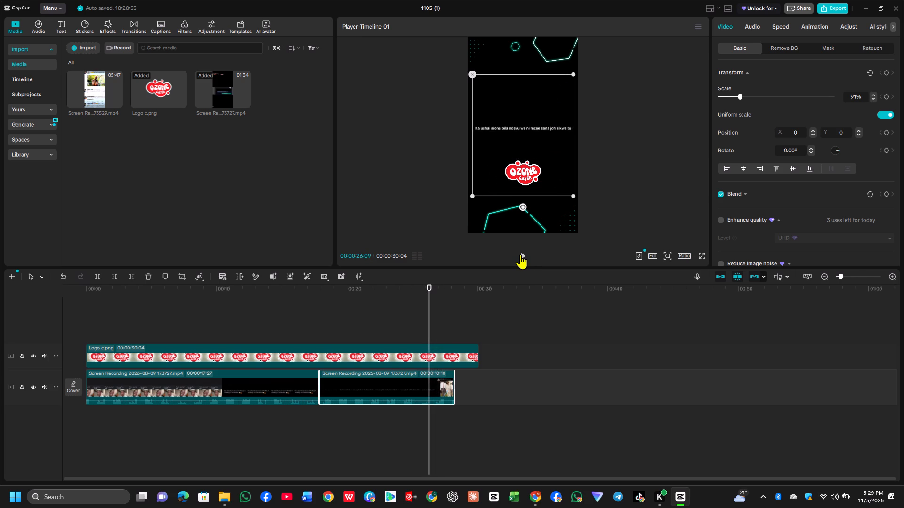
{"action": "key", "text": "Right"}
{"action": "key", "text": "Right"}
{"action": "key", "text": "Left"}
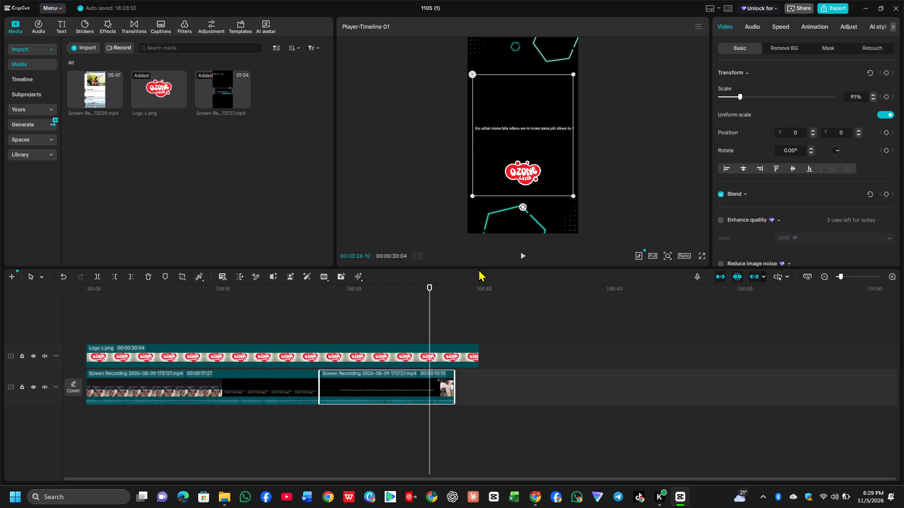
{"action": "left_click", "coordinate": [95, 274]}
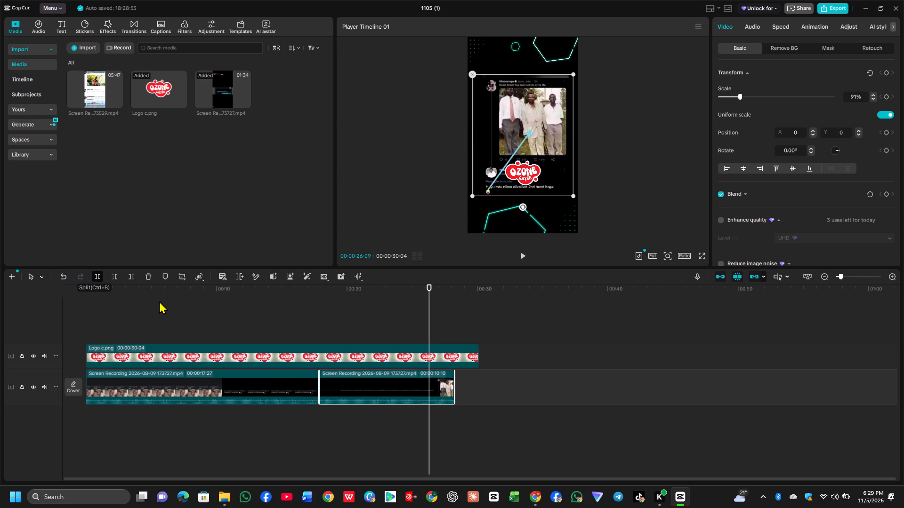
Split the logo clip at 00:00:26:09, level with the cut in the recording.
{"action": "left_click", "coordinate": [230, 349]}
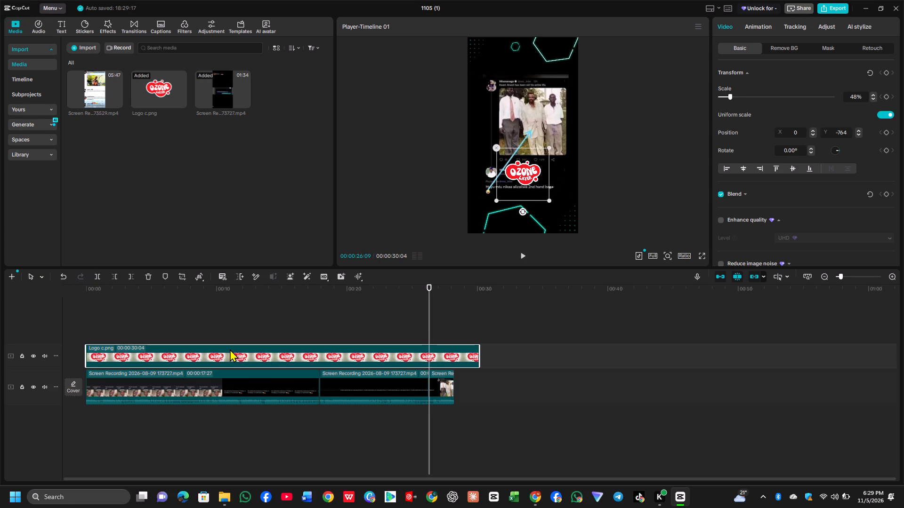
{"action": "left_click", "coordinate": [96, 277]}
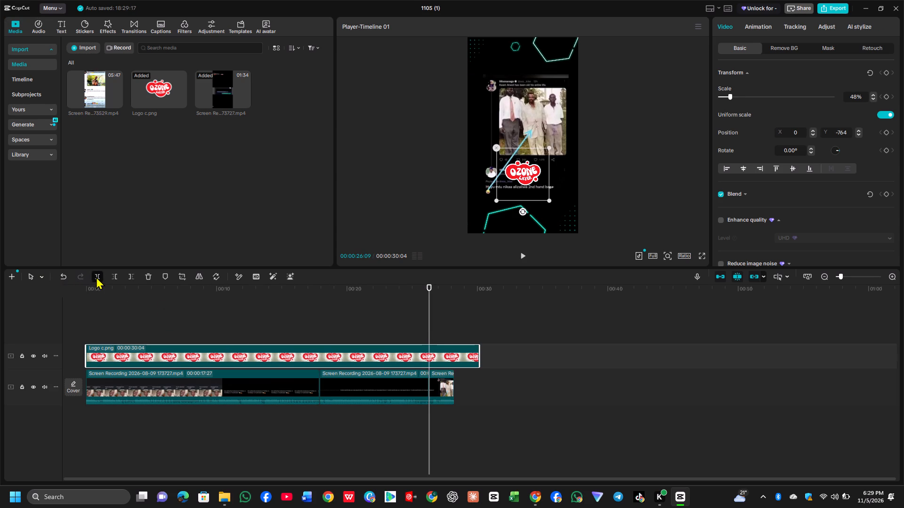
Delete the recording piece and the logo piece that follow the 00:00:26:09 cut.
{"action": "left_click", "coordinate": [440, 386]}
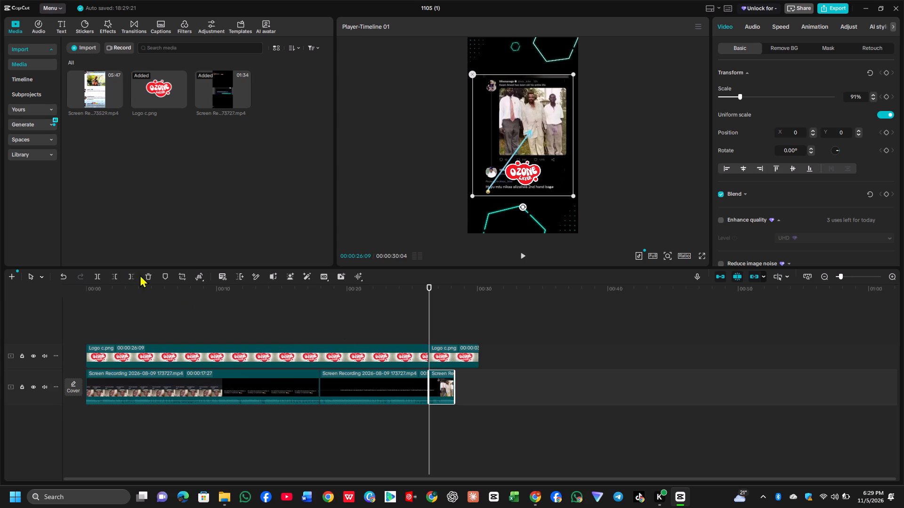
{"action": "left_click", "coordinate": [148, 277]}
{"action": "left_click", "coordinate": [468, 356]}
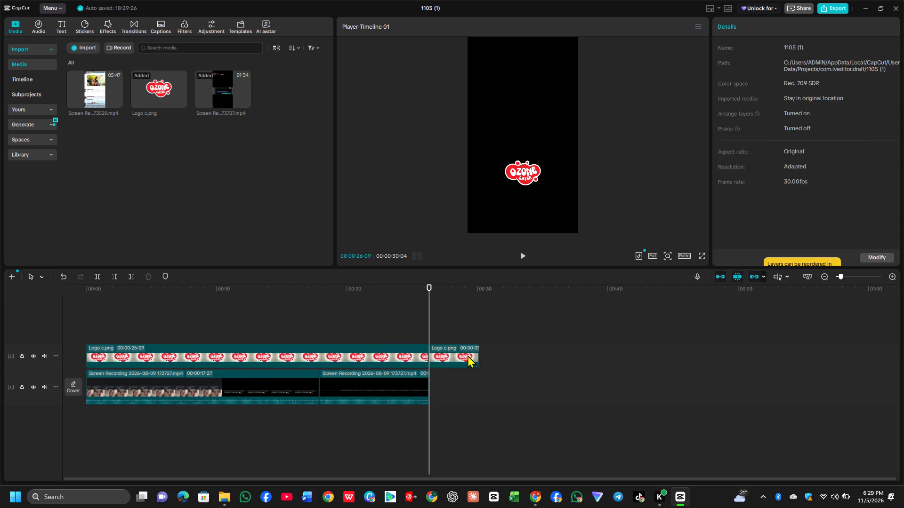
{"action": "left_click", "coordinate": [145, 277]}
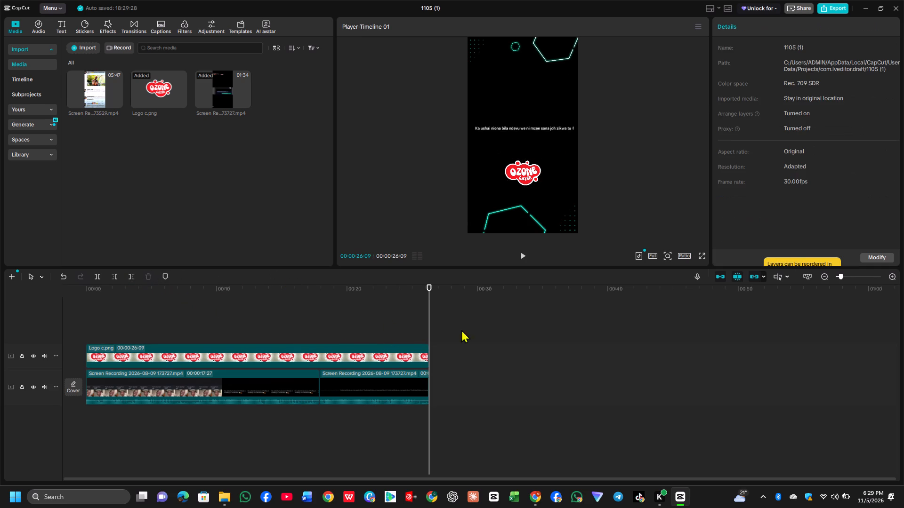
Play the finished video through, export it under the name "You have received", and close the export window.
{"action": "left_click", "coordinate": [521, 259]}
{"action": "left_click", "coordinate": [833, 7]}
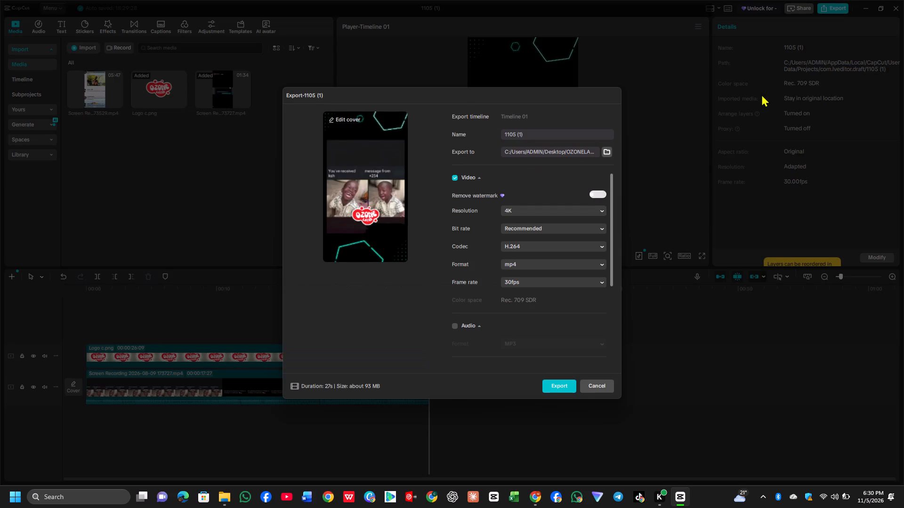
{"action": "triple_click", "coordinate": [531, 133]}
{"action": "left_click", "coordinate": [550, 389]}
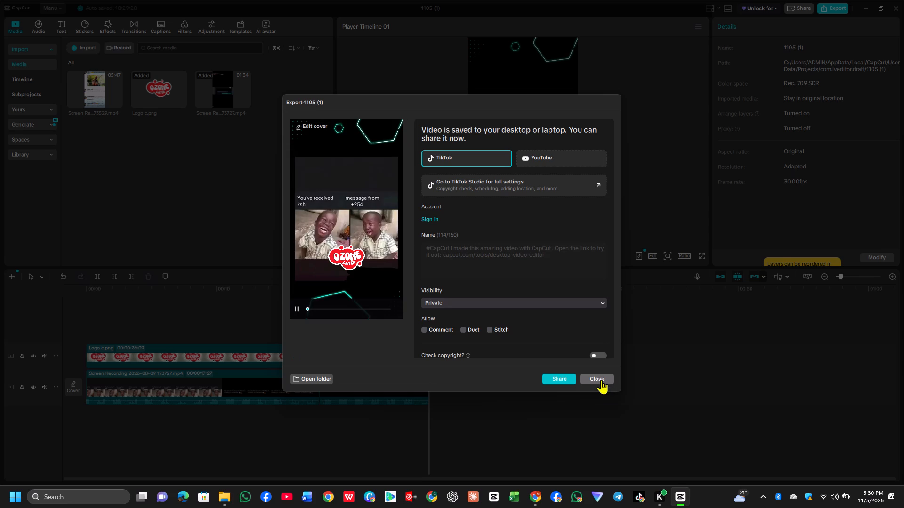
{"action": "left_click", "coordinate": [601, 379]}
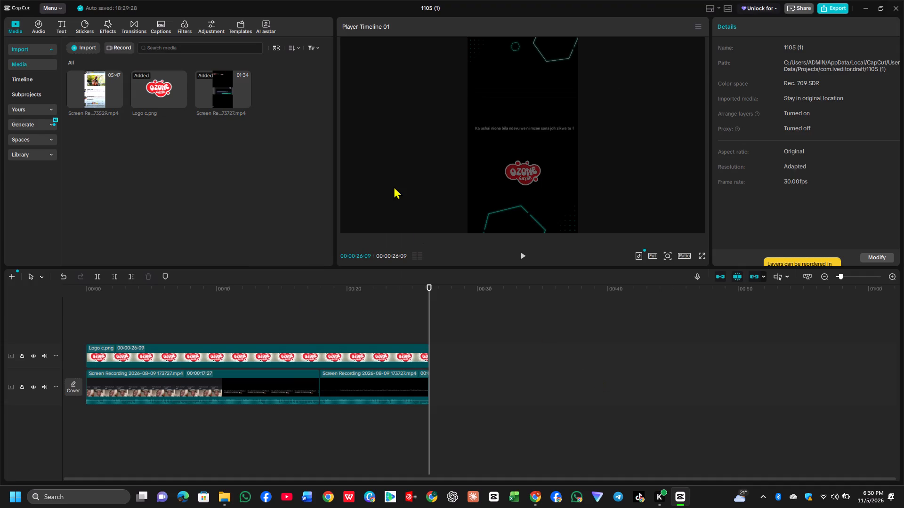
{"action": "left_click", "coordinate": [80, 49]}
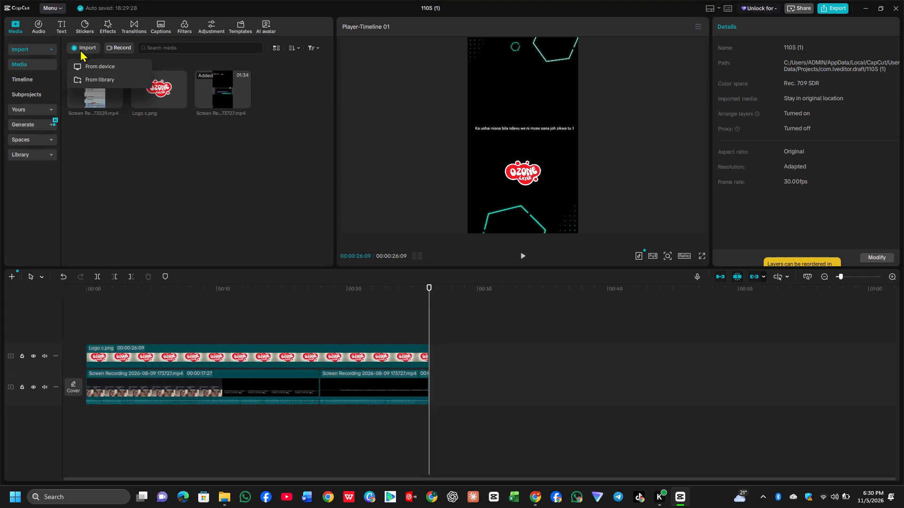
{"action": "left_click", "coordinate": [115, 70]}
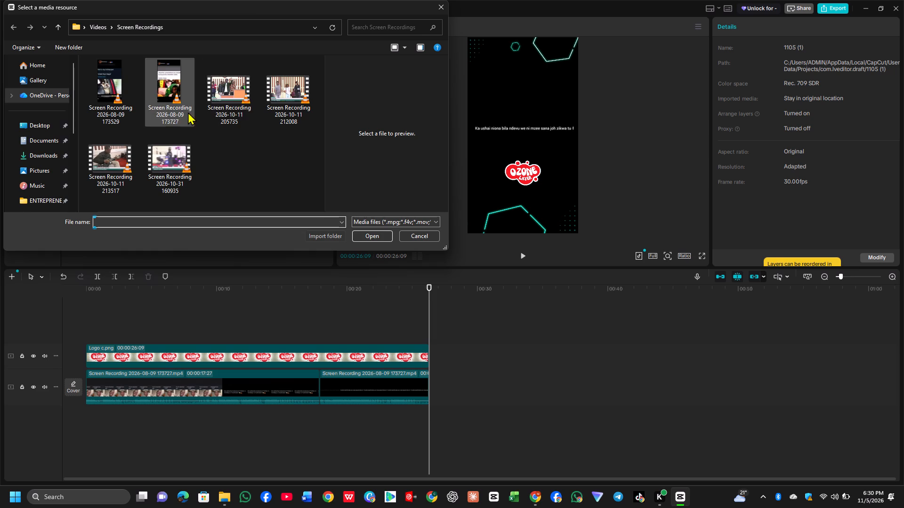
{"action": "left_click", "coordinate": [222, 103]}
{"action": "left_click", "coordinate": [363, 233]}
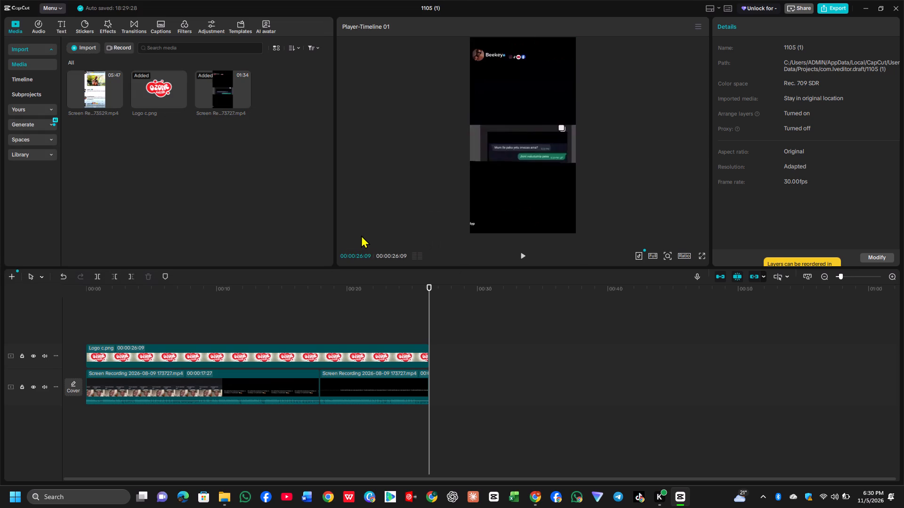
{"action": "left_click_drag", "start_coordinate": [279, 88], "coordinate": [227, 243]}
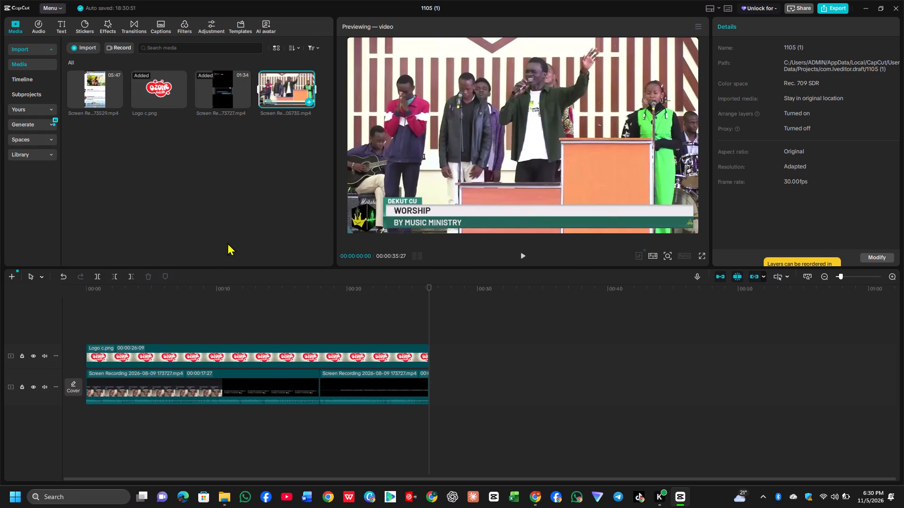
{"action": "left_click_drag", "start_coordinate": [227, 243], "coordinate": [88, 384]}
Delete the logo clip and both remaining 173727 clips, leaving only recording 205735 on the timeline.
{"action": "left_click", "coordinate": [180, 357]}
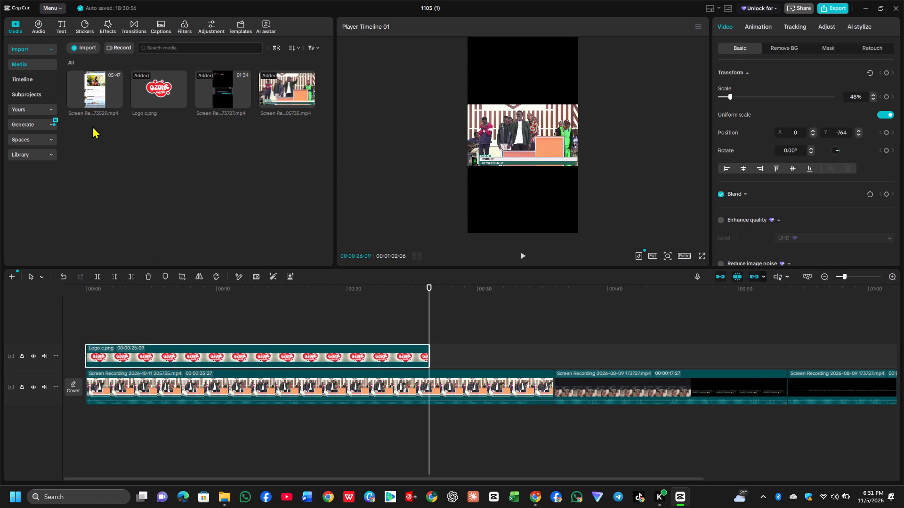
{"action": "left_click", "coordinate": [152, 275]}
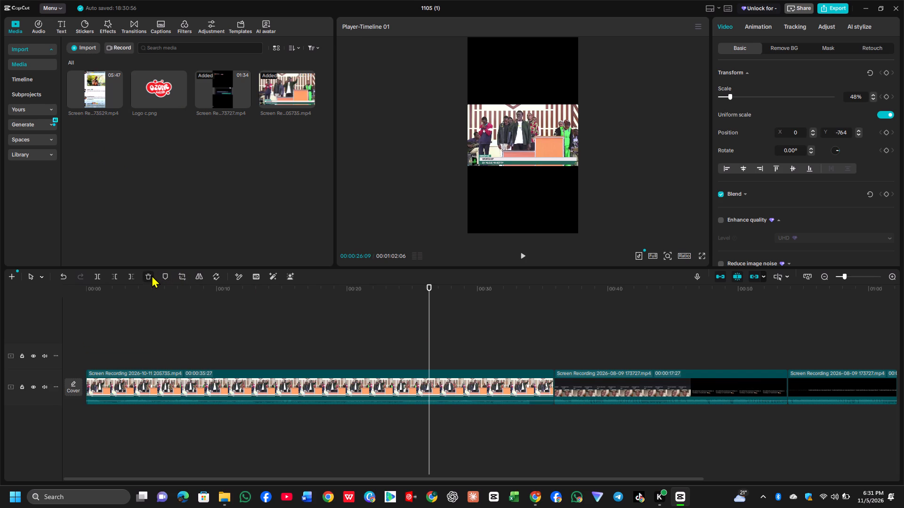
{"action": "left_click", "coordinate": [652, 386]}
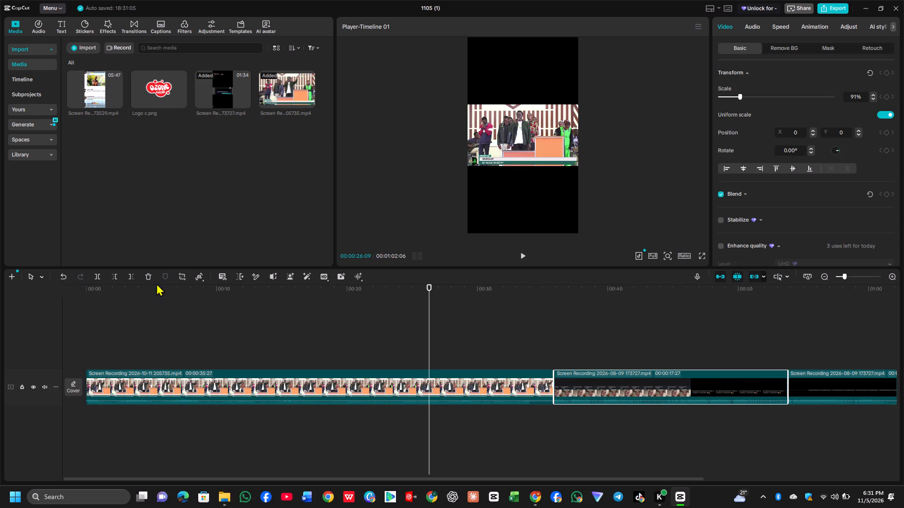
{"action": "left_click", "coordinate": [152, 277]}
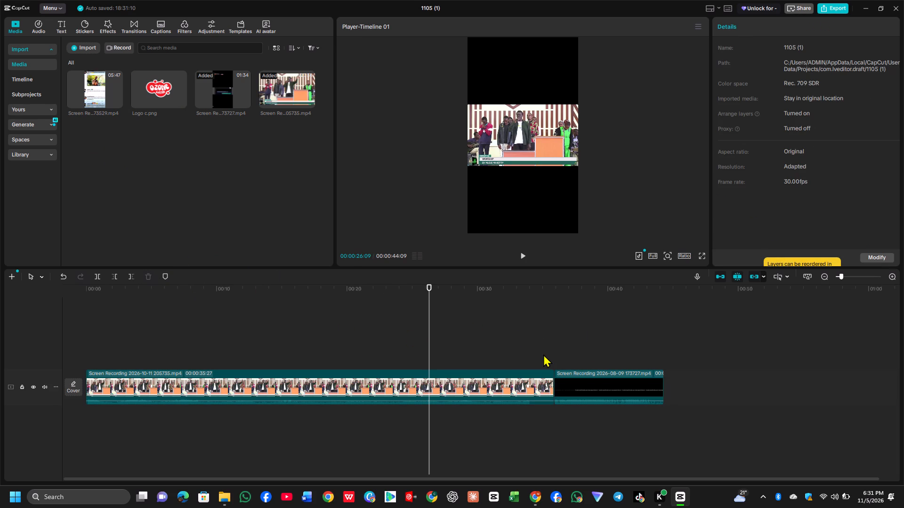
{"action": "left_click", "coordinate": [598, 375]}
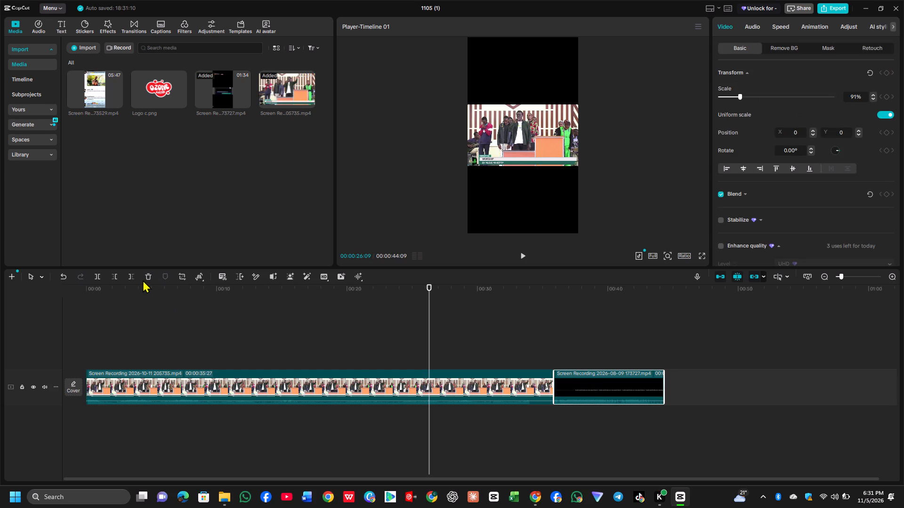
{"action": "left_click", "coordinate": [144, 274]}
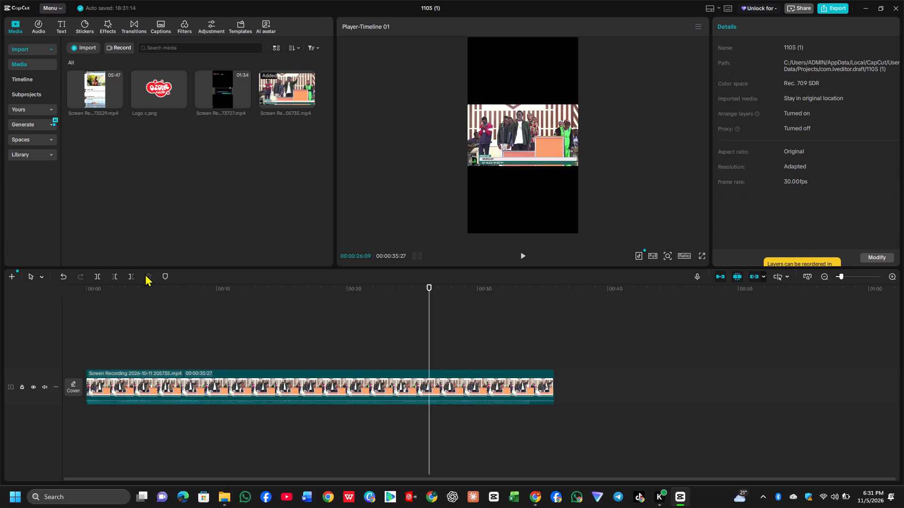
Return to the start of the timeline and set the project's aspect ratio to 16:9.
{"action": "key", "text": "Up"}
{"action": "key", "text": "Up"}
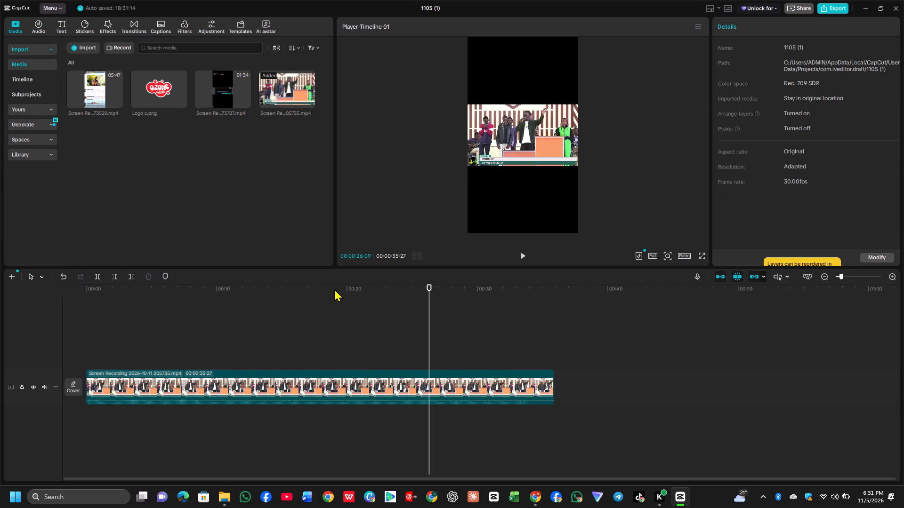
{"action": "left_click", "coordinate": [650, 255]}
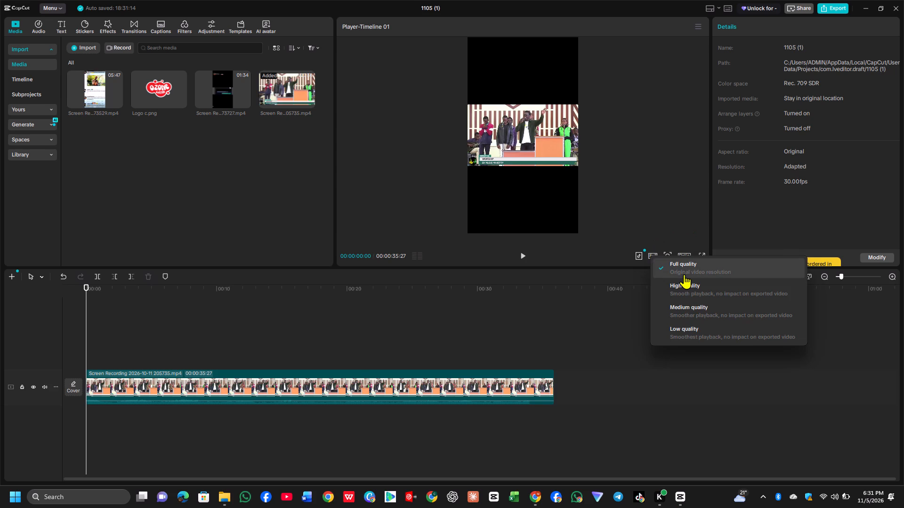
{"action": "left_click", "coordinate": [681, 230]}
{"action": "left_click", "coordinate": [684, 255]}
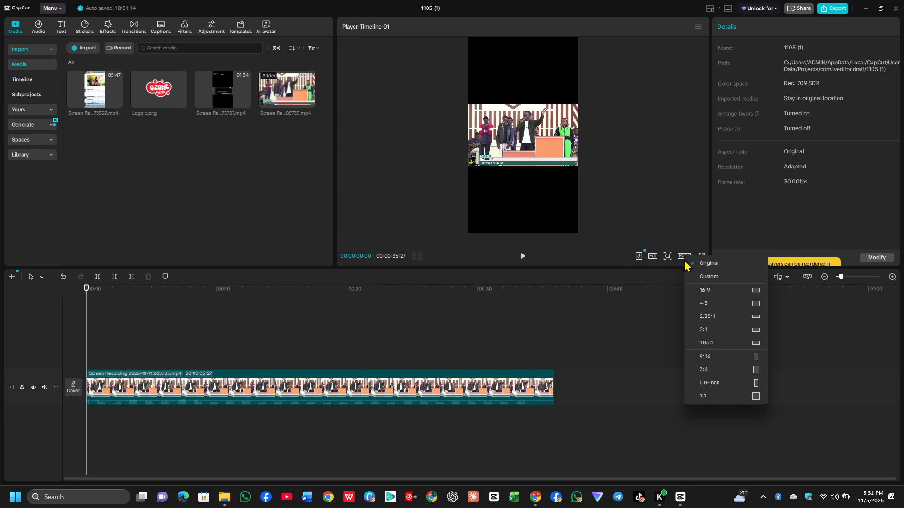
{"action": "left_click", "coordinate": [693, 292]}
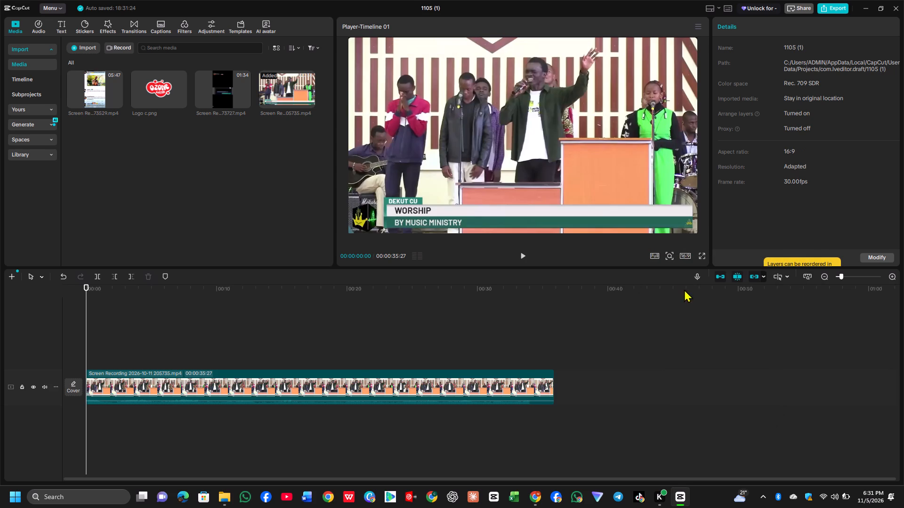
Play the opening seconds of the worship recording and return to its start.
{"action": "left_click", "coordinate": [529, 257]}
{"action": "left_click", "coordinate": [526, 256]}
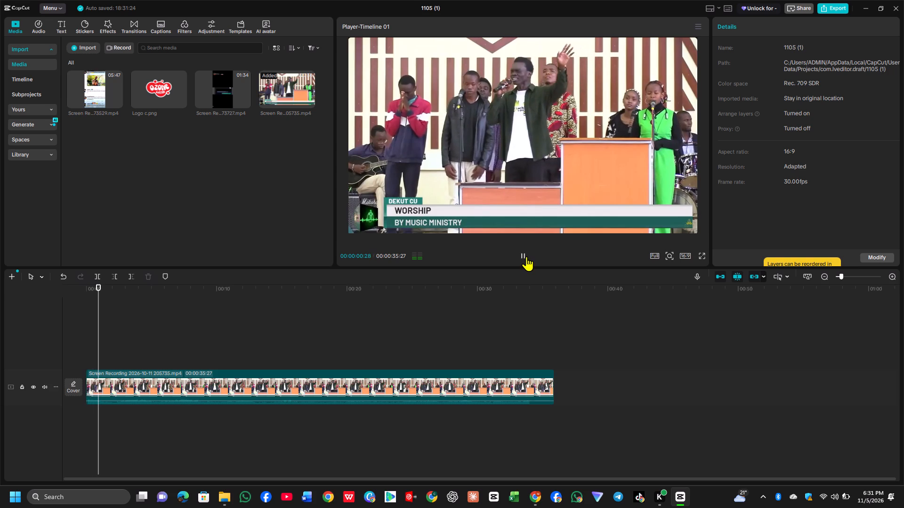
{"action": "left_click", "coordinate": [526, 256]}
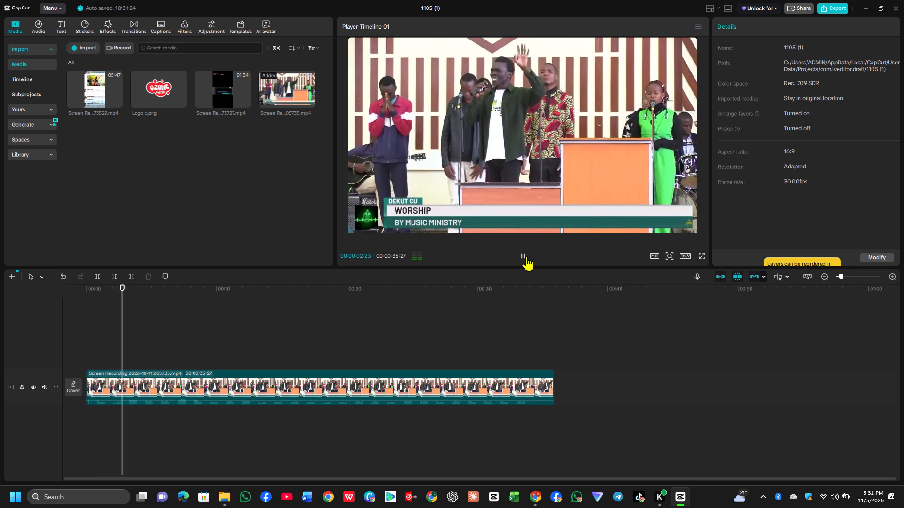
{"action": "key", "text": "Up"}
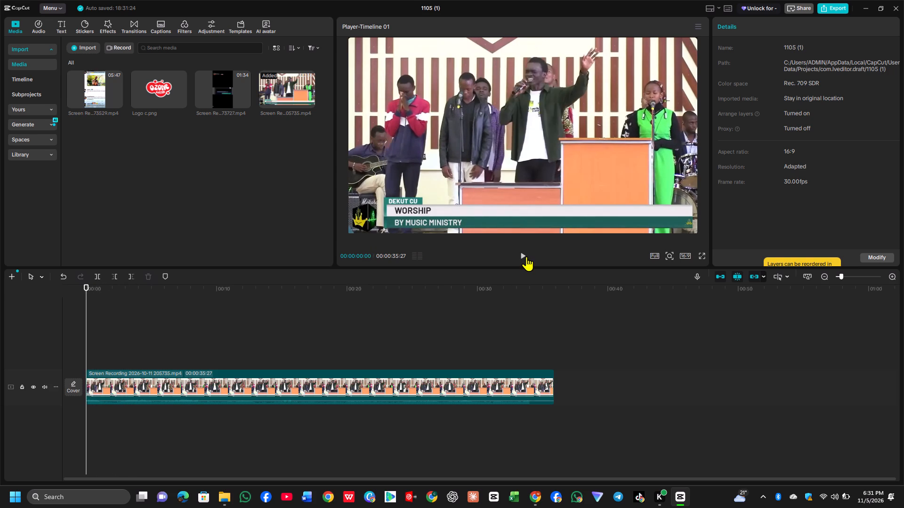